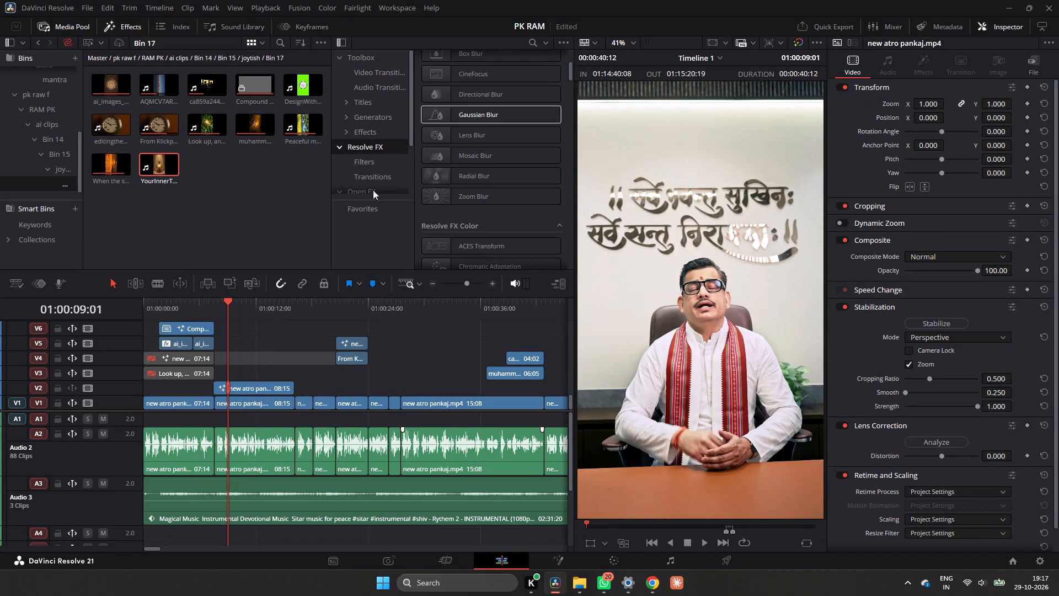
Switch to Chrome, open the BROMO 8K sunrise timelapse from the YouTube results, and preview it from about 1:04 before pausing.
{"action": "left_click", "coordinate": [650, 594]}
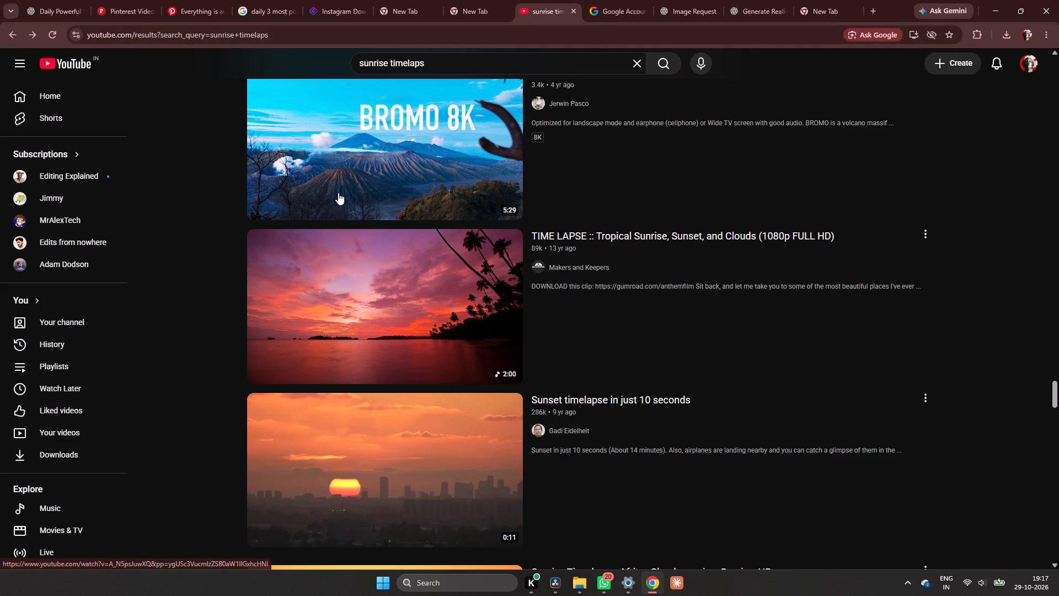
{"action": "scroll", "coordinate": [338, 193], "scroll_direction": "up", "scroll_amount": 2}
{"action": "left_click", "coordinate": [355, 228]}
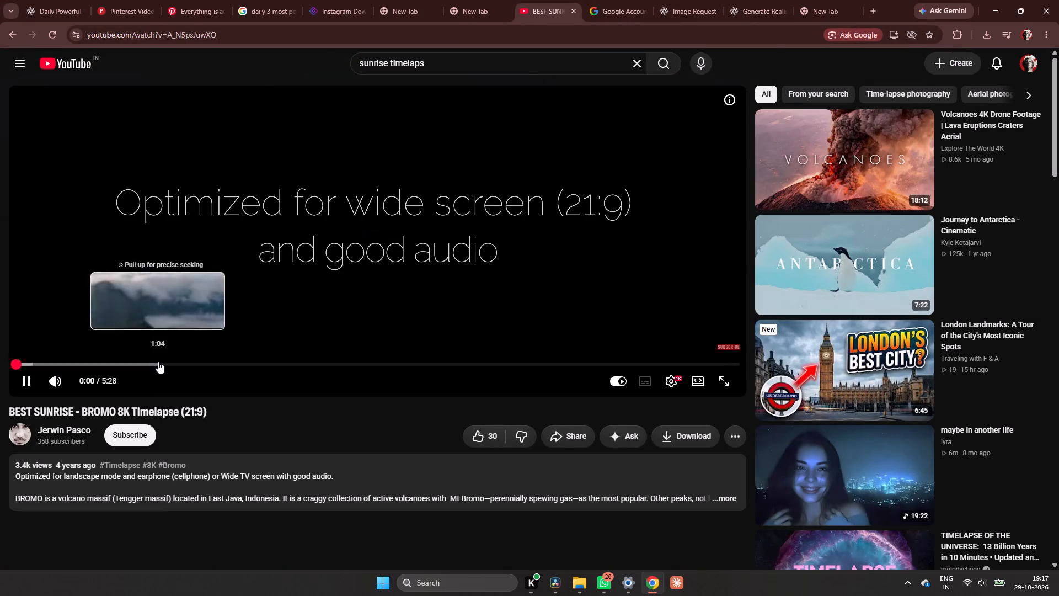
{"action": "left_click", "coordinate": [158, 361]}
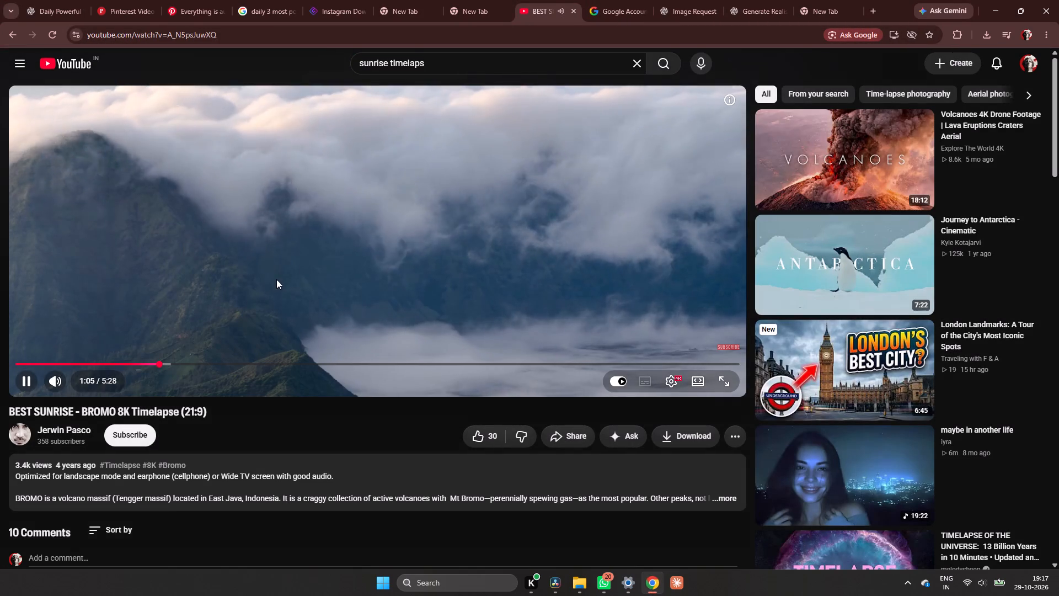
{"action": "left_click", "coordinate": [405, 247]}
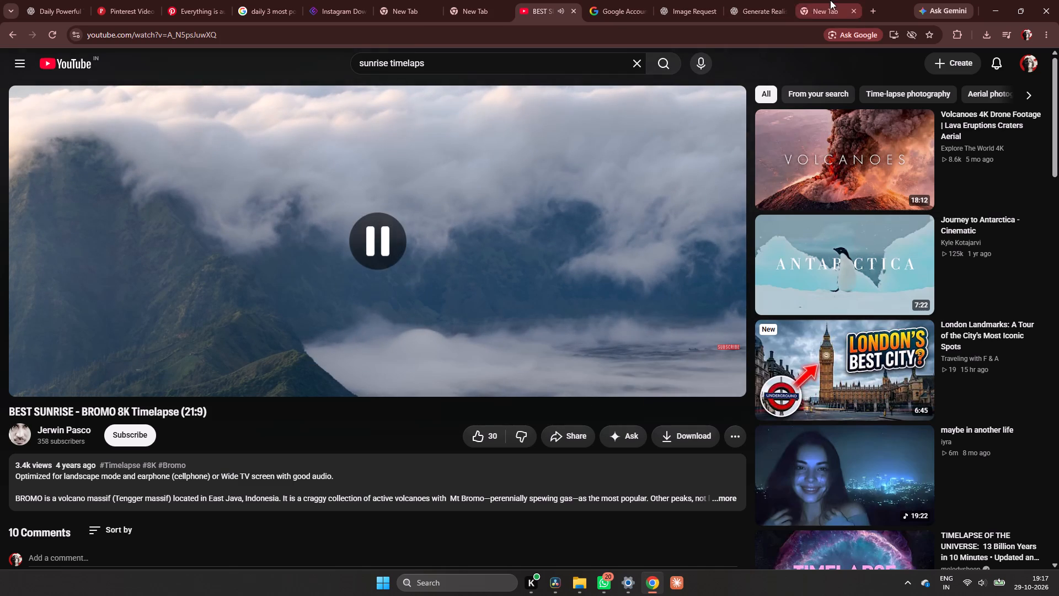
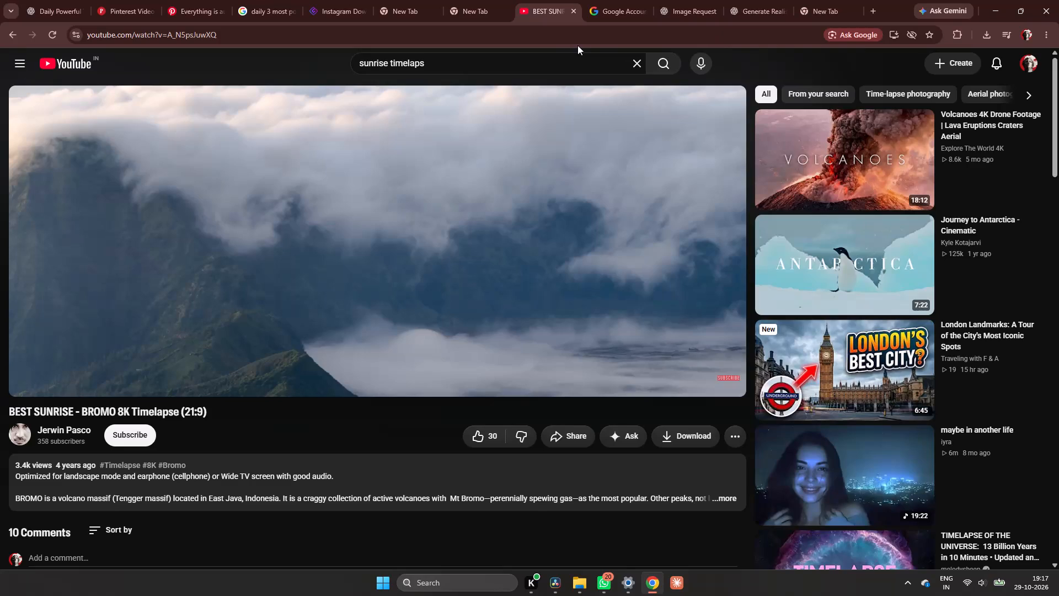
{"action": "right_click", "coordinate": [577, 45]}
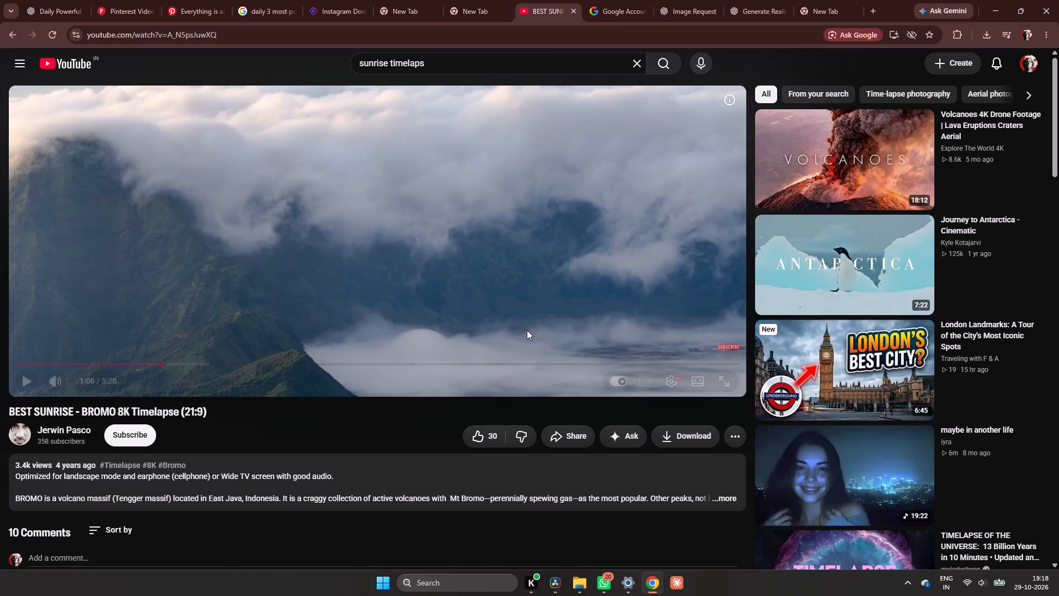
Briefly resume the BROMO sunrise timelapse to preview a few more seconds, and pause it.
{"action": "left_click", "coordinate": [505, 257]}
{"action": "left_click", "coordinate": [539, 250]}
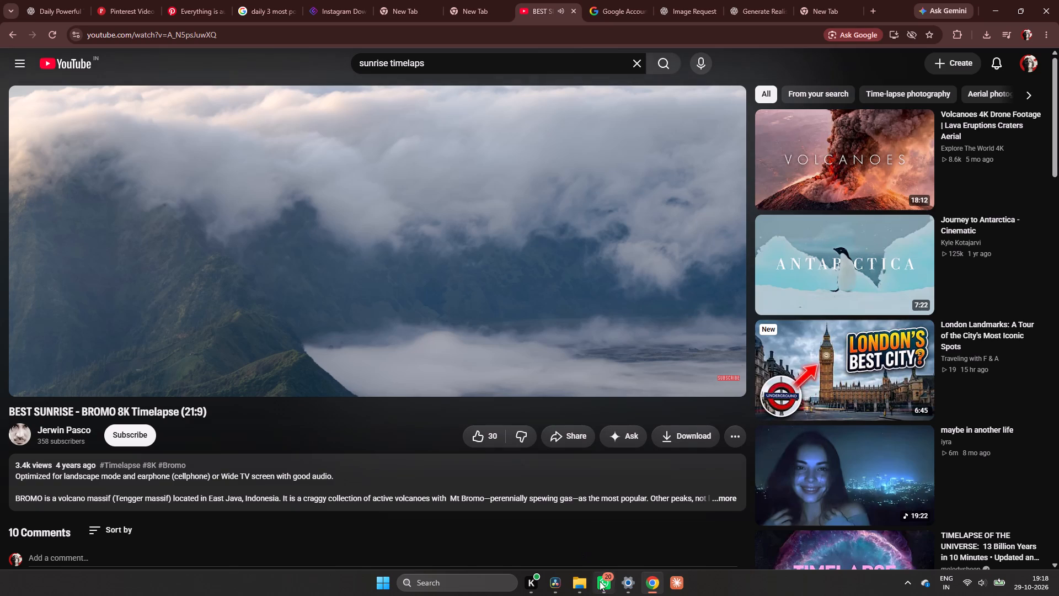
In a new browser tab, search for "instagram video download" and open the FastDl Instagram Downloader result.
{"action": "left_click", "coordinate": [869, 0]}
{"action": "left_click", "coordinate": [443, 206]}
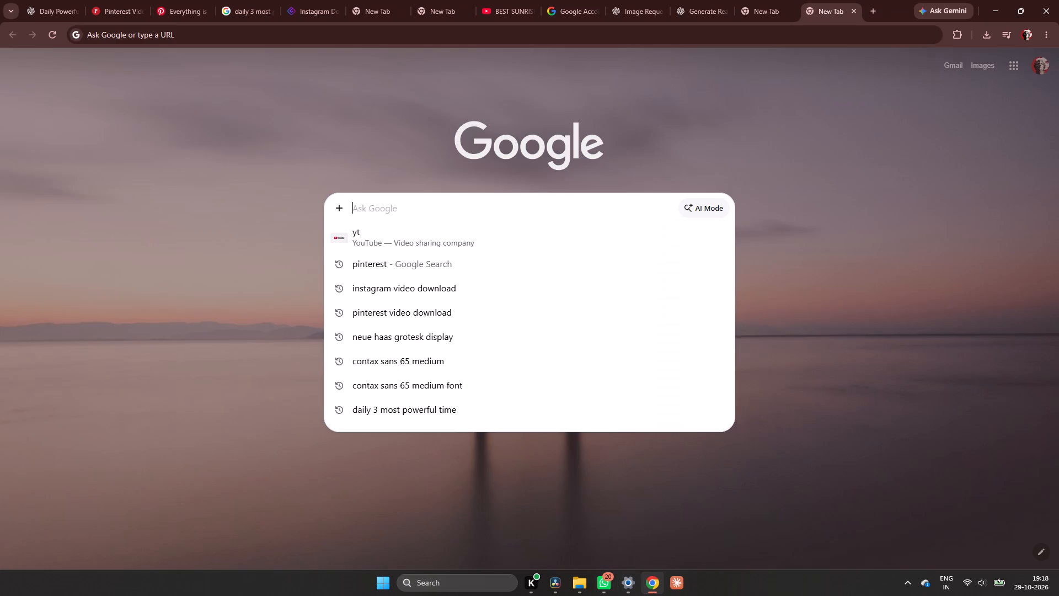
{"action": "left_click", "coordinate": [424, 292]}
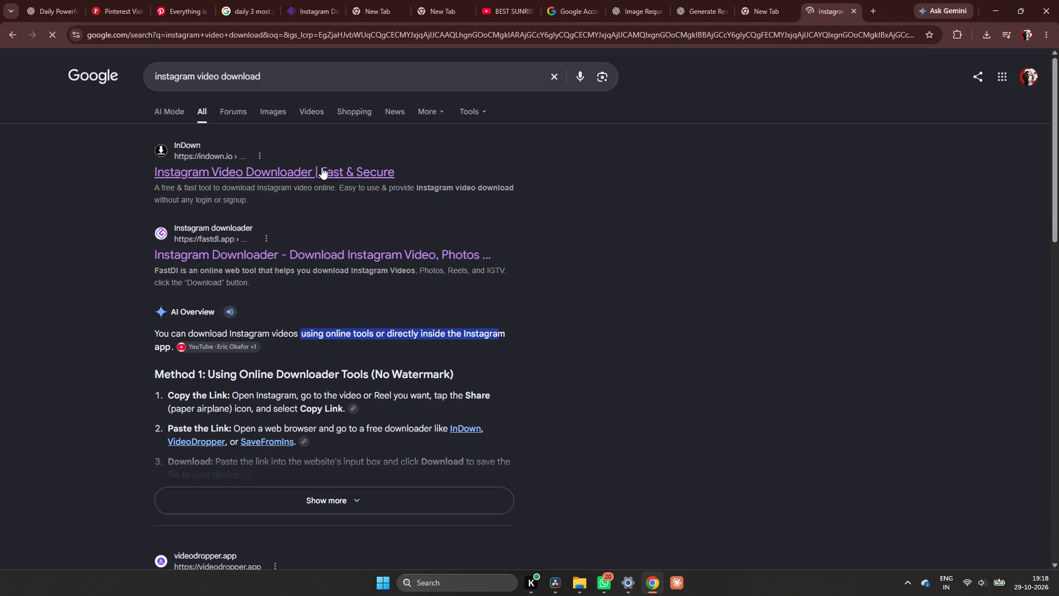
{"action": "left_click", "coordinate": [317, 263]}
{"action": "left_click", "coordinate": [322, 247]}
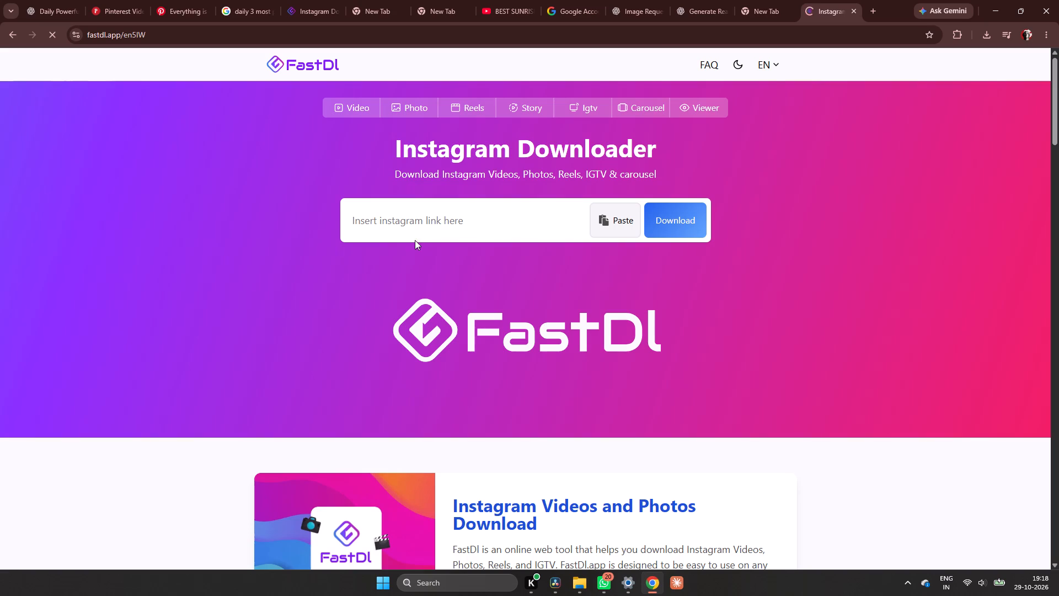
Submit the copied Instagram reel link to the FastDl downloader and download the sunrise timelapse video from the search result.
{"action": "left_click", "coordinate": [436, 219]}
{"action": "key", "text": "ctrl+v"}
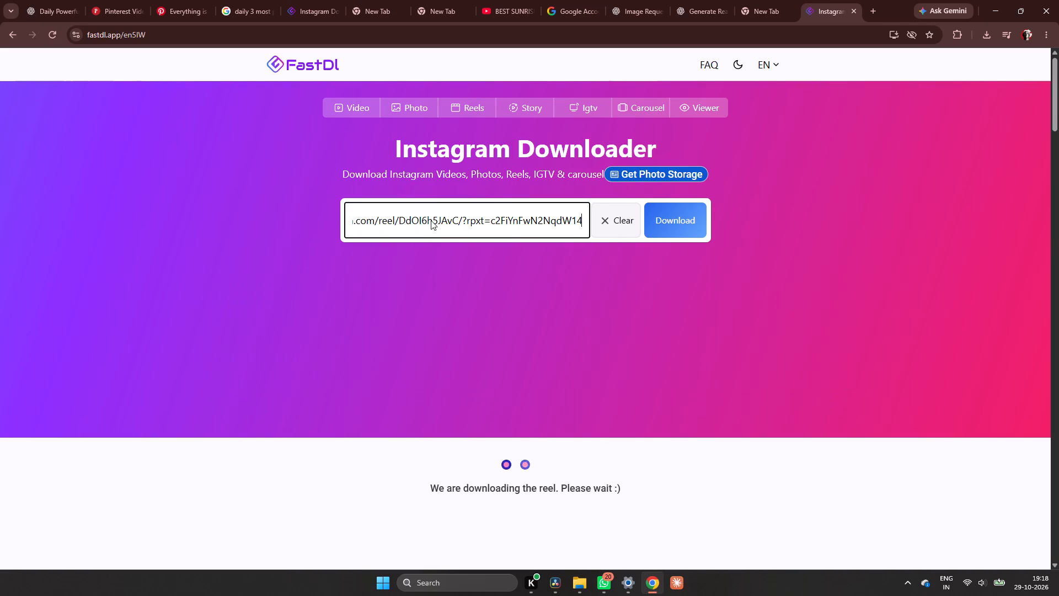
{"action": "left_click", "coordinate": [498, 391]}
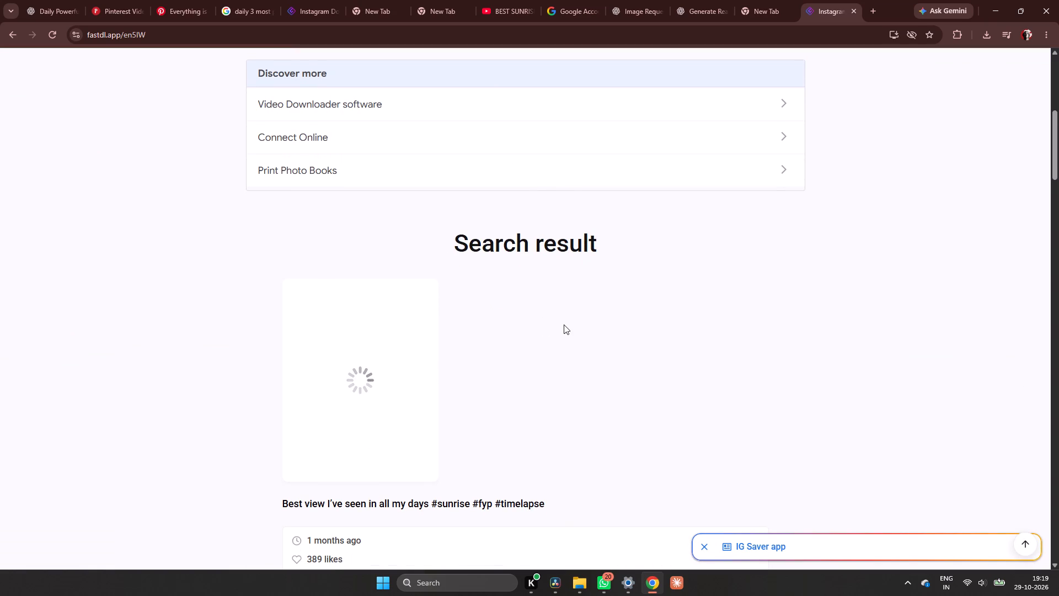
{"action": "scroll", "coordinate": [550, 354], "scroll_direction": "down", "scroll_amount": 4}
{"action": "left_click", "coordinate": [549, 356]}
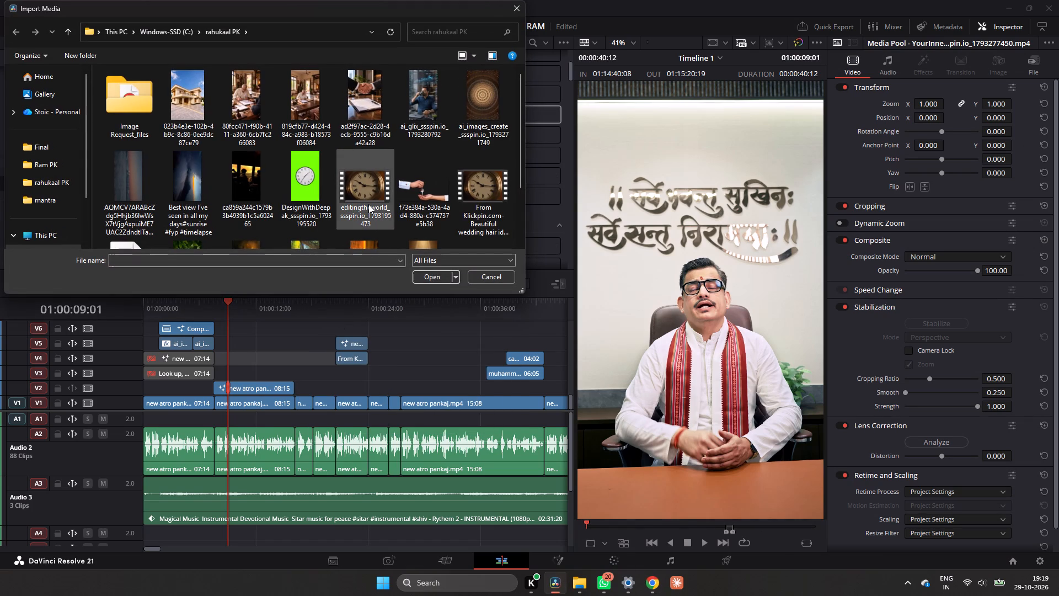
{"action": "key", "text": "ctrl+a"}
{"action": "left_click", "coordinate": [381, 187]}
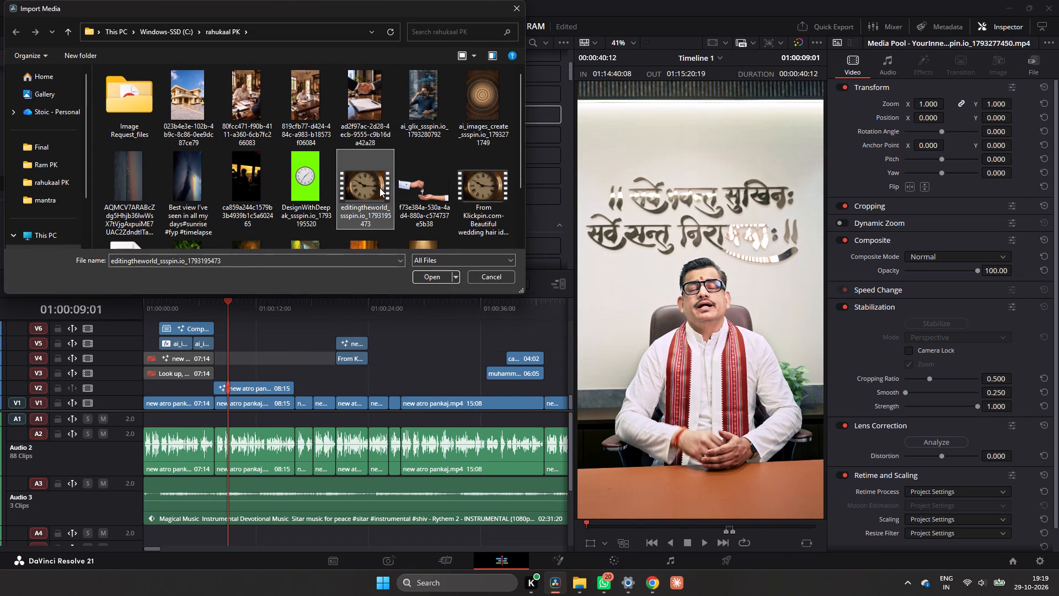
{"action": "key", "text": "ctrl+a"}
{"action": "left_click", "coordinate": [440, 284]}
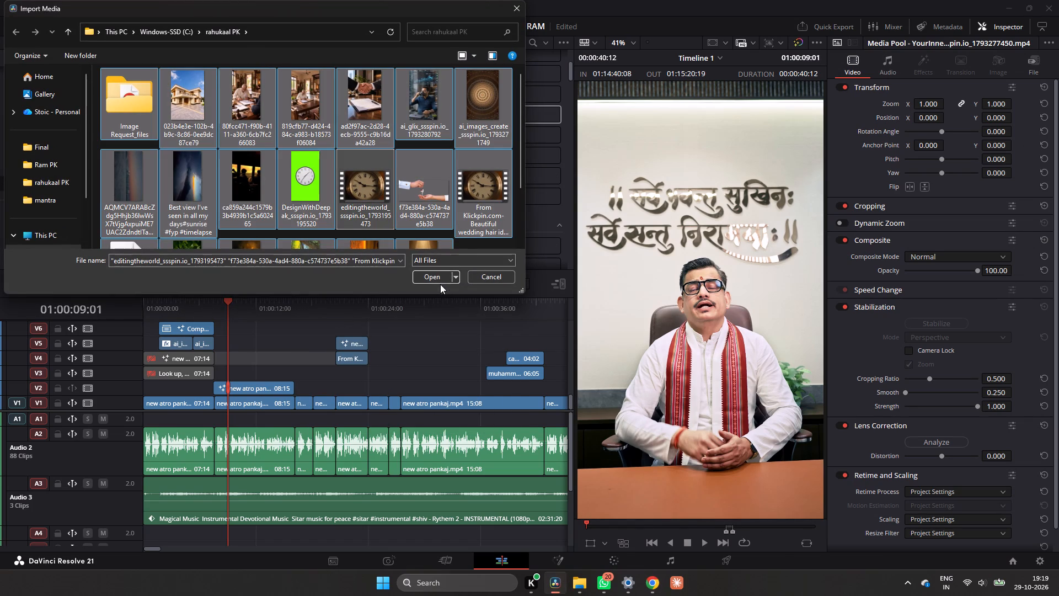
{"action": "left_click", "coordinate": [438, 278]}
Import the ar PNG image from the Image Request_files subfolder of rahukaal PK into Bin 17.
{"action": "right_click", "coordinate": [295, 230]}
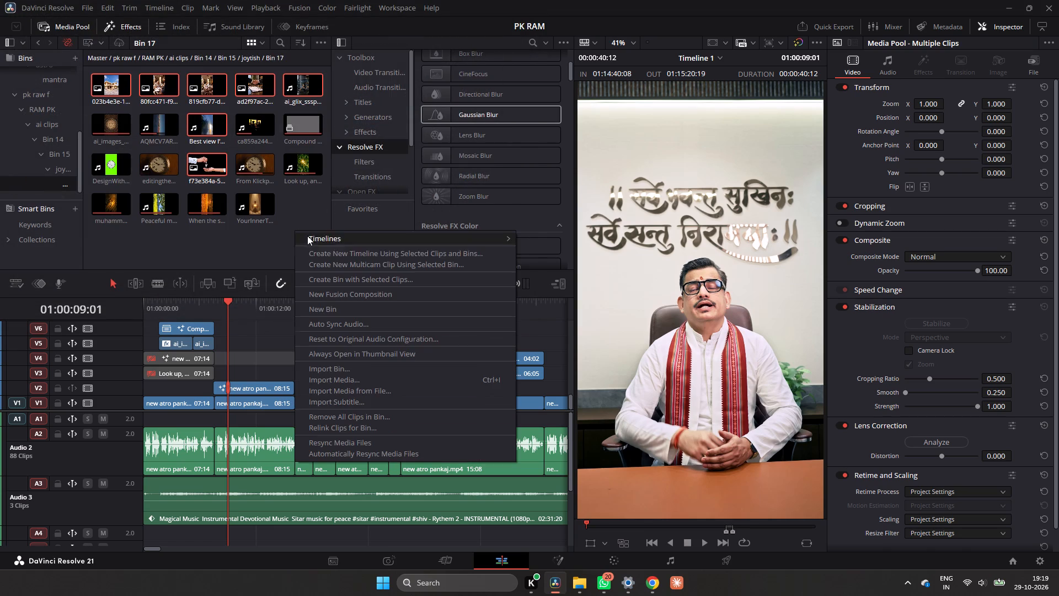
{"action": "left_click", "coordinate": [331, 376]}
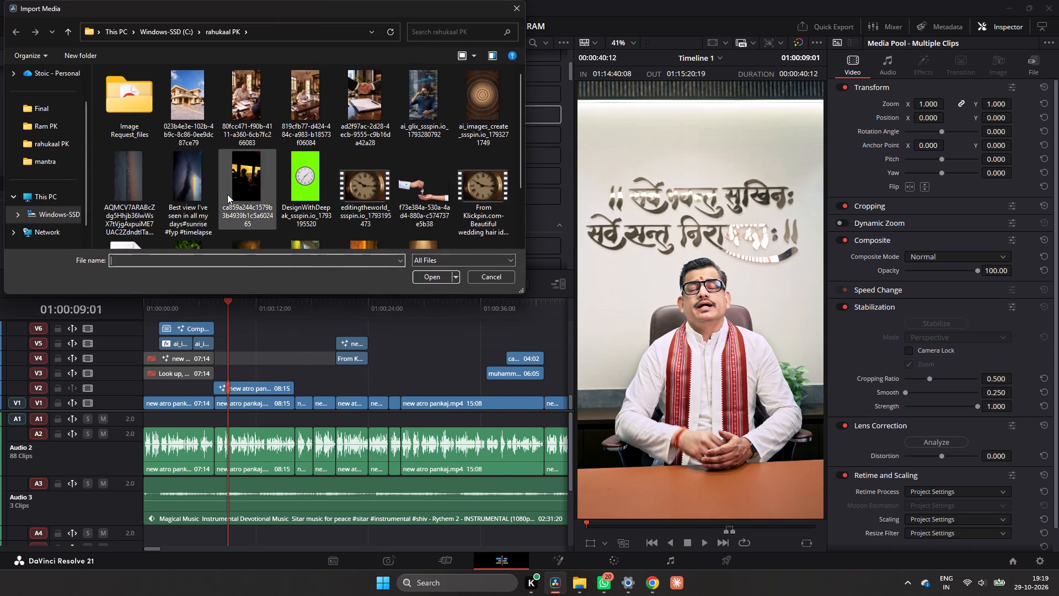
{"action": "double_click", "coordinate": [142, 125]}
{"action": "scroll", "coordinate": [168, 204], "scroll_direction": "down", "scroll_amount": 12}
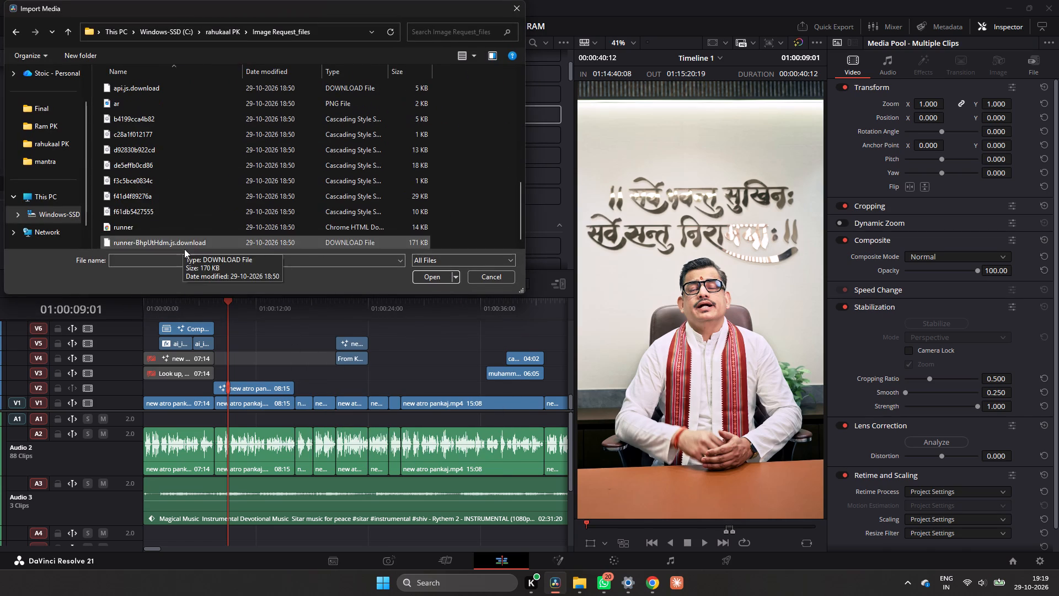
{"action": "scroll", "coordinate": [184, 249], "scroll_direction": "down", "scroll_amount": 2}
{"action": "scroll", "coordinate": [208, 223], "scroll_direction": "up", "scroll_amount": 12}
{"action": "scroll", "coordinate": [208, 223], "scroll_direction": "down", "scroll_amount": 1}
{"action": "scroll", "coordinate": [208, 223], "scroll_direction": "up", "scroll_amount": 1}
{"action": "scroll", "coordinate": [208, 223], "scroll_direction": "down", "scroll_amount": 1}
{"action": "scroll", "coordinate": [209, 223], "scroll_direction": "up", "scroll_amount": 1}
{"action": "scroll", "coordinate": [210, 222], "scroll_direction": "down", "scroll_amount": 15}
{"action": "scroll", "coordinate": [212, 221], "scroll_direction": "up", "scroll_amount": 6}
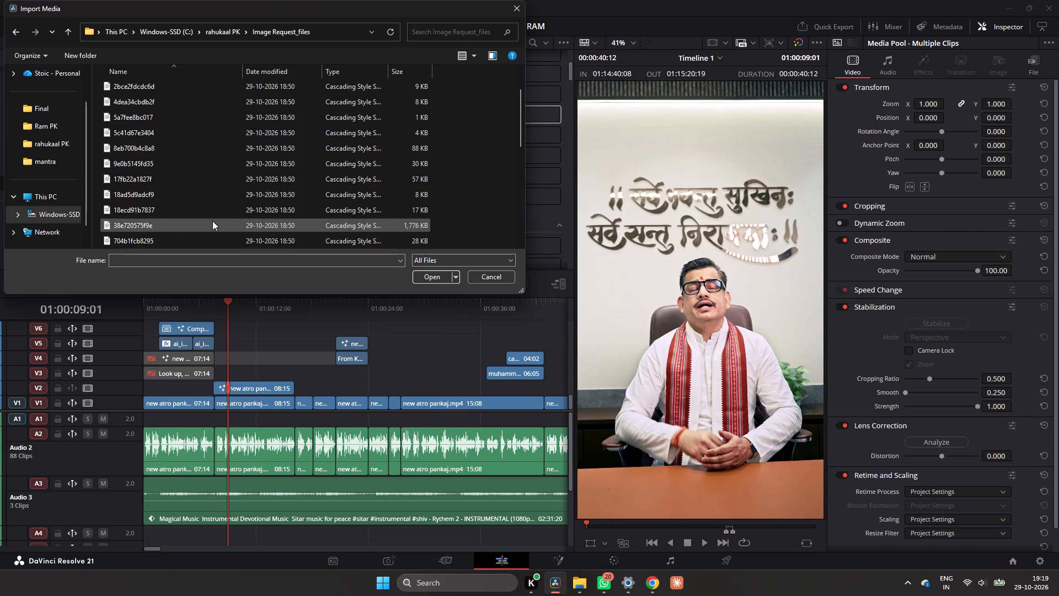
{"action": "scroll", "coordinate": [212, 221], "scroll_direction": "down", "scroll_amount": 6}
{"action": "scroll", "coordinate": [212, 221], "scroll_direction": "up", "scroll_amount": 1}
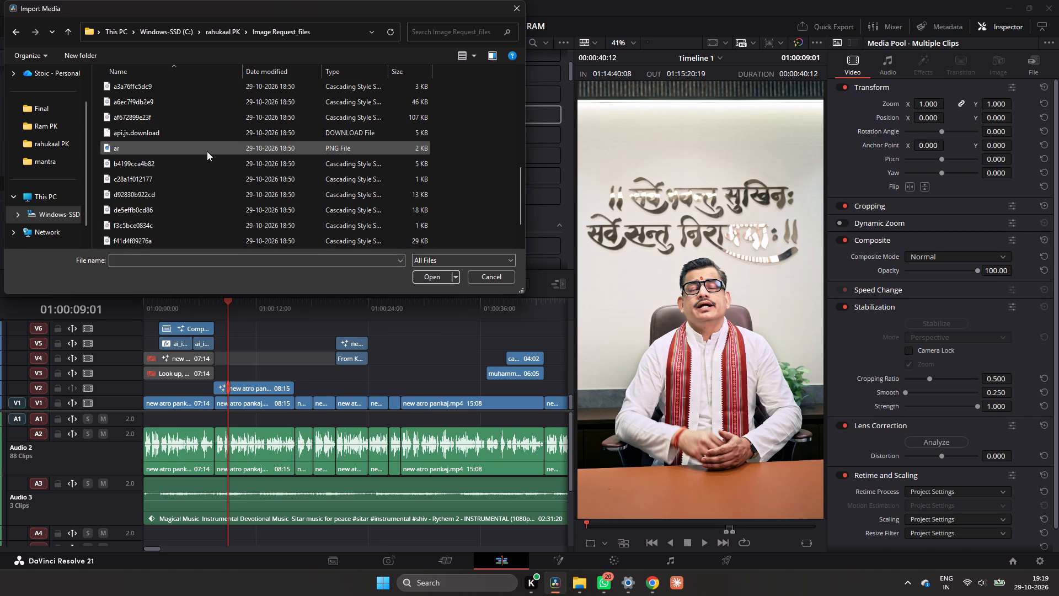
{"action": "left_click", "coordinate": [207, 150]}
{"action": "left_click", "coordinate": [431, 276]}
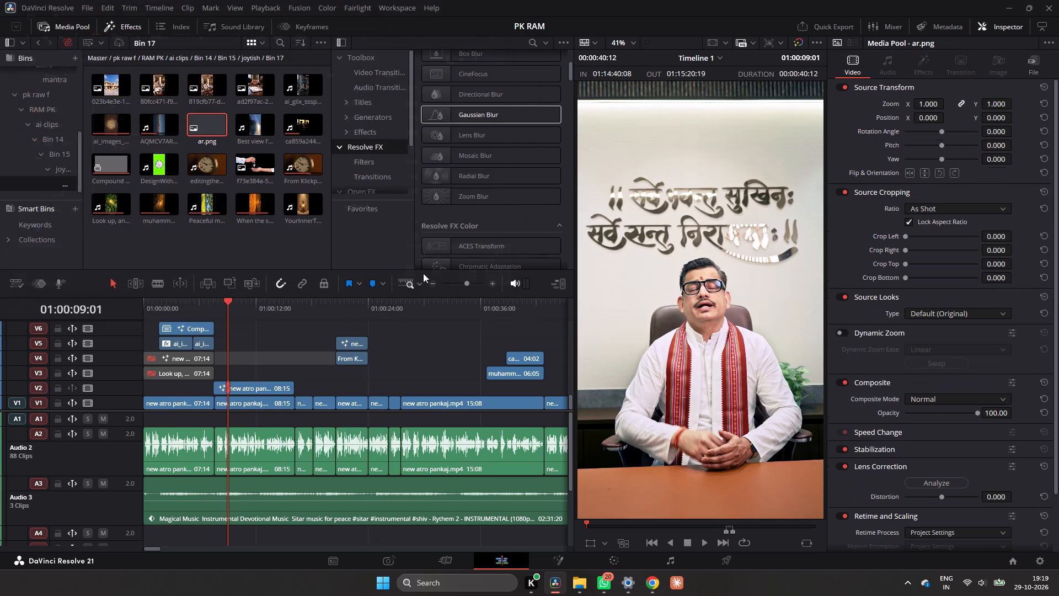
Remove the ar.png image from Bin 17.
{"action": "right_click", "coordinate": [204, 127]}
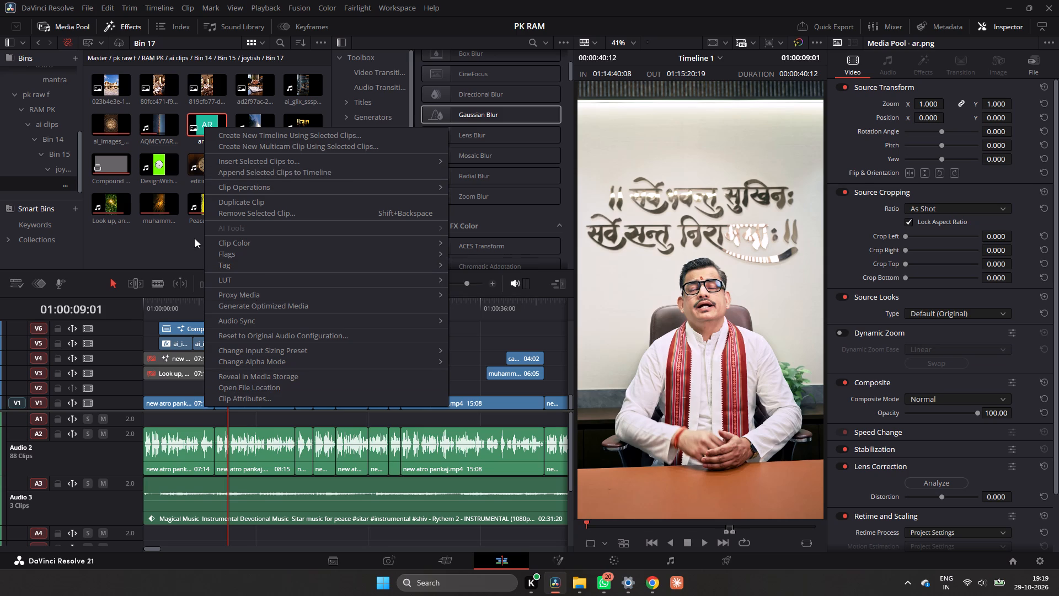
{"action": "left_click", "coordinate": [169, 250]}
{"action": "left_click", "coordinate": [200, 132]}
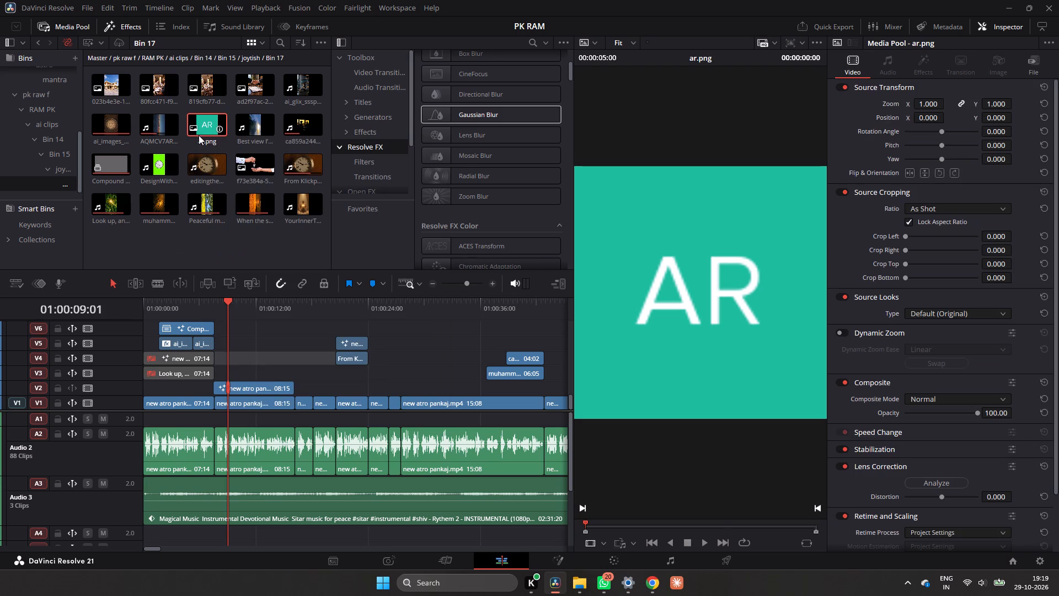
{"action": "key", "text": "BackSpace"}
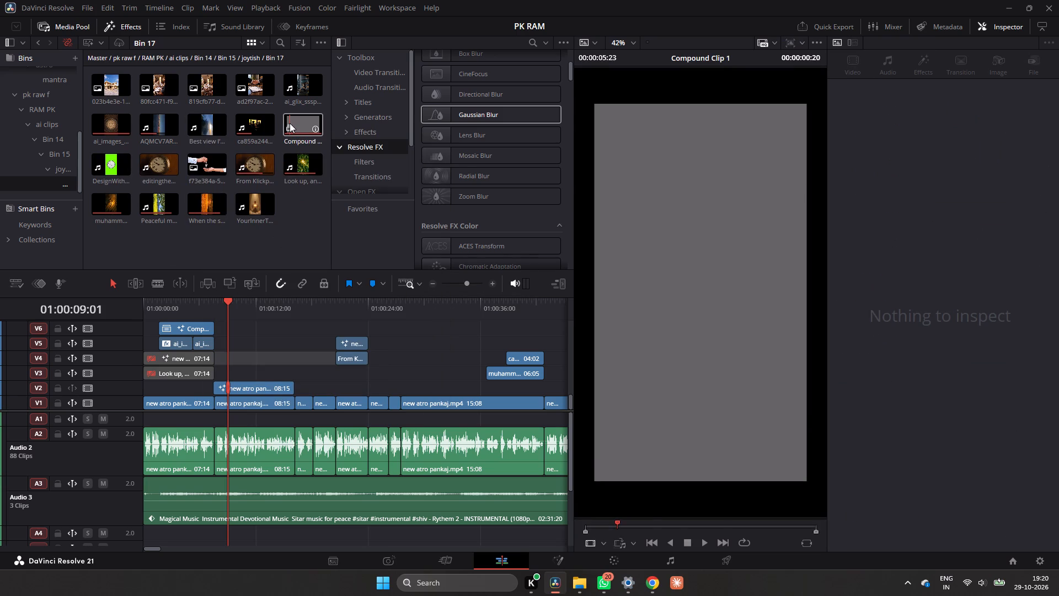
Play Timeline 1 from 01:00:09:01 to about 01:00:12:08 to review the talking-head section.
{"action": "key", "text": "space"}
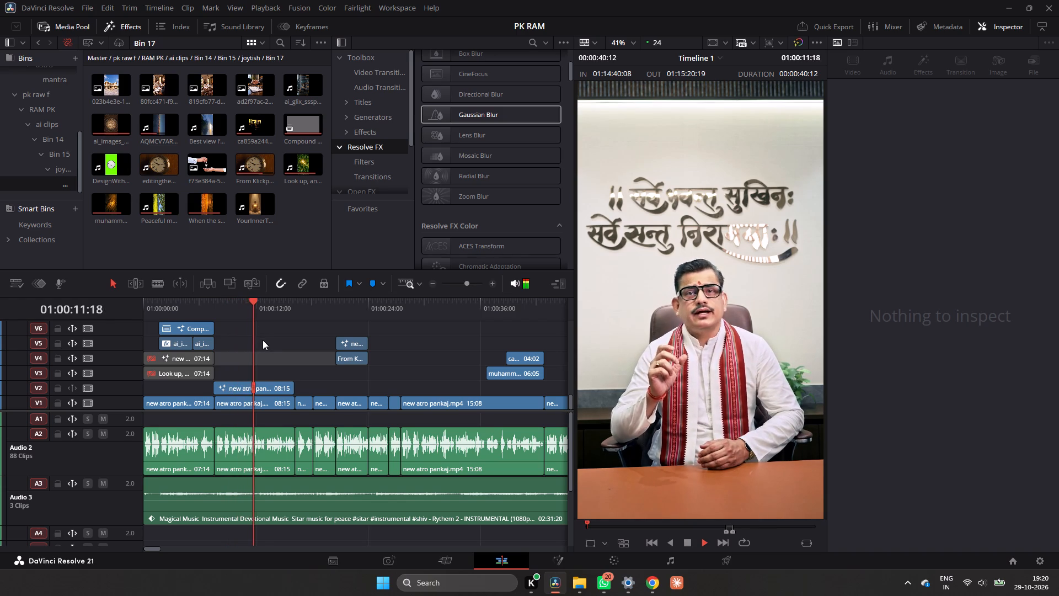
{"action": "key", "text": "space"}
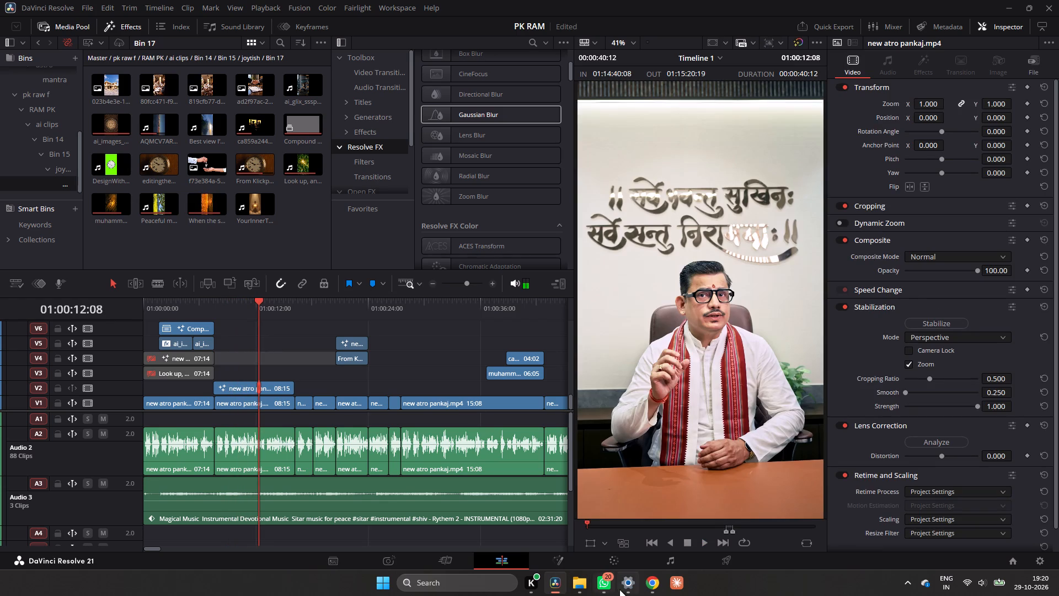
Switch to Chrome and search Pinterest for "graph texture".
{"action": "left_click", "coordinate": [649, 584]}
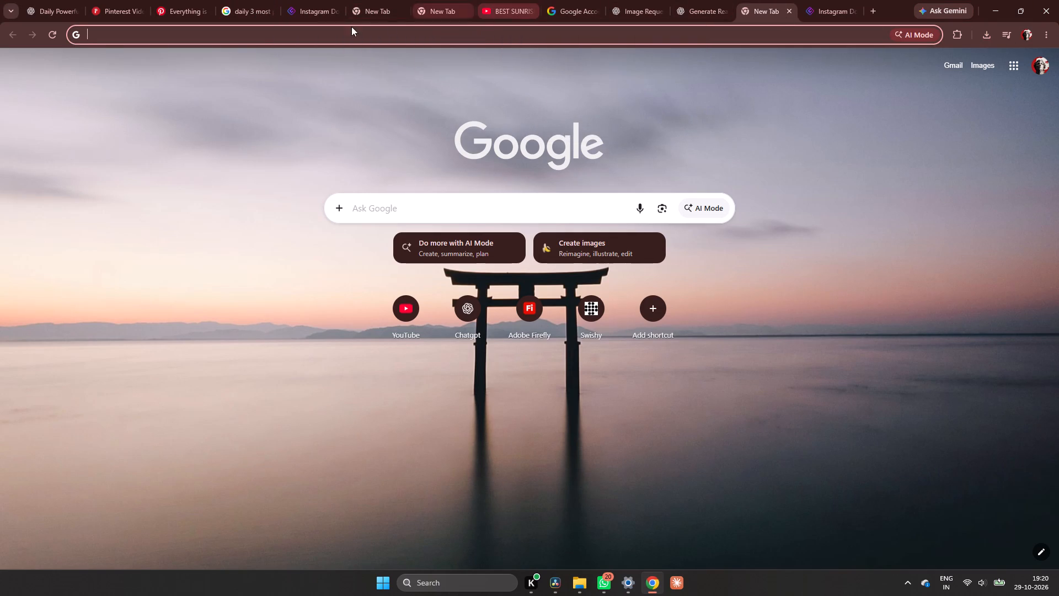
{"action": "left_click", "coordinate": [116, 10]}
{"action": "scroll", "coordinate": [412, 172], "scroll_direction": "up", "scroll_amount": 5}
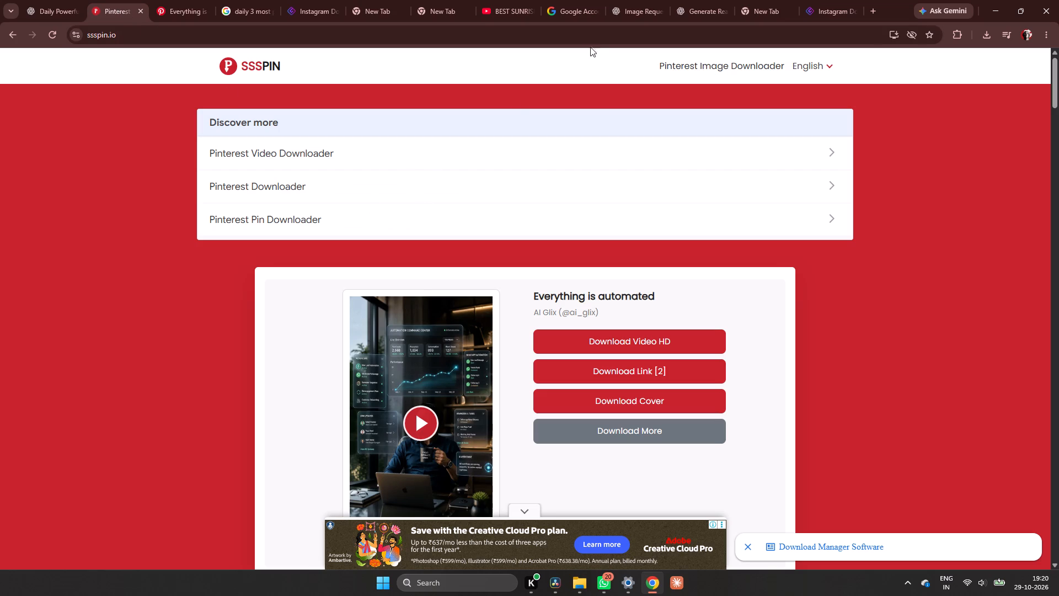
{"action": "left_click", "coordinate": [167, 4]}
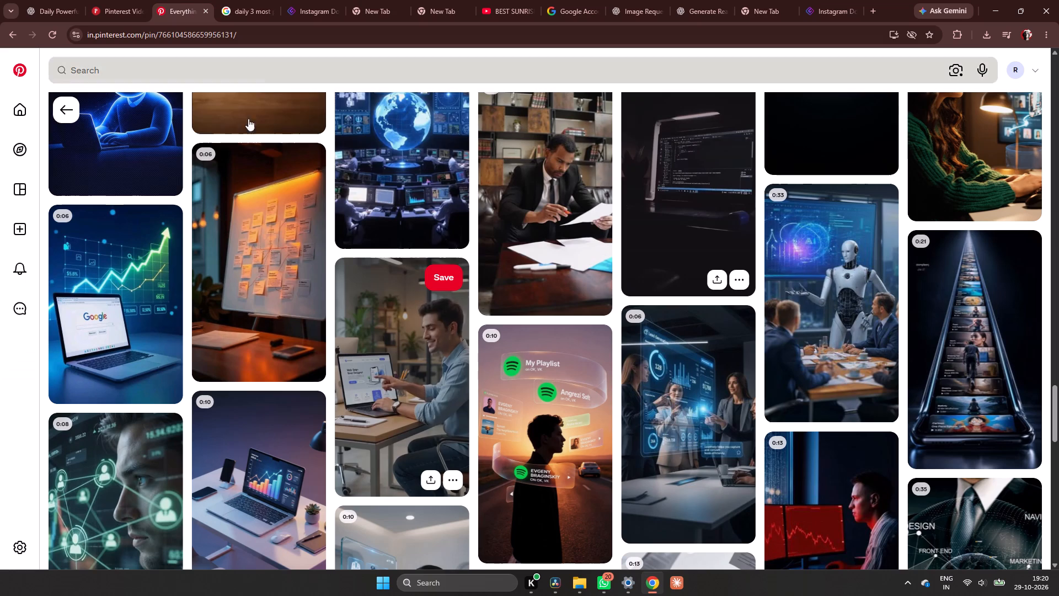
{"action": "scroll", "coordinate": [527, 206], "scroll_direction": "up", "scroll_amount": 4}
{"action": "left_click", "coordinate": [429, 61]}
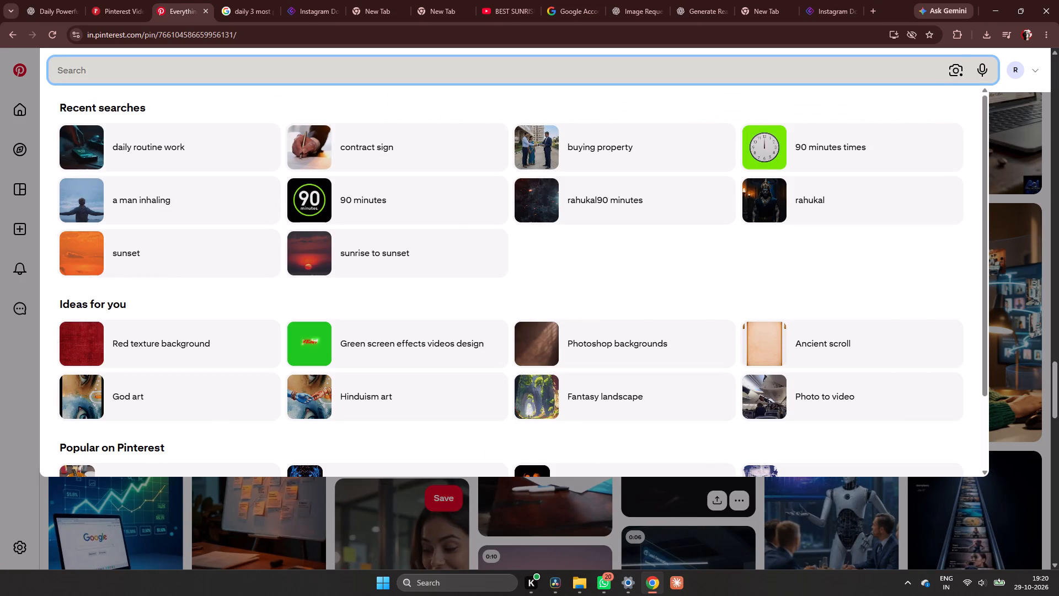
{"action": "type", "text": "graph"}
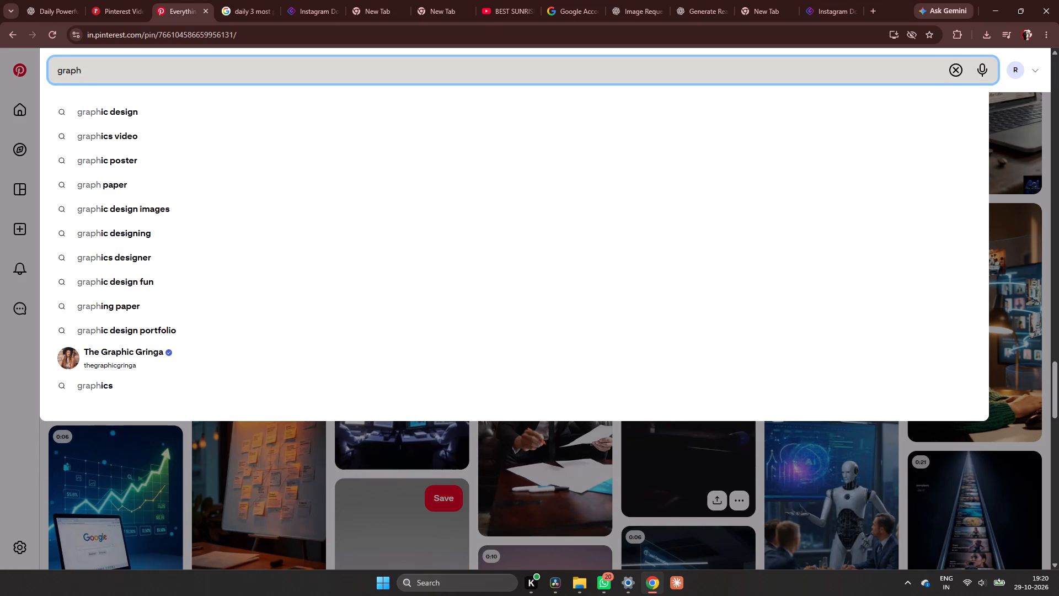
{"action": "key", "text": "space"}
{"action": "type", "text": "texture"}
{"action": "key", "text": "Return"}
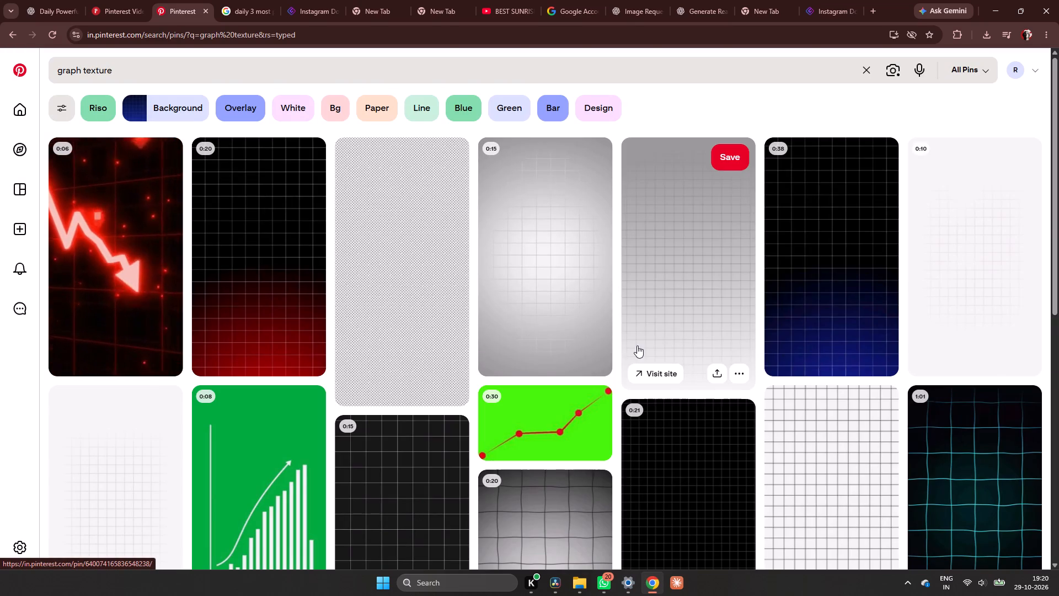
Browse the graph texture results and inspect the white grid and the faded-grid premium background pins for a suitable background.
{"action": "scroll", "coordinate": [676, 320], "scroll_direction": "down", "scroll_amount": 3}
{"action": "left_click", "coordinate": [805, 350]}
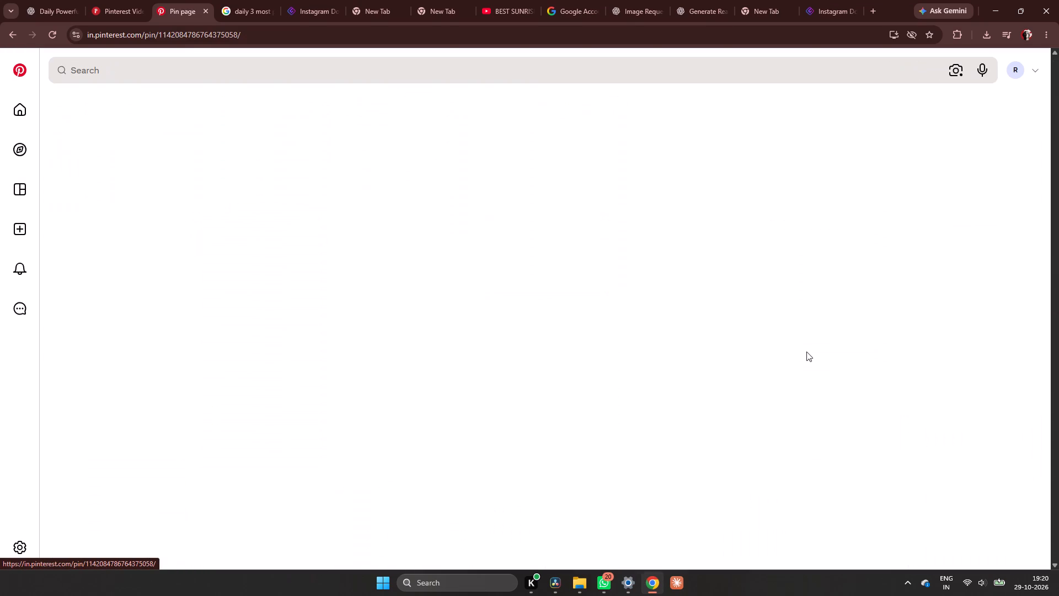
{"action": "left_click", "coordinate": [8, 36]}
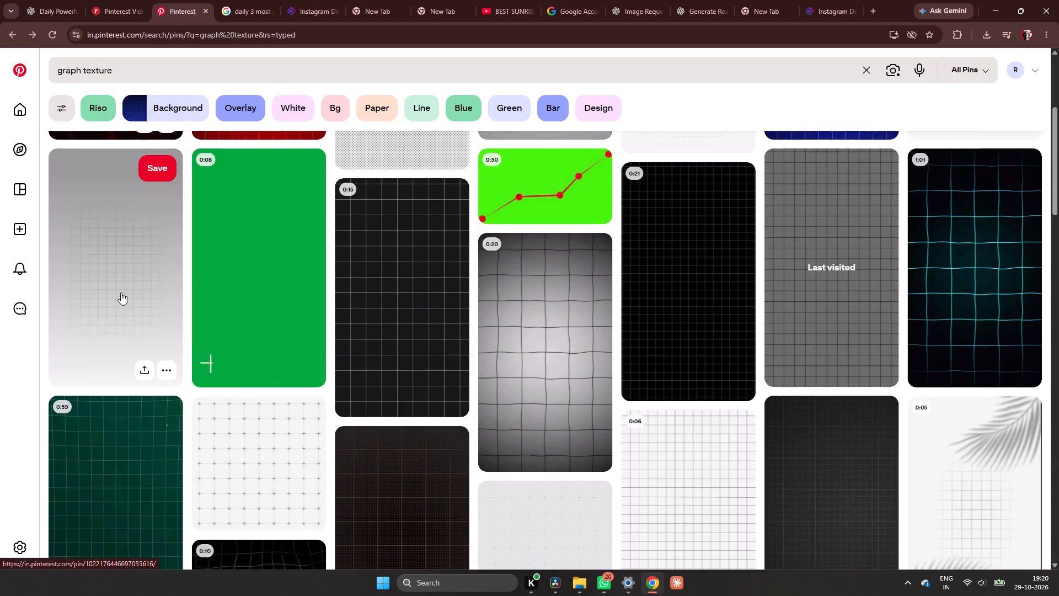
{"action": "left_click", "coordinate": [121, 292]}
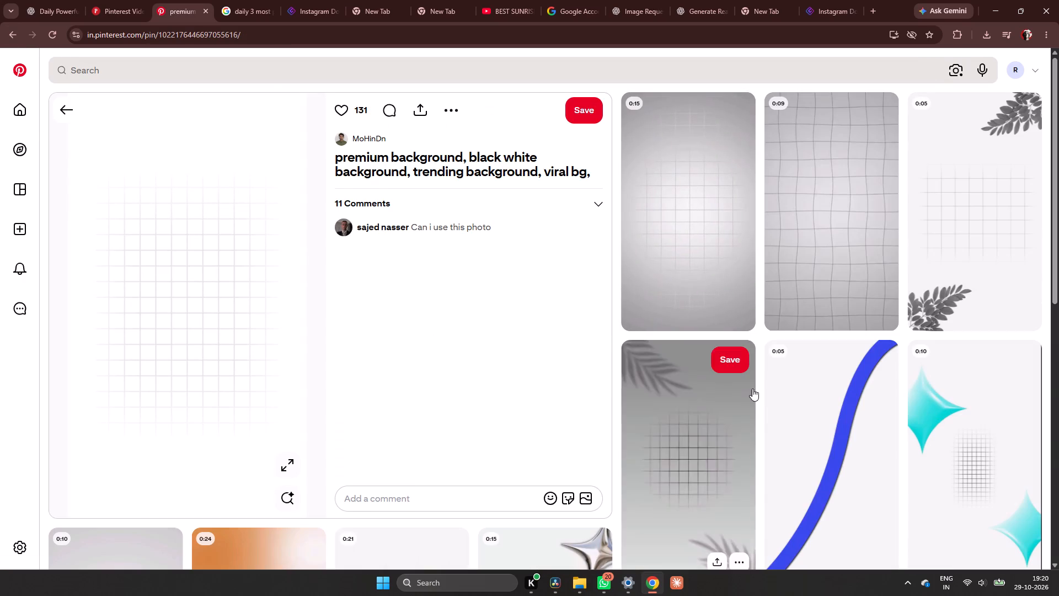
{"action": "scroll", "coordinate": [819, 381], "scroll_direction": "down", "scroll_amount": 1}
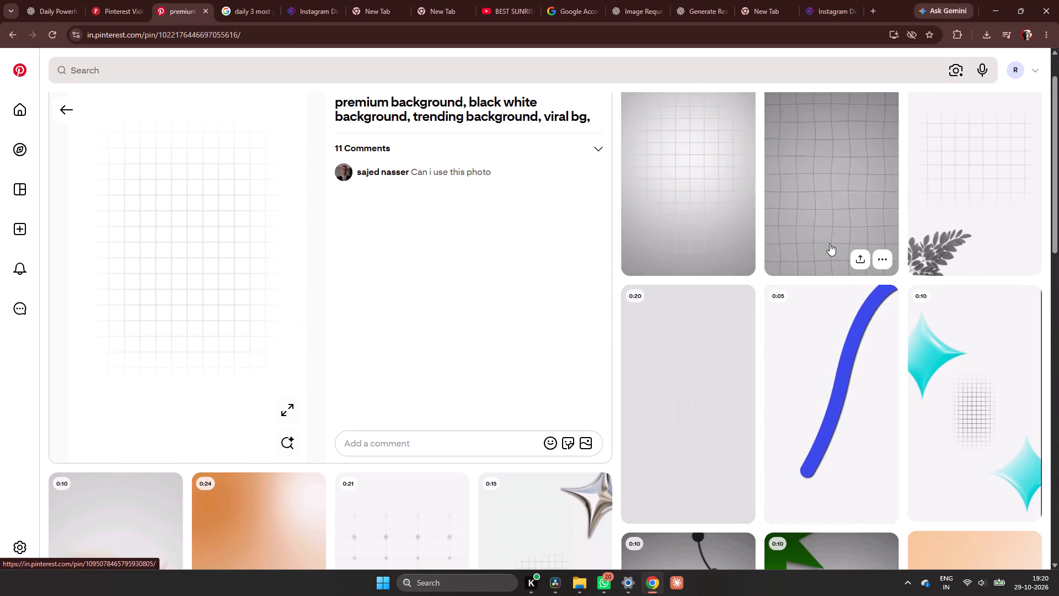
{"action": "scroll", "coordinate": [804, 267], "scroll_direction": "down", "scroll_amount": 5}
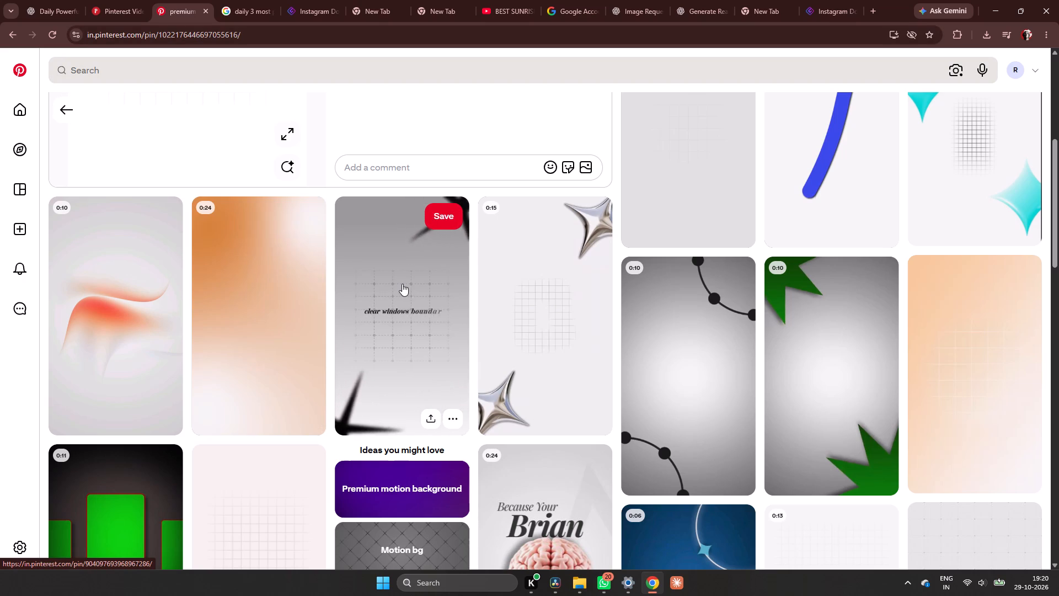
{"action": "left_click", "coordinate": [57, 105]}
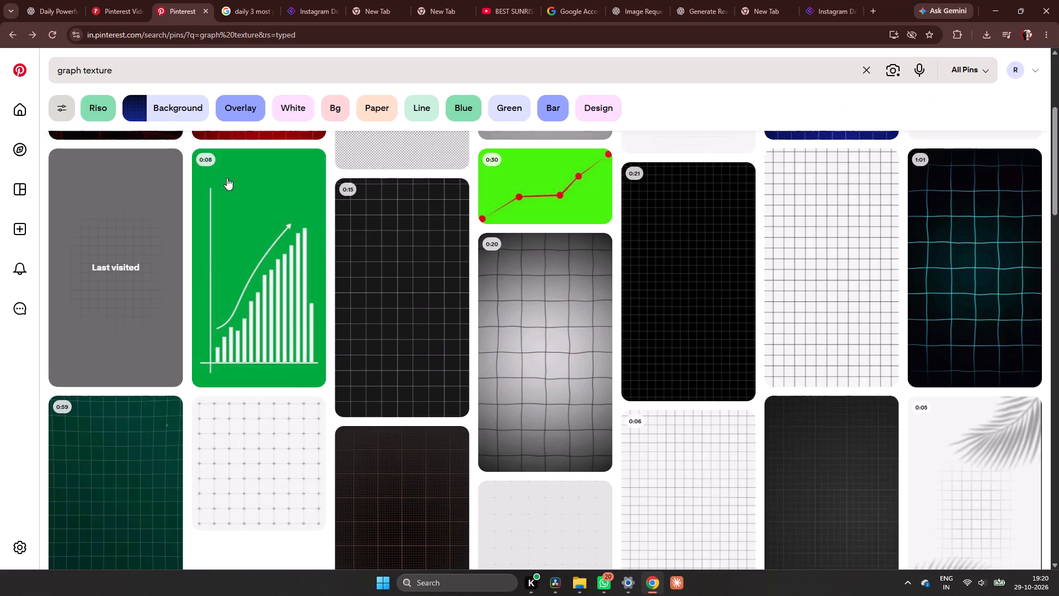
{"action": "scroll", "coordinate": [326, 261], "scroll_direction": "down", "scroll_amount": 6}
{"action": "scroll", "coordinate": [467, 300], "scroll_direction": "down", "scroll_amount": 2}
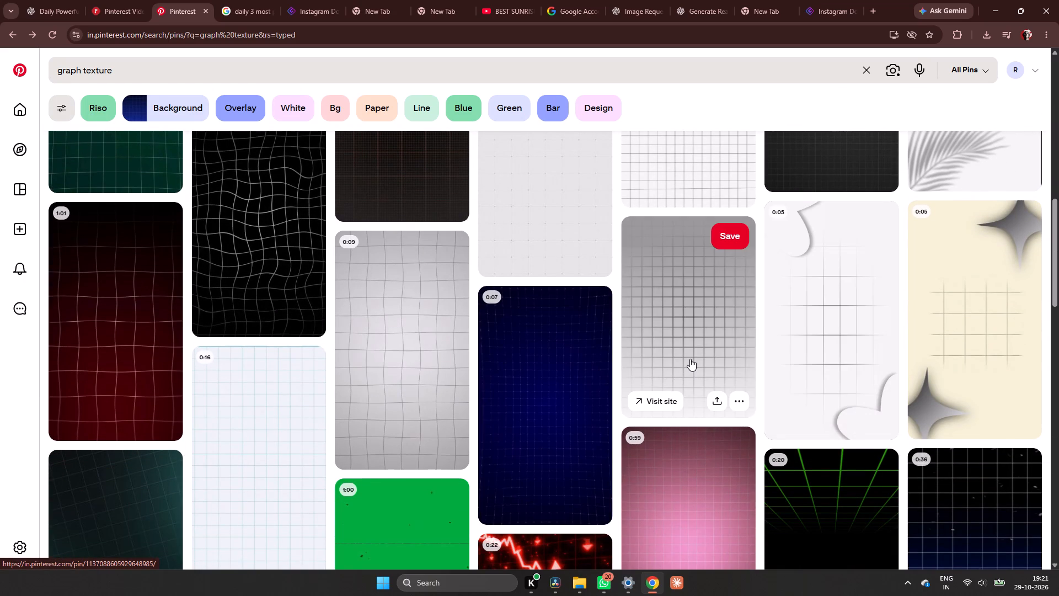
{"action": "scroll", "coordinate": [678, 333], "scroll_direction": "up", "scroll_amount": 3}
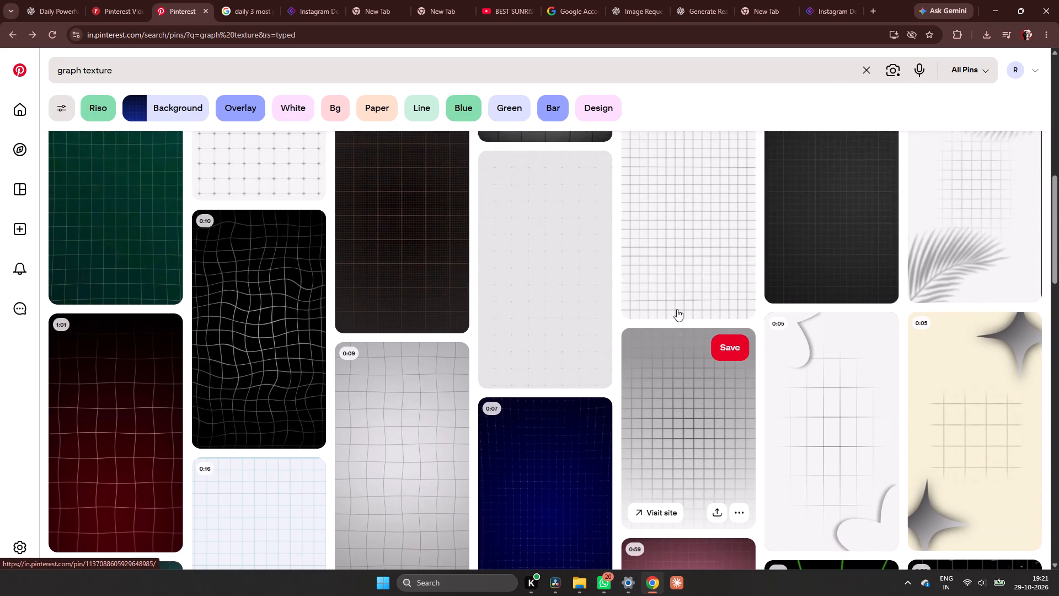
Open the 0:06 white grid video pin and copy its link.
{"action": "left_click", "coordinate": [677, 309]}
{"action": "right_click", "coordinate": [311, 326]}
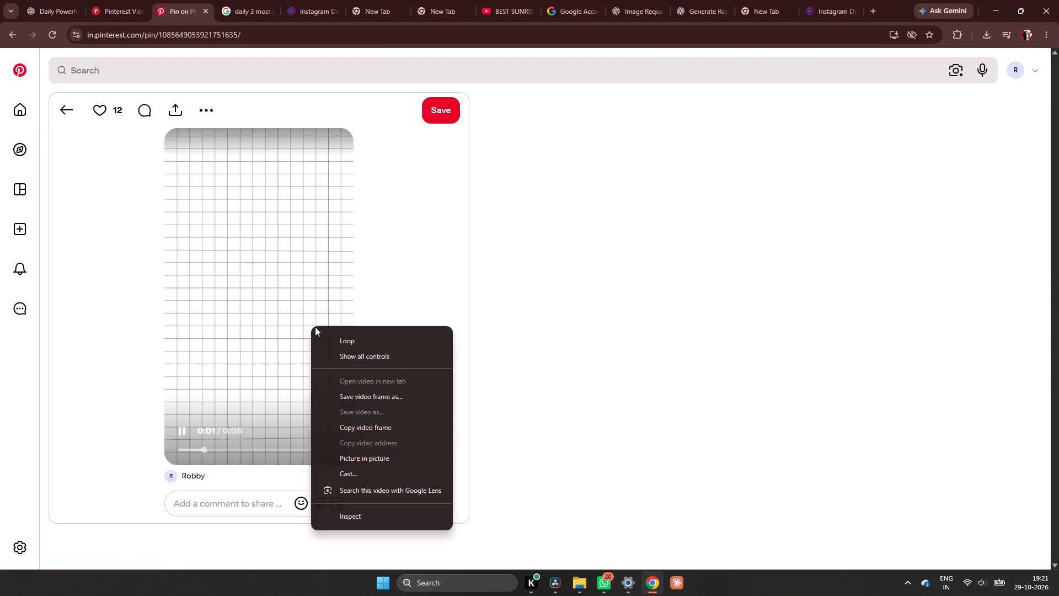
{"action": "left_click", "coordinate": [283, 322]}
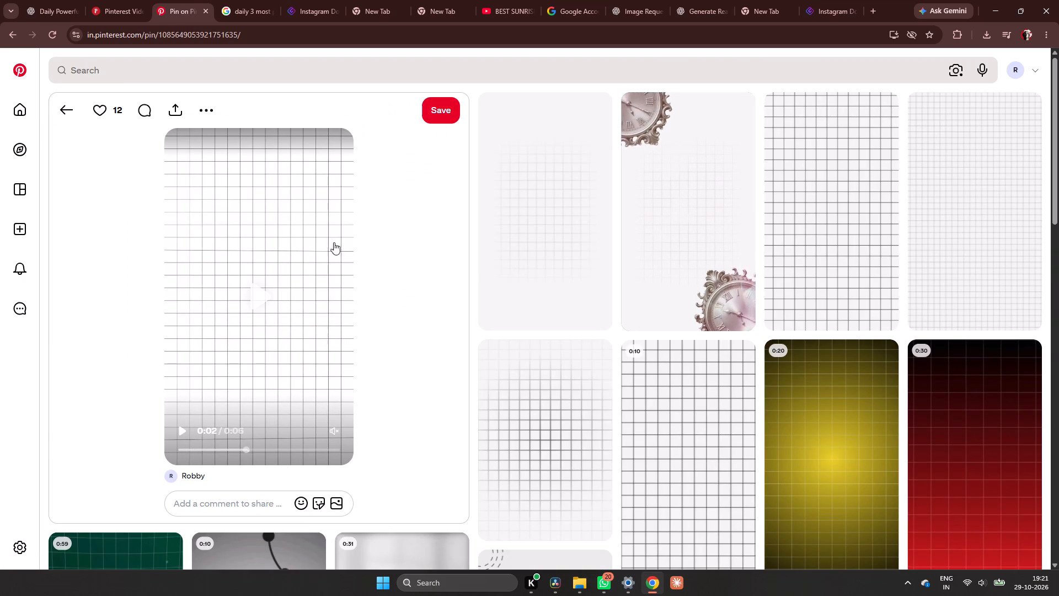
{"action": "left_click", "coordinate": [181, 116]}
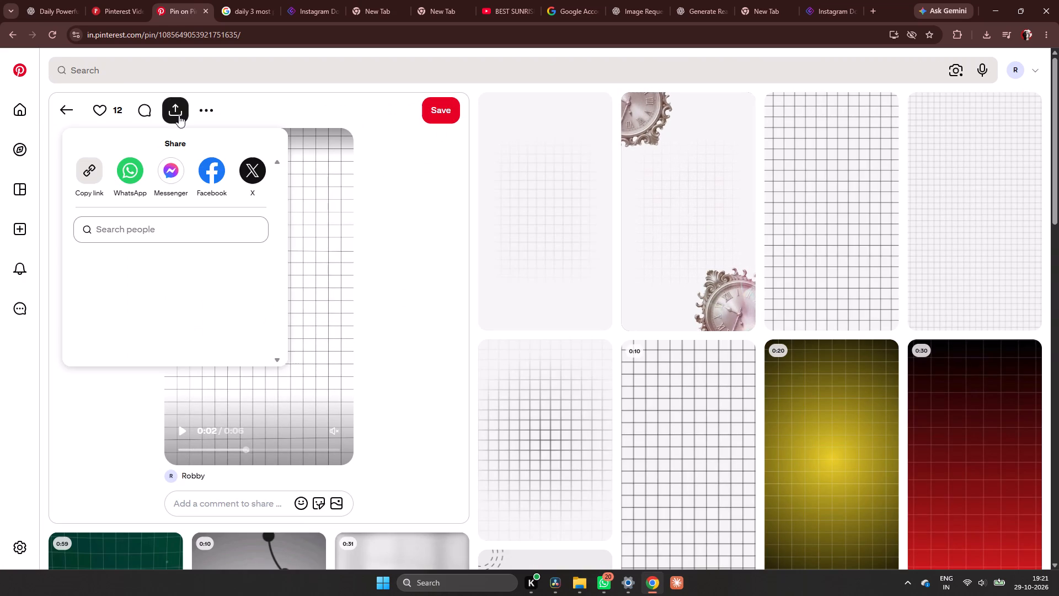
{"action": "left_click", "coordinate": [97, 162]}
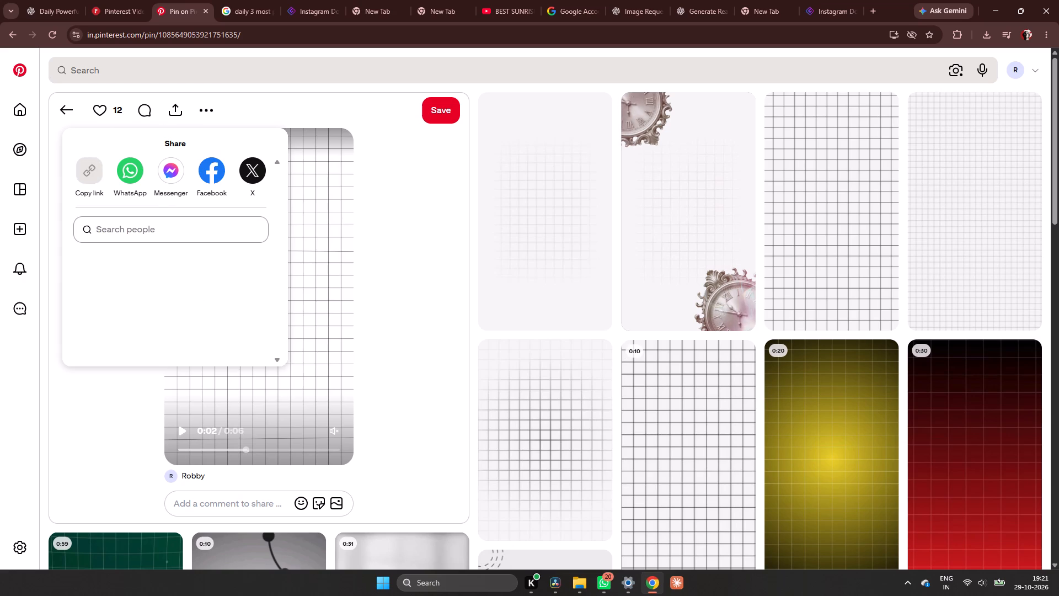
Open the still white grid background pin with black lines and browse its related grid textures.
{"action": "left_click", "coordinate": [801, 300]}
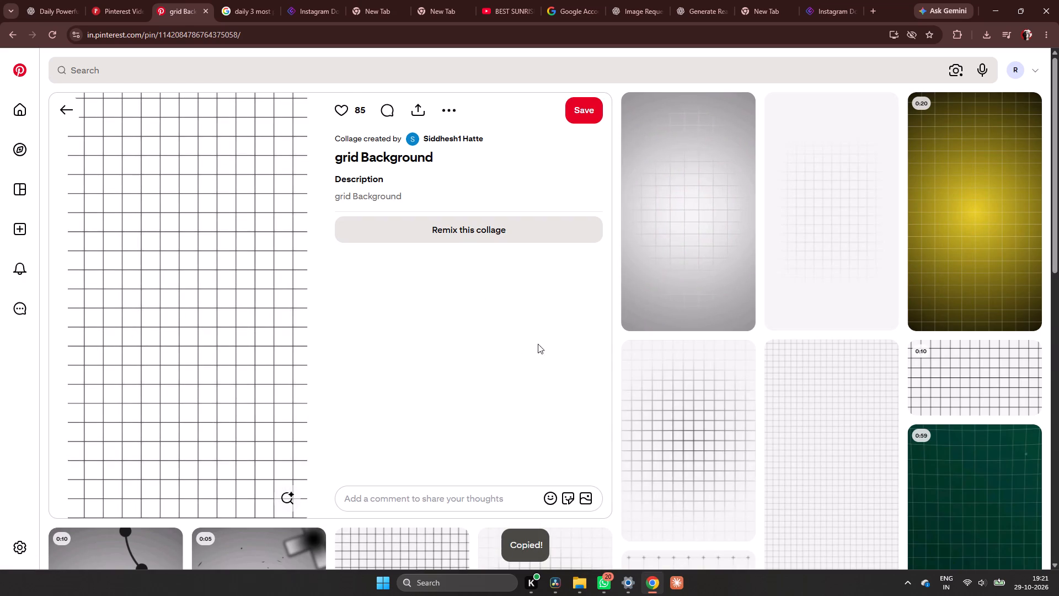
{"action": "scroll", "coordinate": [794, 455], "scroll_direction": "down", "scroll_amount": 5}
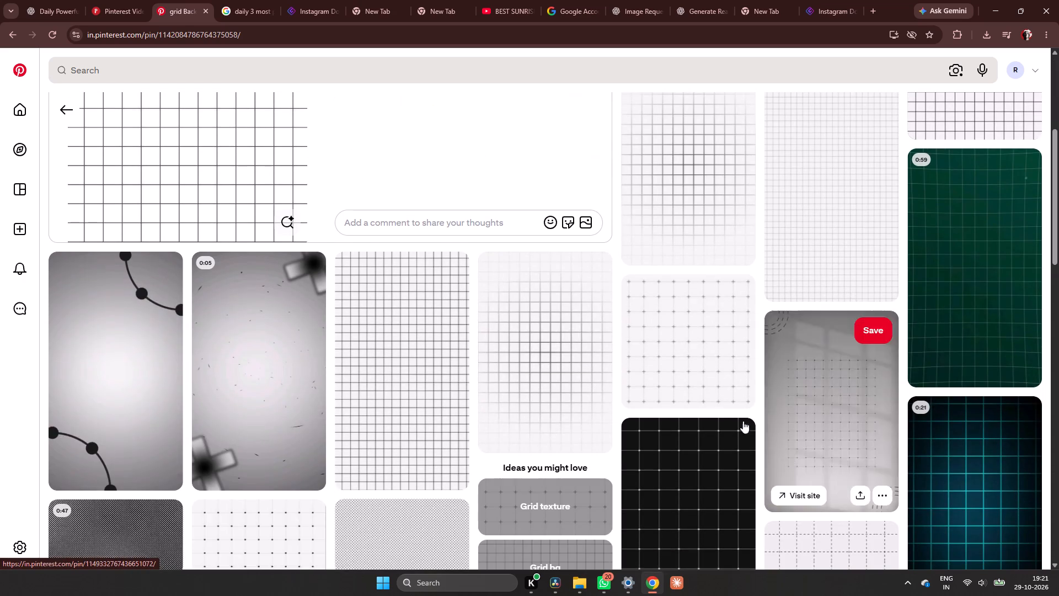
{"action": "scroll", "coordinate": [319, 399], "scroll_direction": "down", "scroll_amount": 6}
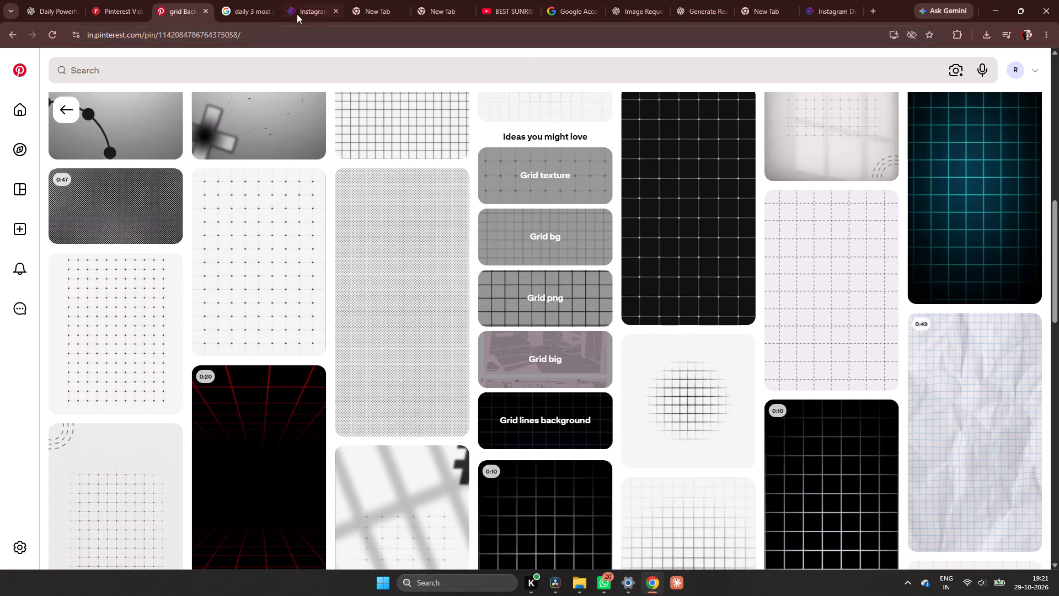
Start a new download in the SSSPIN Pinterest downloader and submit the copied link of the white grid video pin.
{"action": "left_click", "coordinate": [119, 15]}
{"action": "scroll", "coordinate": [397, 320], "scroll_direction": "up", "scroll_amount": 2}
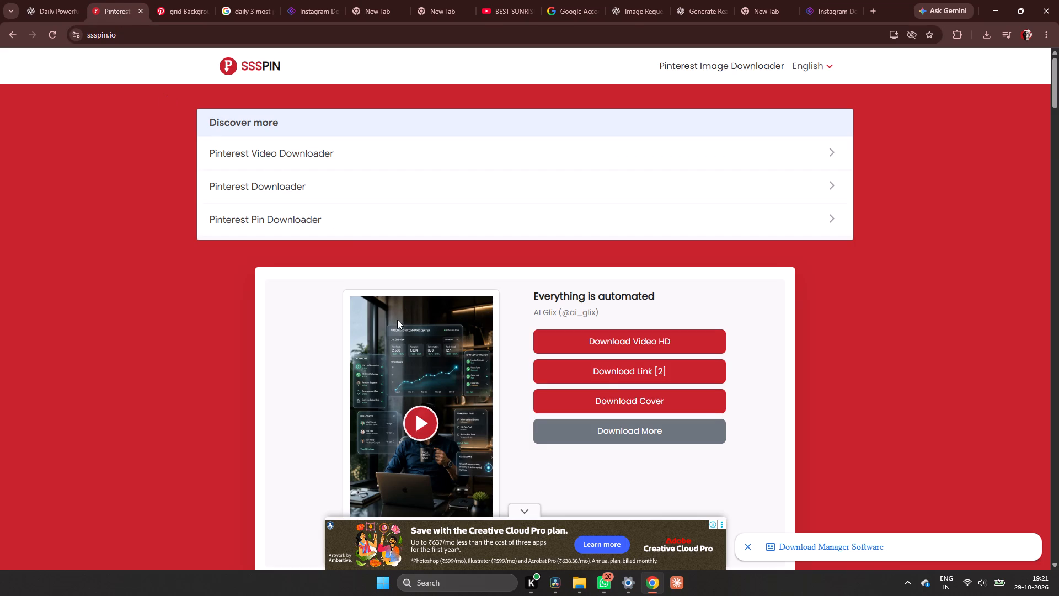
{"action": "scroll", "coordinate": [397, 320], "scroll_direction": "up", "scroll_amount": 3}
{"action": "left_click", "coordinate": [617, 426]}
{"action": "left_click", "coordinate": [418, 178]}
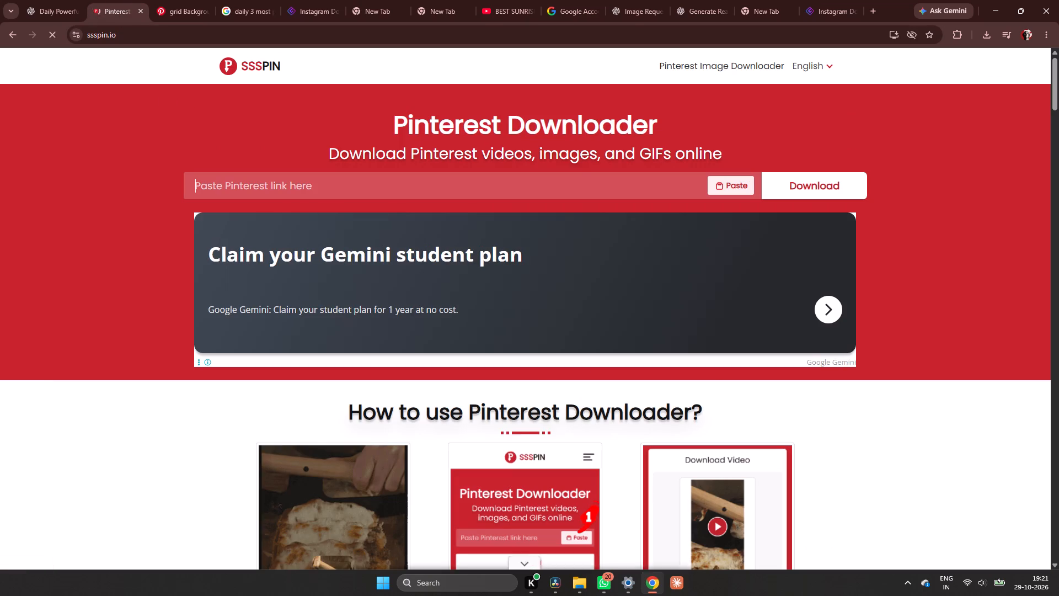
{"action": "key", "text": "ctrl+v"}
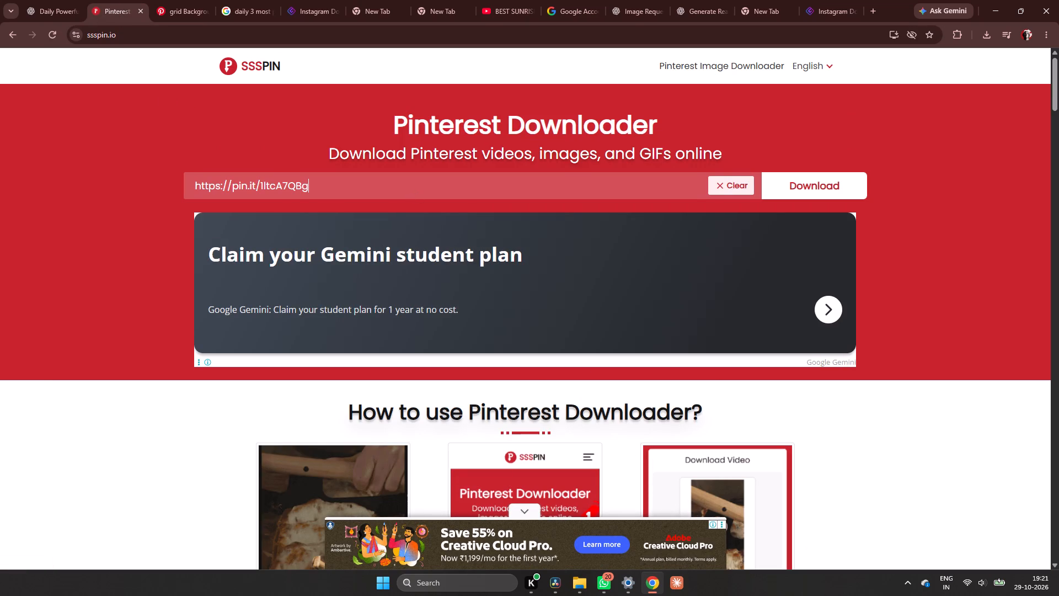
{"action": "left_click", "coordinate": [782, 187]}
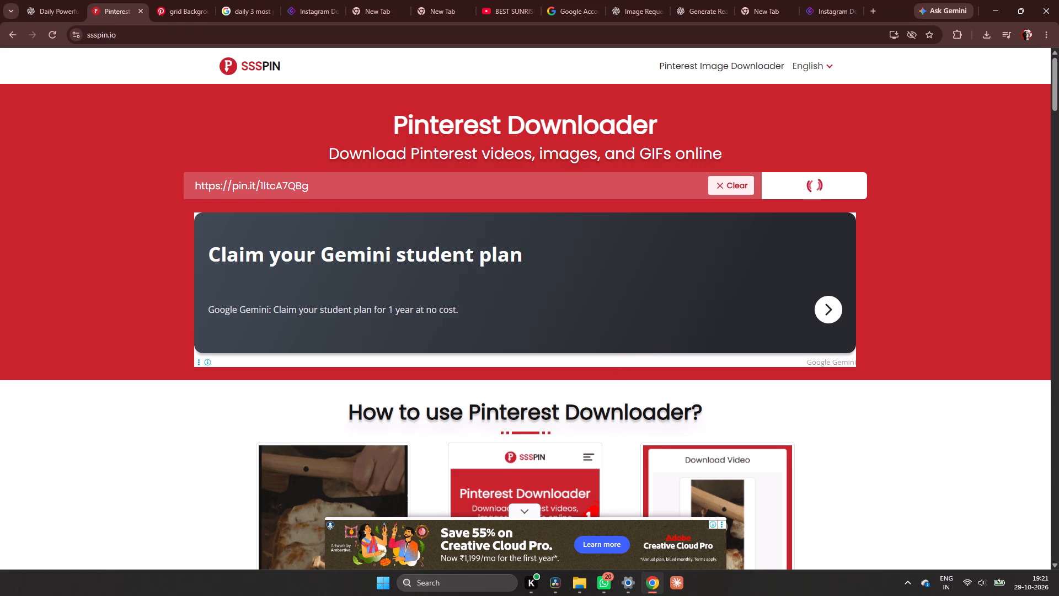
Download the white grid video in HD and save it as an MP4 in the rahukaal PK folder under the suggested name.
{"action": "scroll", "coordinate": [586, 413], "scroll_direction": "down", "scroll_amount": 8}
{"action": "scroll", "coordinate": [607, 300], "scroll_direction": "up", "scroll_amount": 4}
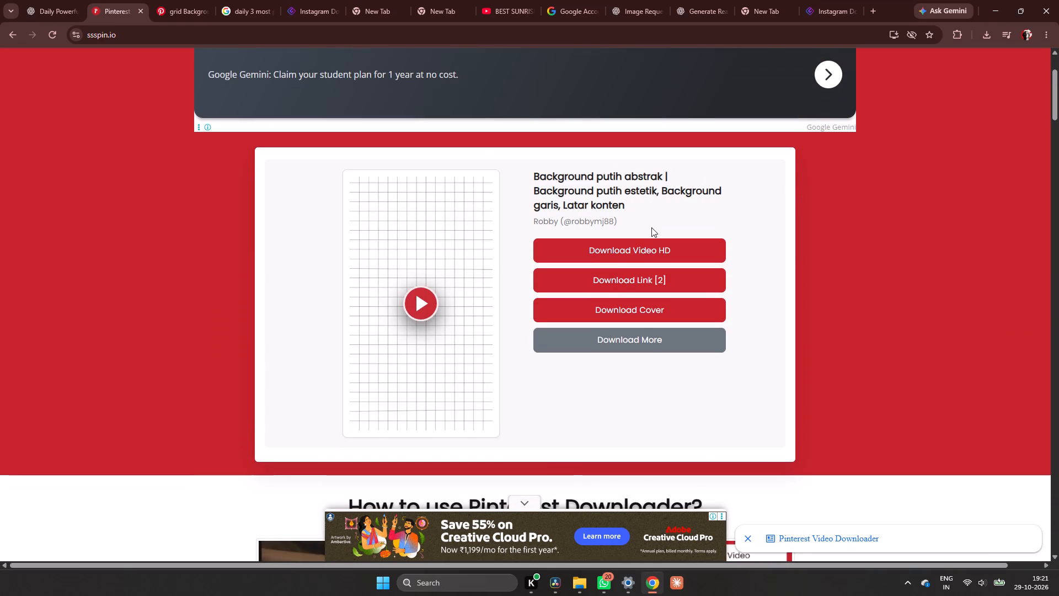
{"action": "left_click", "coordinate": [624, 257]}
{"action": "left_click", "coordinate": [525, 385]}
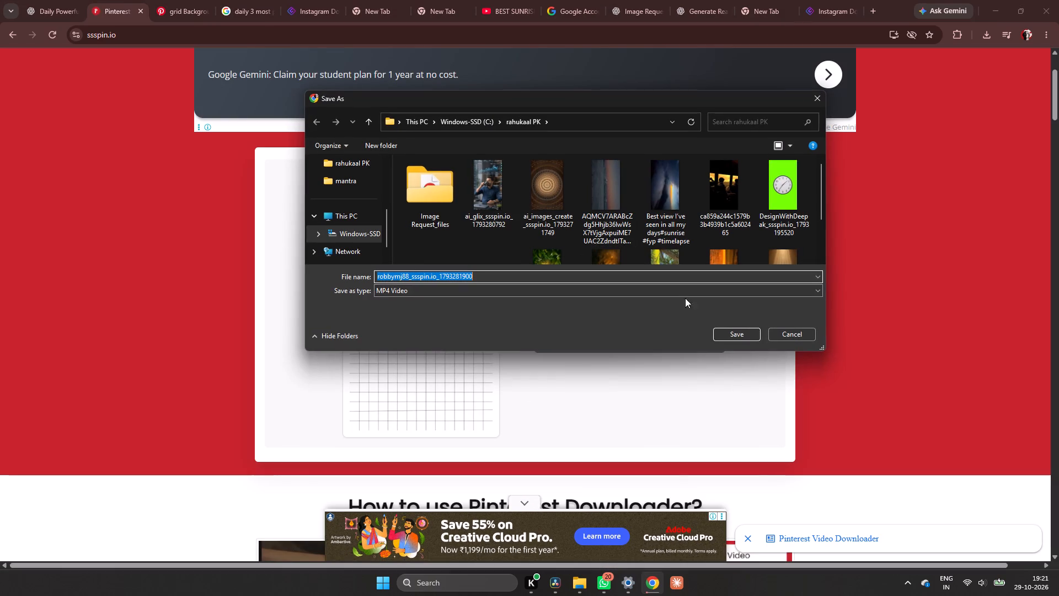
{"action": "left_click", "coordinate": [730, 332]}
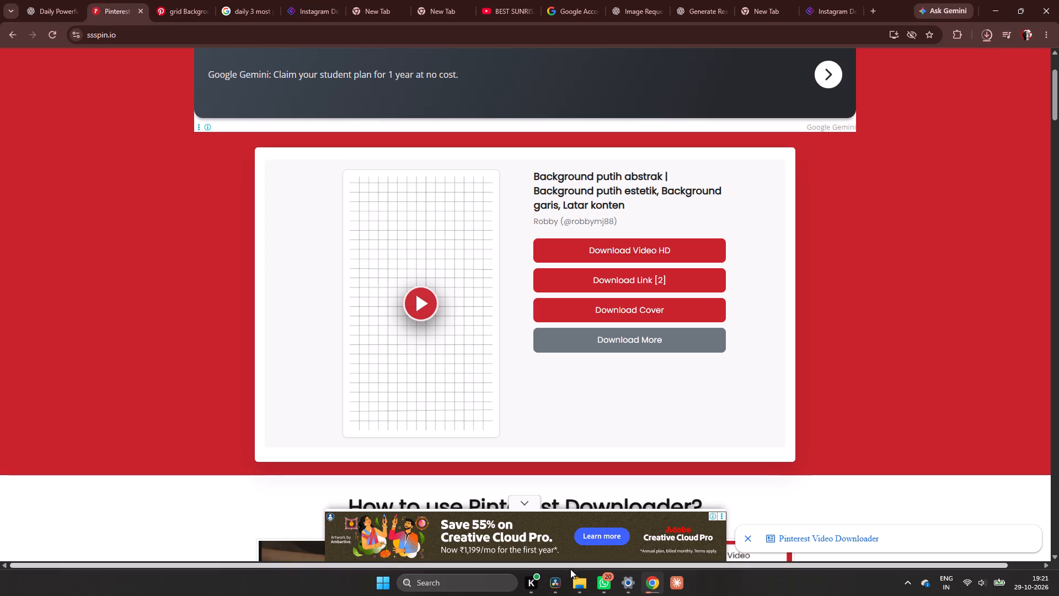
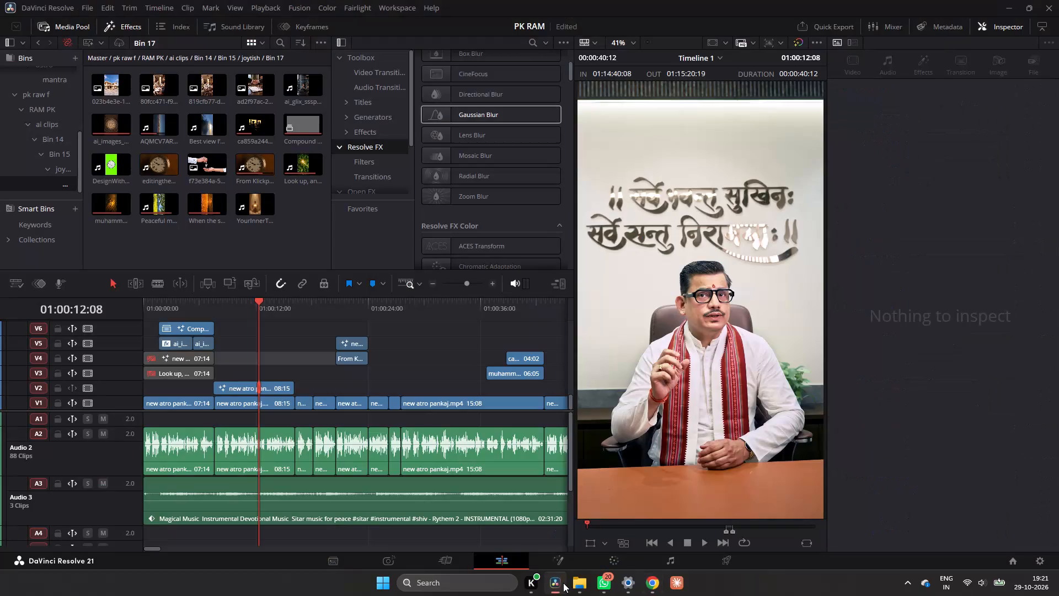
Import the downloaded white grid video from the rahukaal PK folder into Bin 17.
{"action": "right_click", "coordinate": [303, 232]}
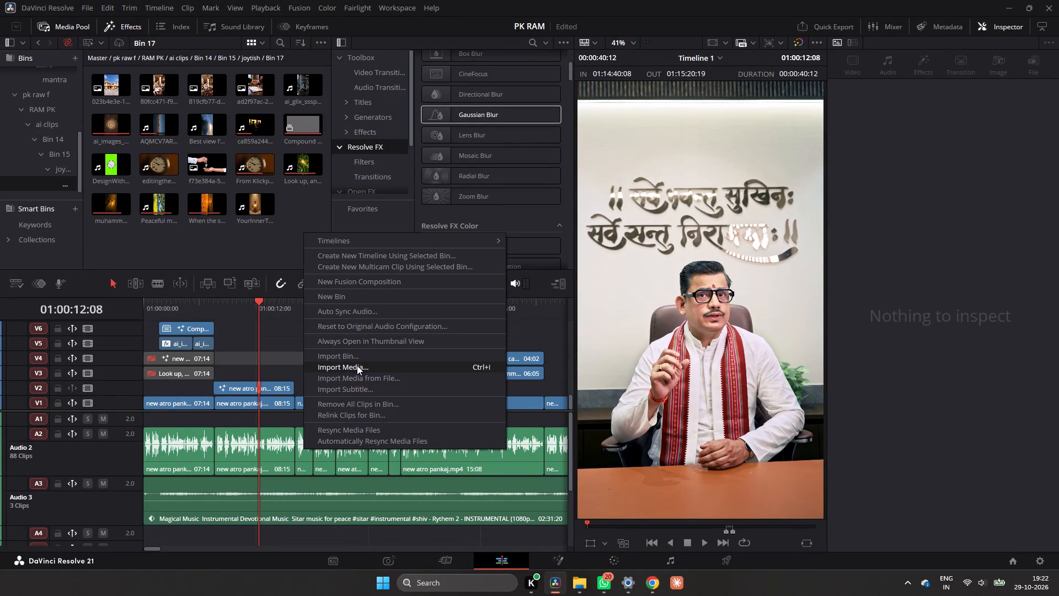
{"action": "left_click", "coordinate": [357, 365]}
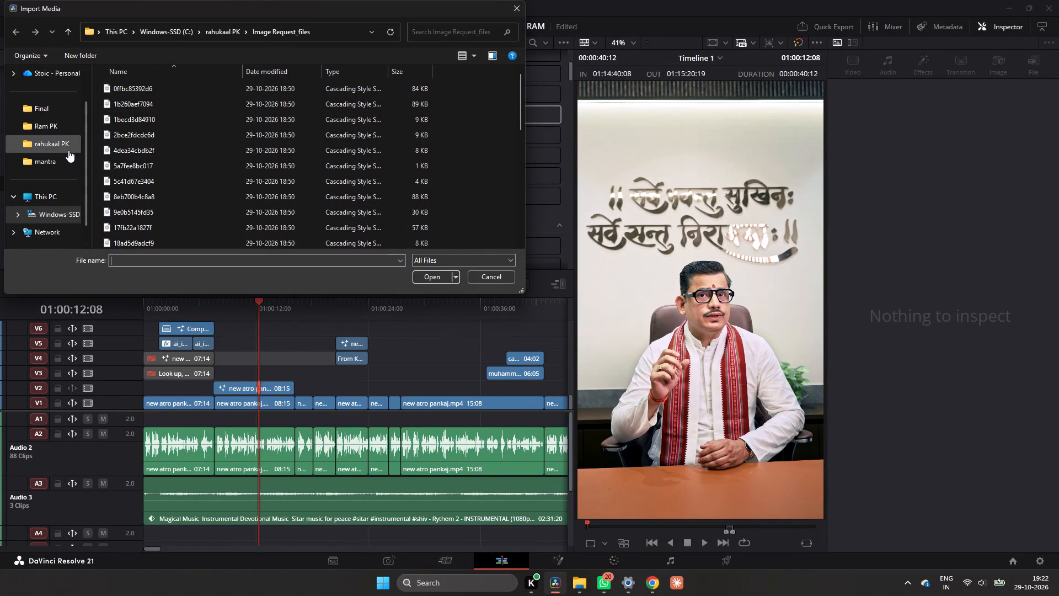
{"action": "left_click", "coordinate": [70, 149]}
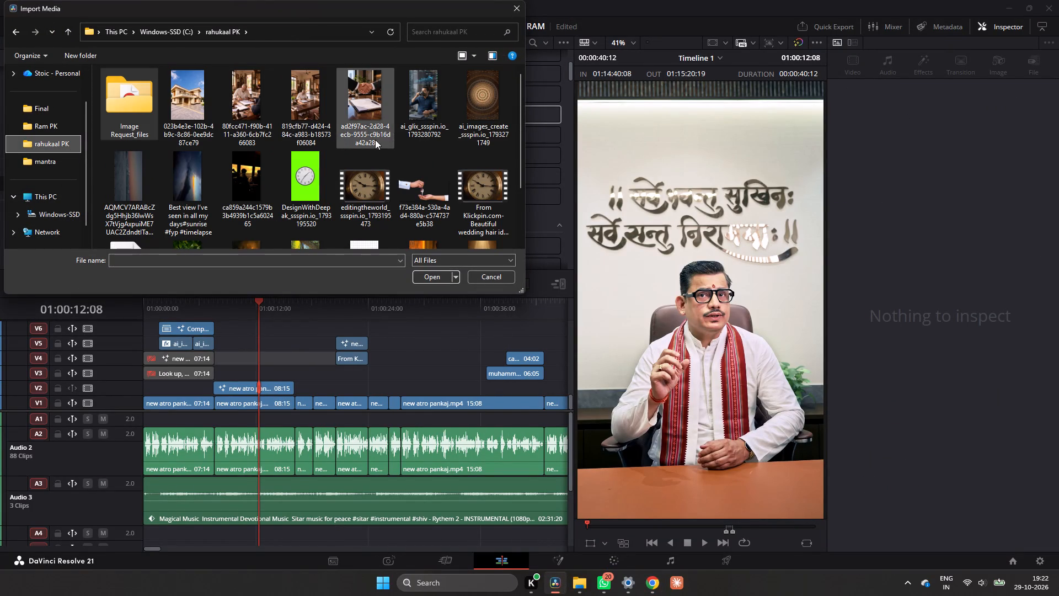
{"action": "scroll", "coordinate": [280, 205], "scroll_direction": "down", "scroll_amount": 3}
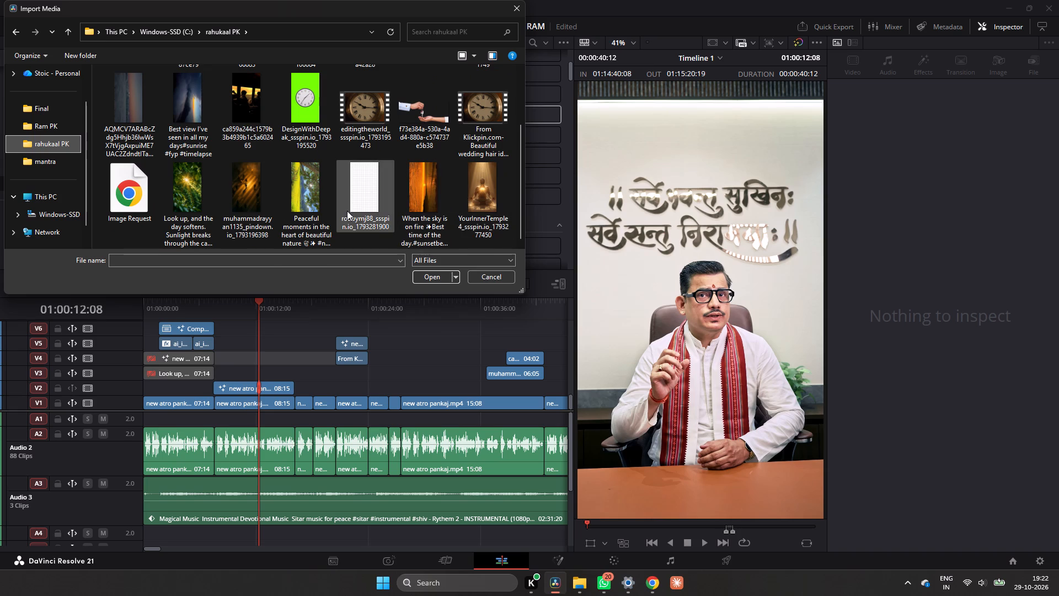
{"action": "left_click", "coordinate": [347, 211]}
{"action": "left_click", "coordinate": [437, 273]}
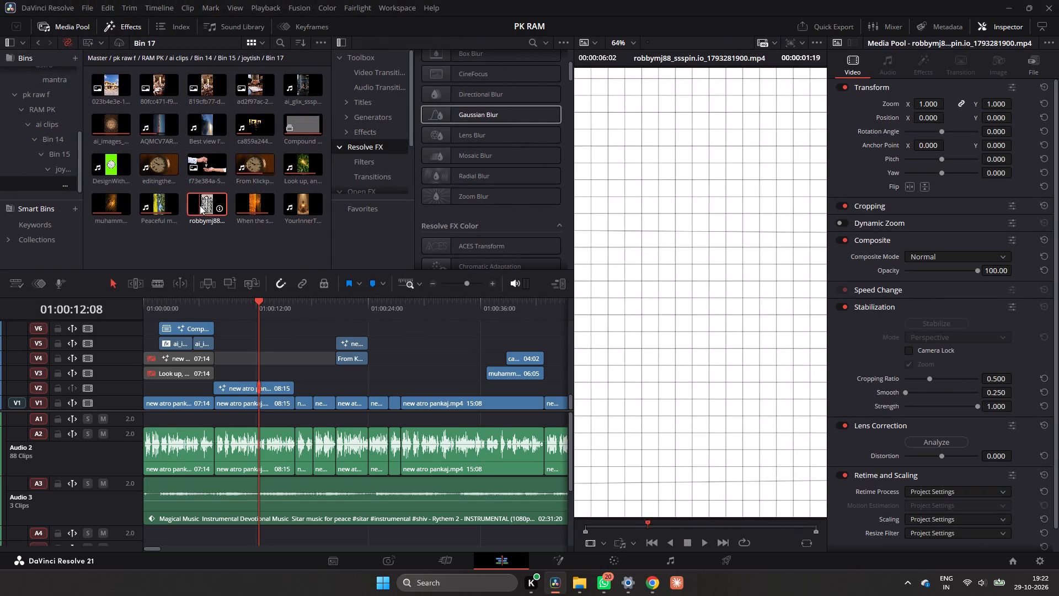
Place the white grid video on track V3, starting at about 01:00:10:22 above the 08:15 speaker clip.
{"action": "left_click_drag", "start_coordinate": [200, 205], "coordinate": [240, 336]}
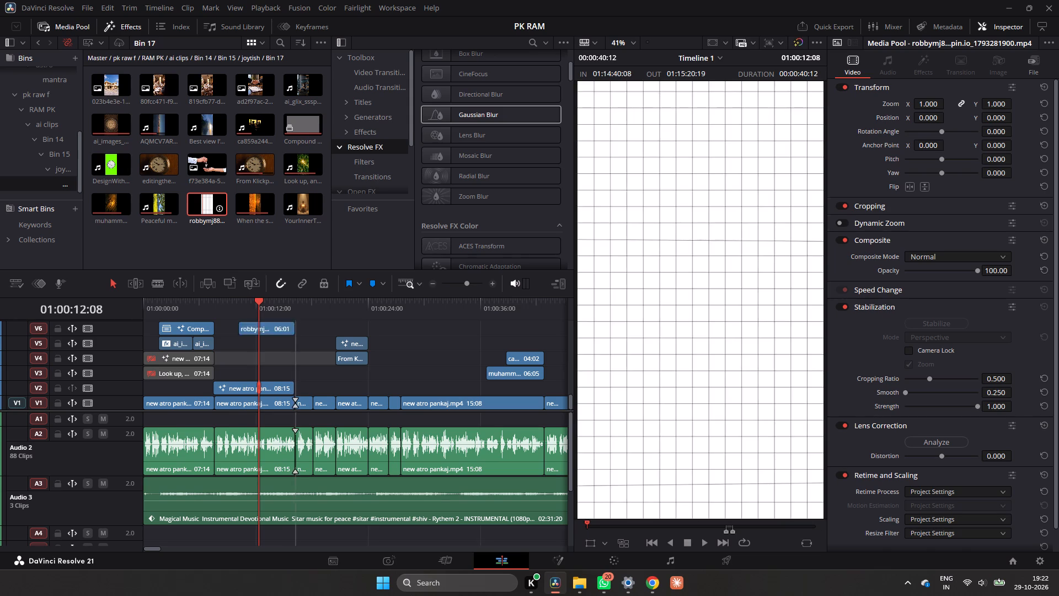
{"action": "left_click_drag", "start_coordinate": [240, 336], "coordinate": [245, 374]}
Split the grid clip on V3 at 01:00:12:18 and delete the part after the cut.
{"action": "left_click_drag", "start_coordinate": [256, 306], "coordinate": [248, 315]}
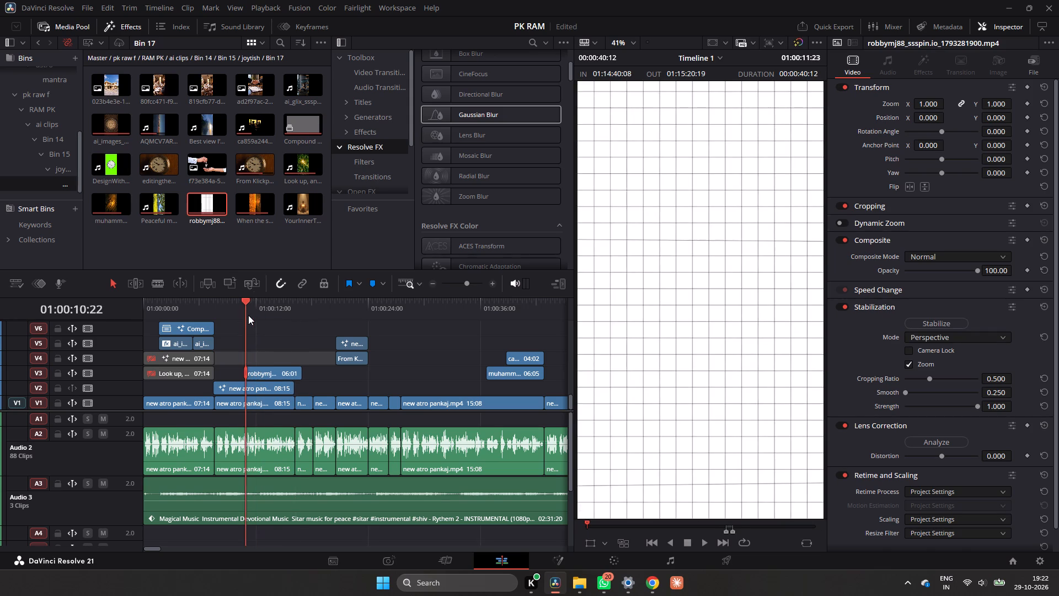
{"action": "left_click_drag", "start_coordinate": [248, 315], "coordinate": [269, 327]}
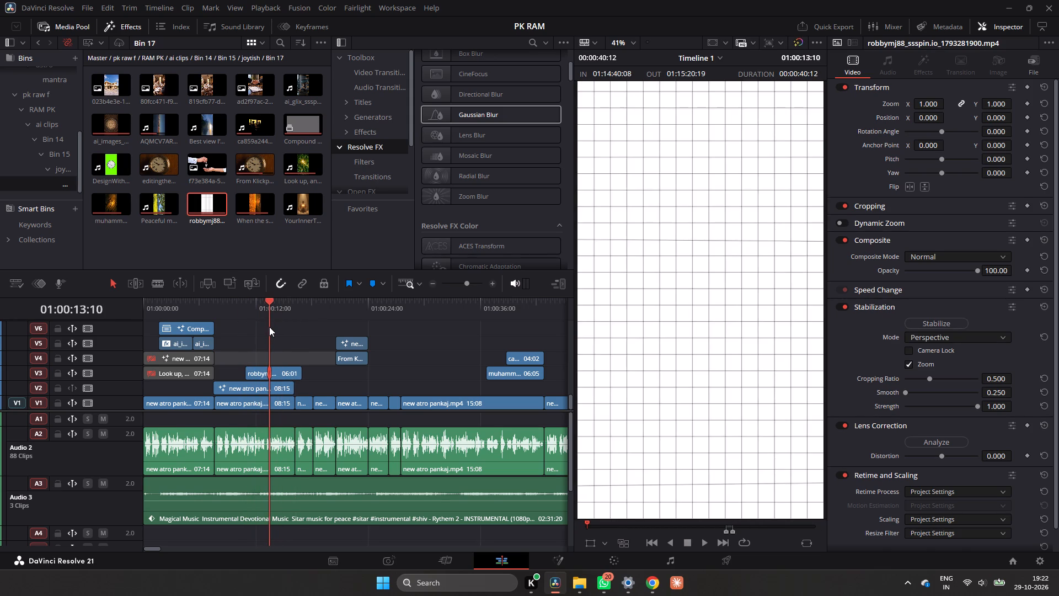
{"action": "left_click_drag", "start_coordinate": [269, 327], "coordinate": [243, 333]}
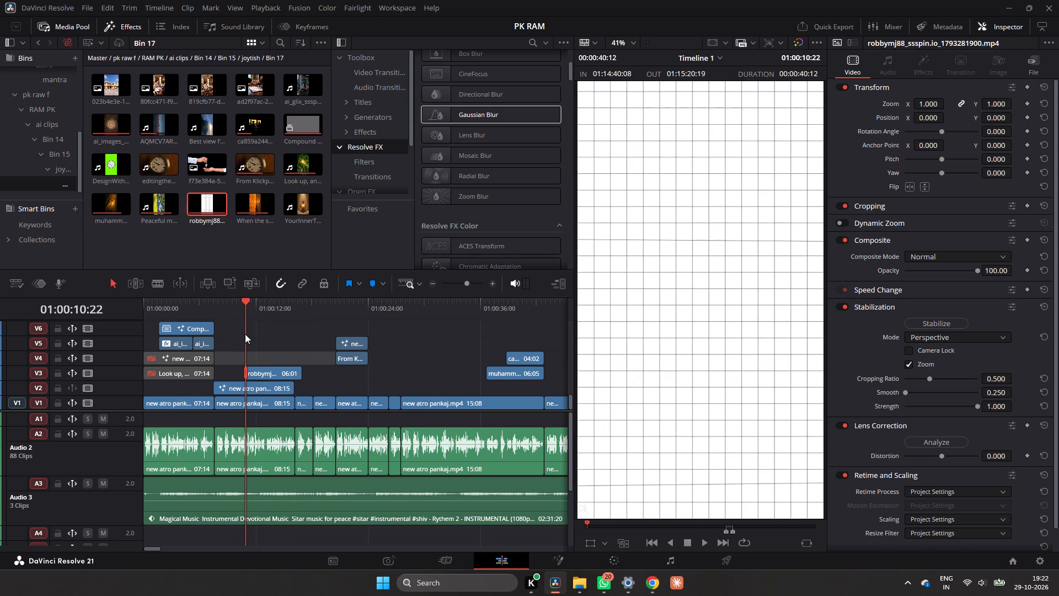
{"action": "left_click_drag", "start_coordinate": [247, 307], "coordinate": [263, 312]}
{"action": "left_click", "coordinate": [293, 372]}
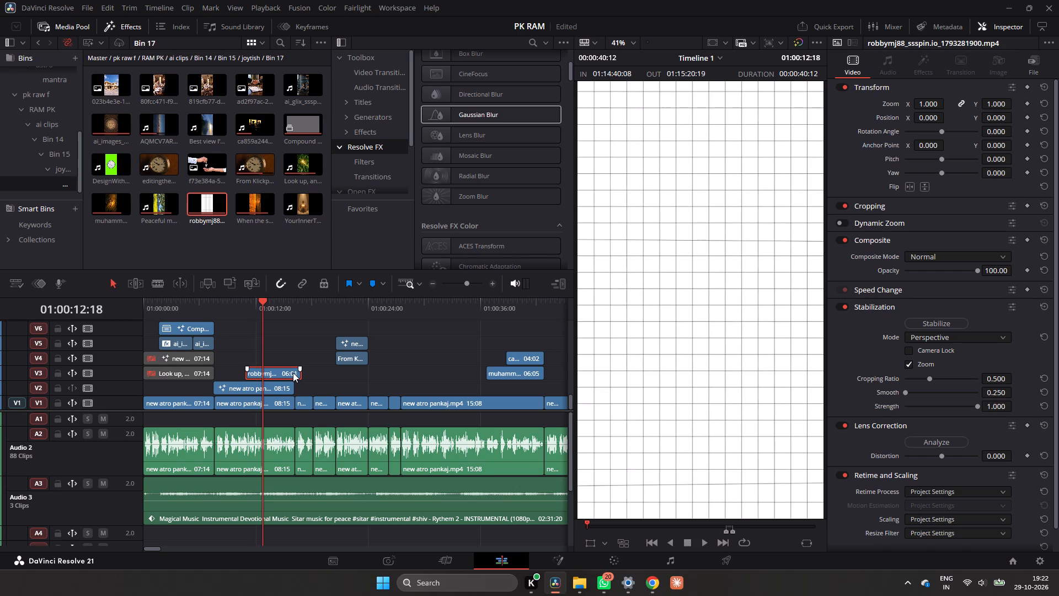
{"action": "key", "text": "ctrl+b"}
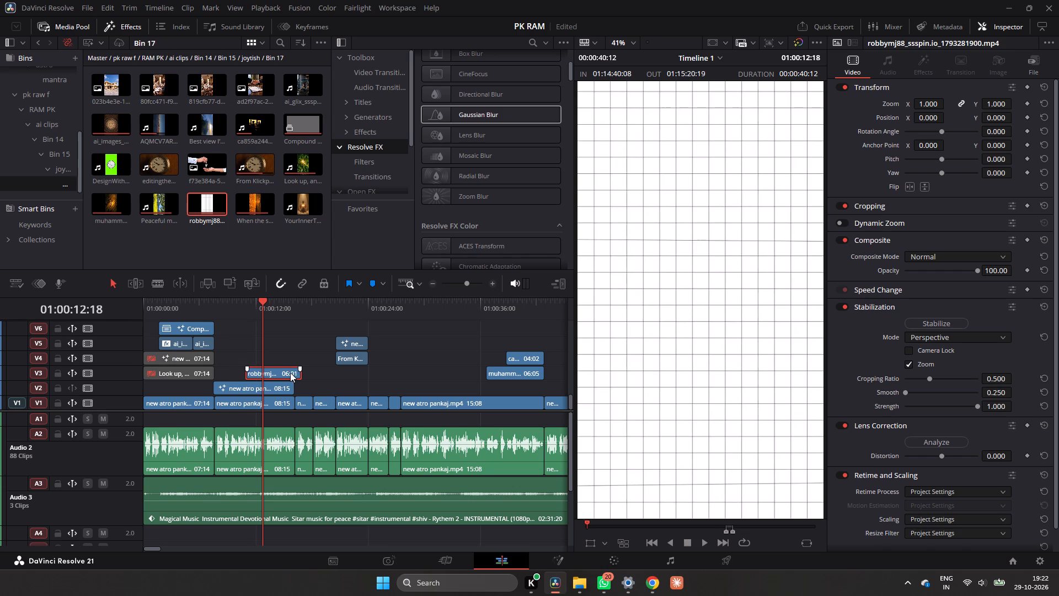
{"action": "left_click", "coordinate": [290, 372]}
{"action": "key", "text": "BackSpace"}
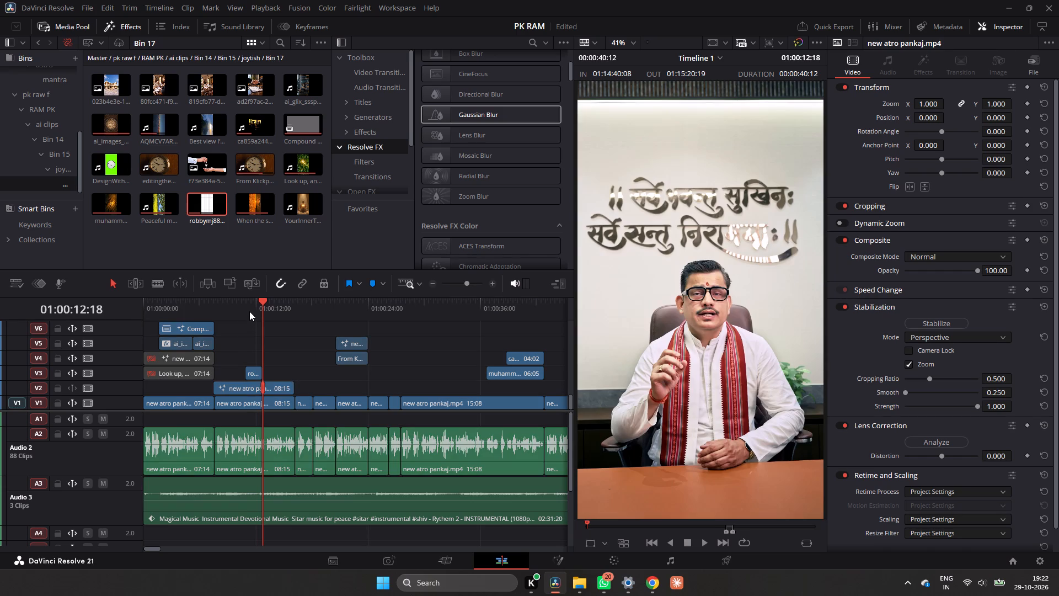
Move the shortened grid clip on V3 back to 01:00:07:14, aligned with the start of the 08:15 speaker clip.
{"action": "left_click", "coordinate": [249, 311]}
{"action": "left_click", "coordinate": [491, 284]}
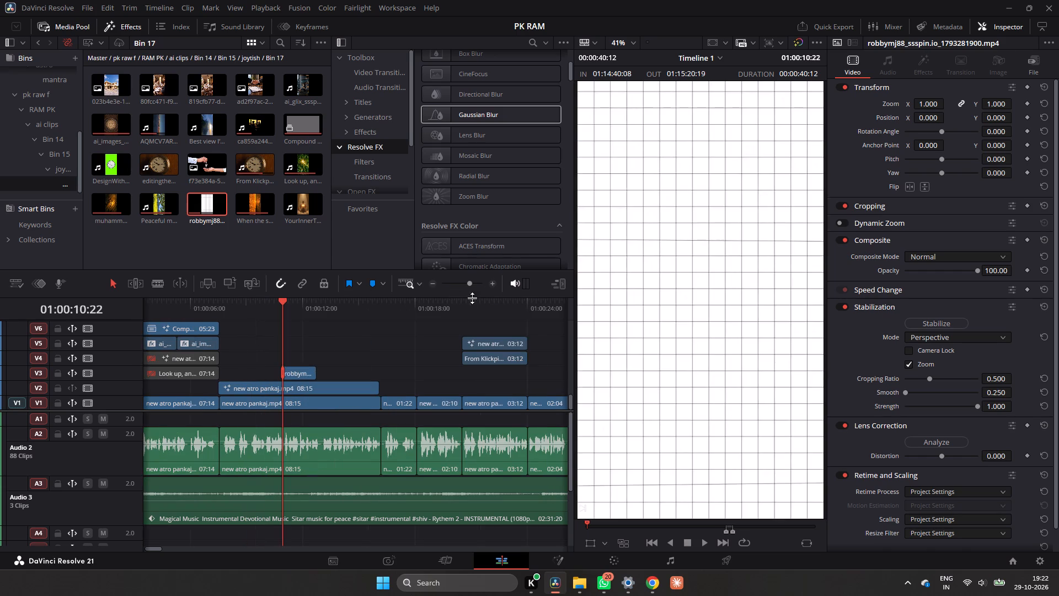
{"action": "left_click_drag", "start_coordinate": [294, 372], "coordinate": [236, 372]}
{"action": "left_click", "coordinate": [236, 308]}
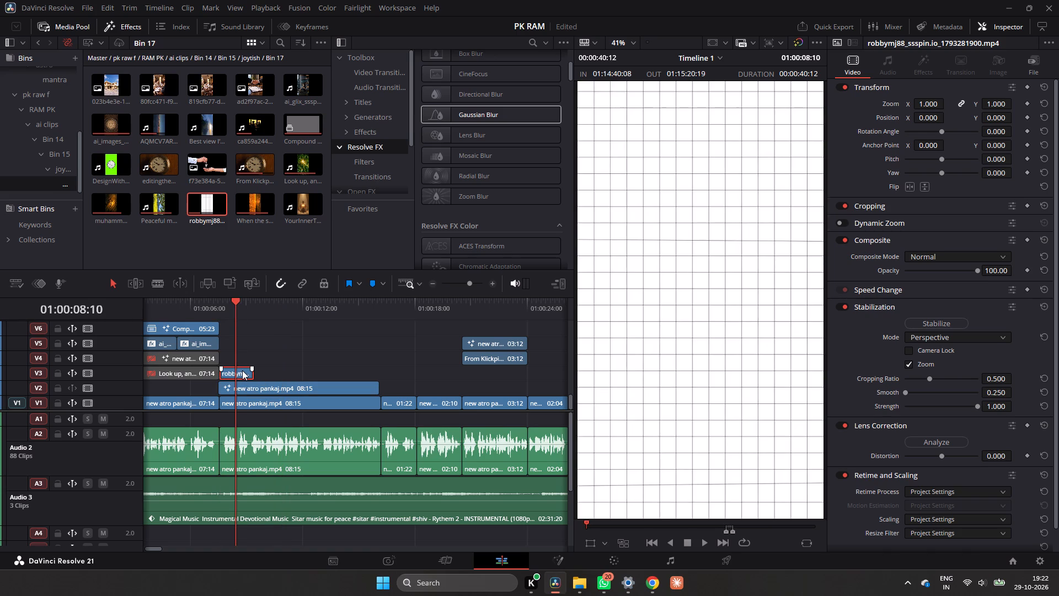
Duplicate the grid clip four times end to end on V3 and trim the last copy to the 08:15 speaker clip's end.
{"action": "left_click_drag", "start_coordinate": [242, 370], "coordinate": [272, 368], "text": "alt"}
{"action": "left_click_drag", "start_coordinate": [269, 371], "coordinate": [316, 369], "text": "alt"}
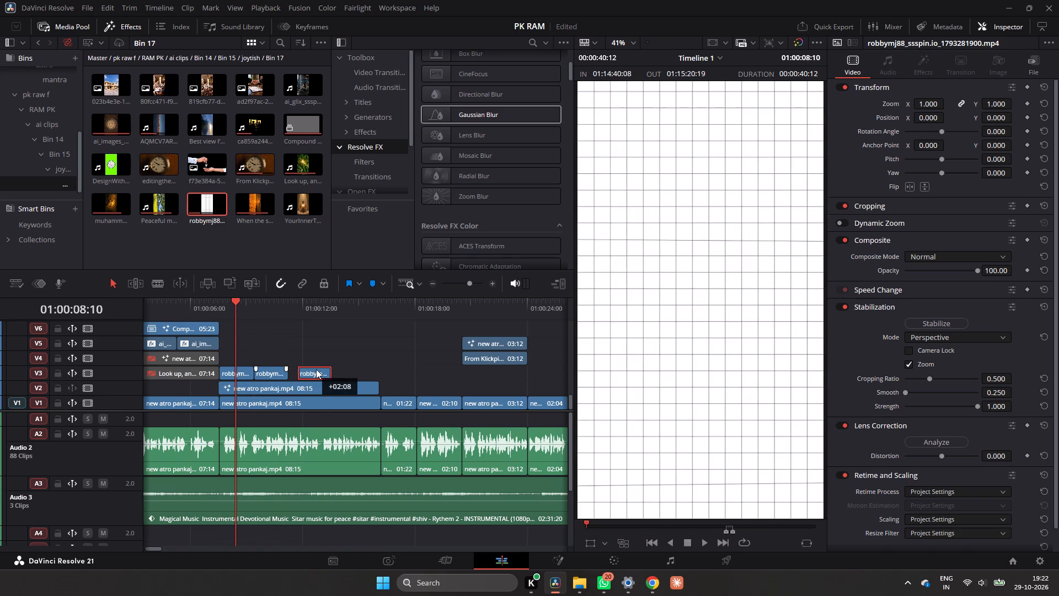
{"action": "left_click_drag", "start_coordinate": [316, 369], "coordinate": [299, 374], "text": "alt"}
{"action": "left_click_drag", "start_coordinate": [299, 374], "coordinate": [334, 374], "text": "alt"}
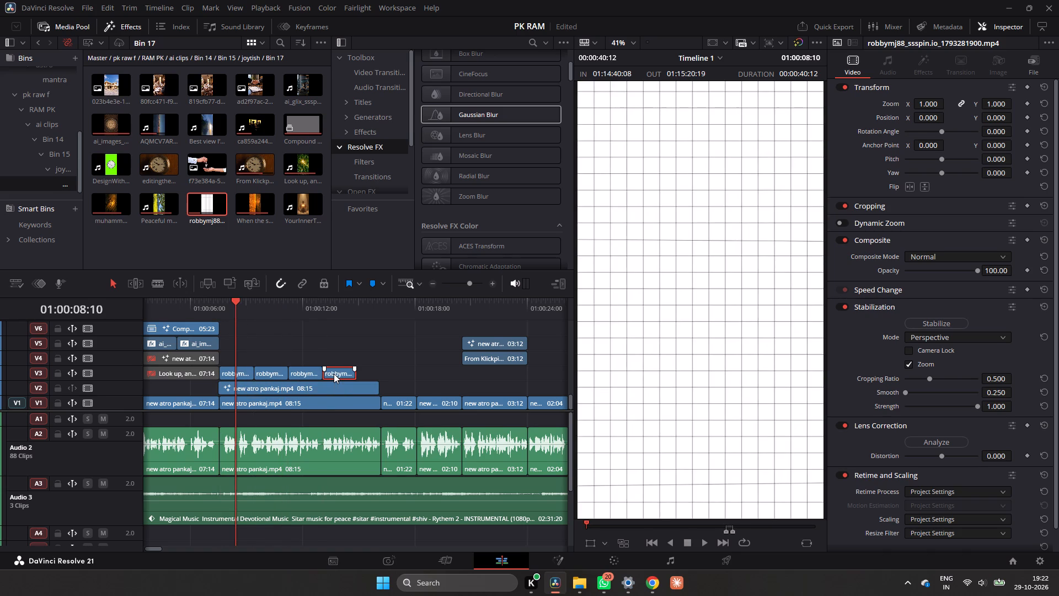
{"action": "left_click_drag", "start_coordinate": [334, 374], "coordinate": [365, 371], "text": "alt"}
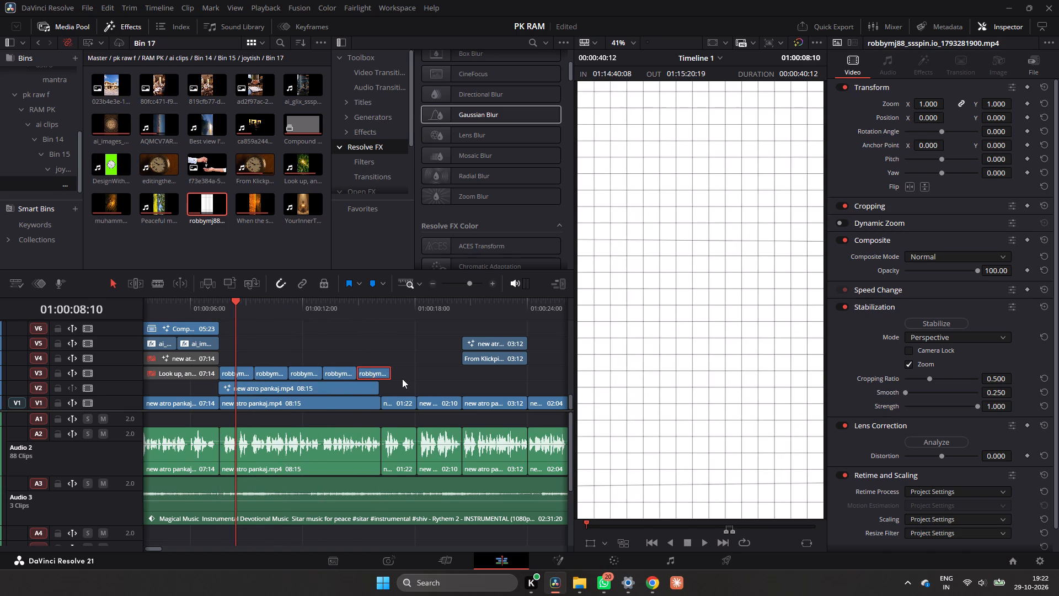
{"action": "left_click_drag", "start_coordinate": [391, 374], "coordinate": [383, 376]}
Combine the five grid clips on V3 into one compound clip with the suggested name.
{"action": "left_click_drag", "start_coordinate": [399, 369], "coordinate": [275, 377]}
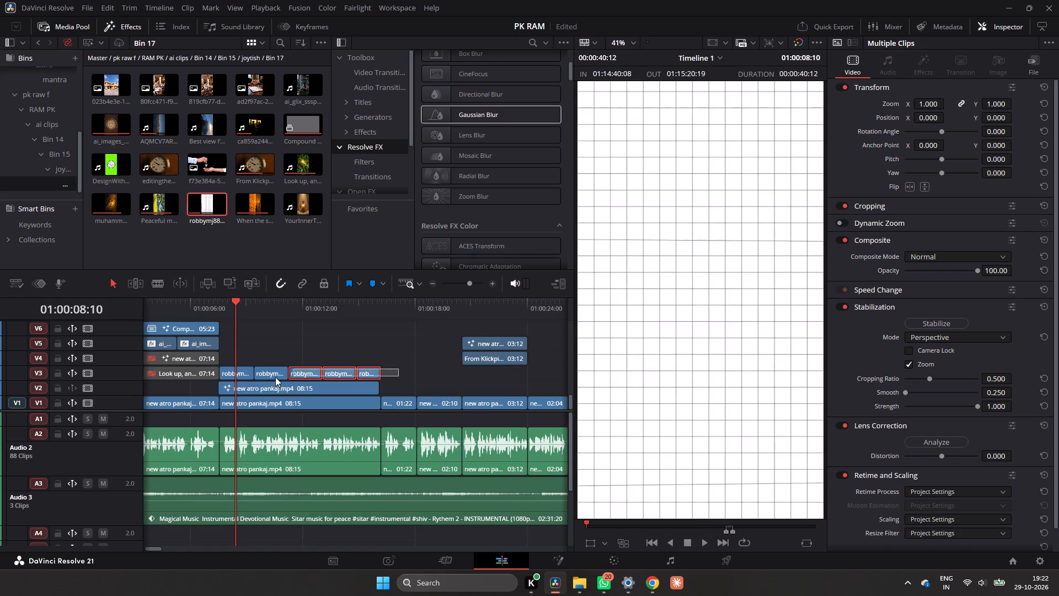
{"action": "left_click_drag", "start_coordinate": [275, 377], "coordinate": [238, 378]}
{"action": "right_click", "coordinate": [241, 375]}
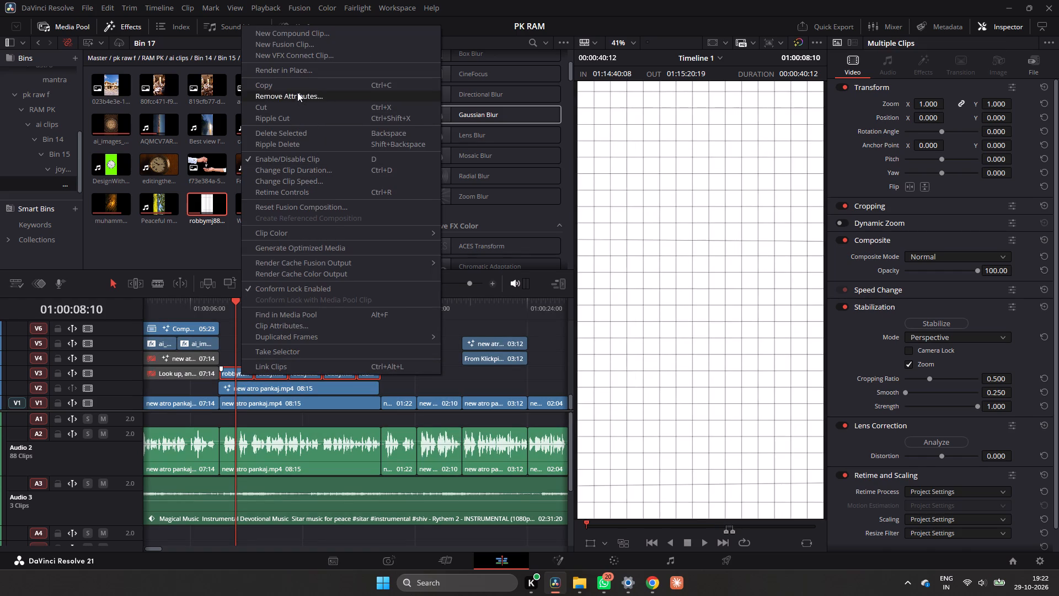
{"action": "left_click", "coordinate": [294, 32]}
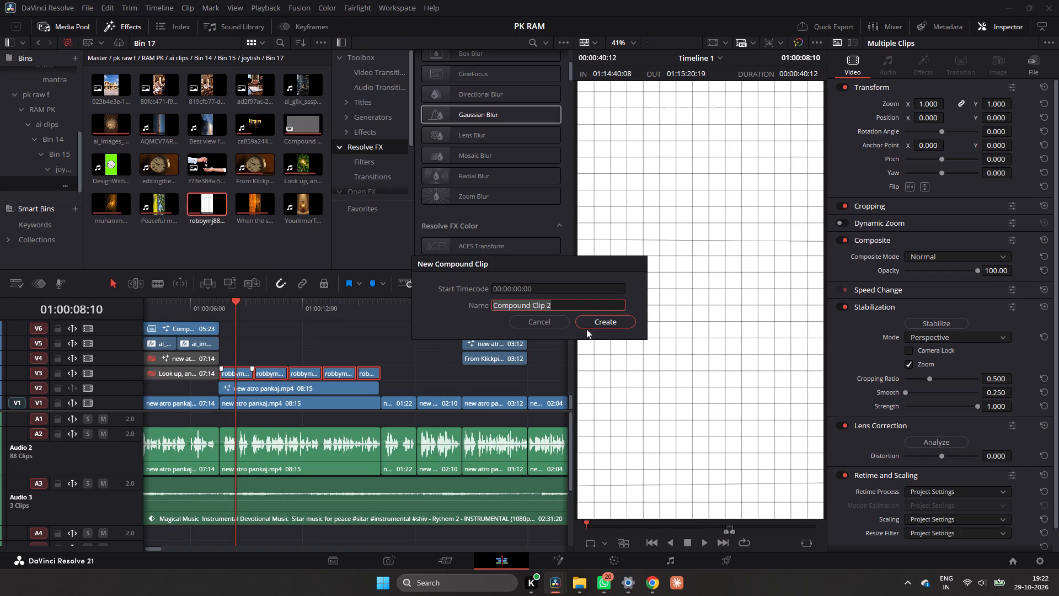
{"action": "left_click", "coordinate": [589, 323]}
Move the 08:15 speaker clip from V2 up to V4, above the grid compound clip.
{"action": "left_click_drag", "start_coordinate": [233, 306], "coordinate": [231, 308]}
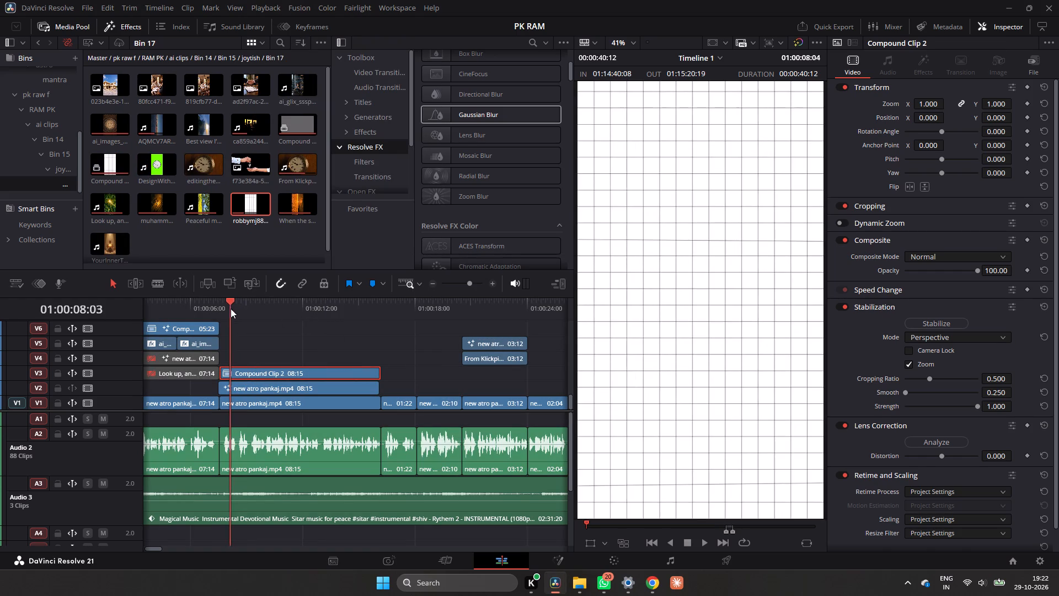
{"action": "left_click_drag", "start_coordinate": [231, 308], "coordinate": [221, 318]}
{"action": "left_click_drag", "start_coordinate": [275, 382], "coordinate": [277, 364]}
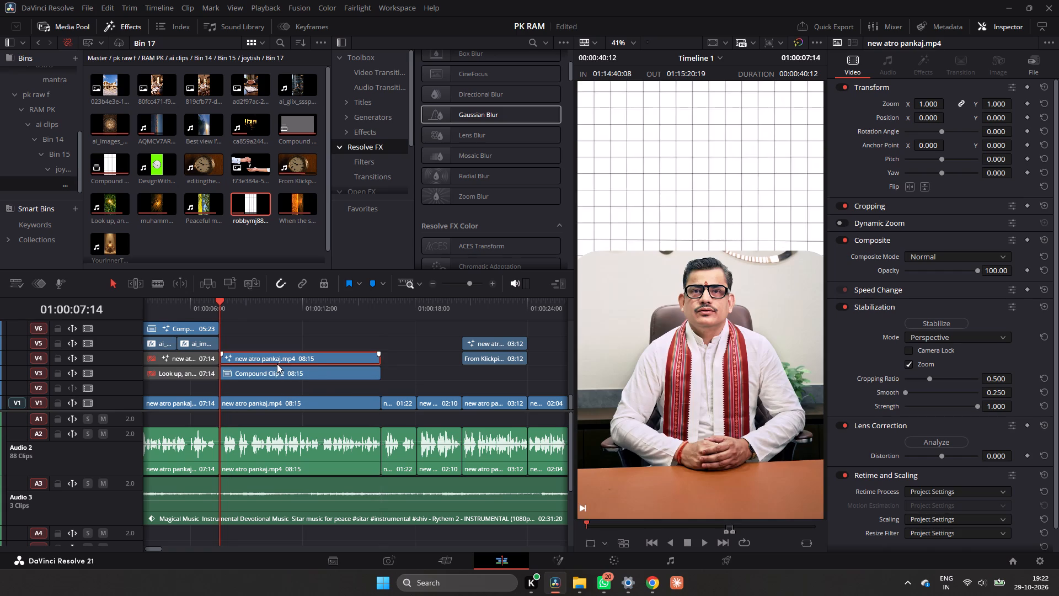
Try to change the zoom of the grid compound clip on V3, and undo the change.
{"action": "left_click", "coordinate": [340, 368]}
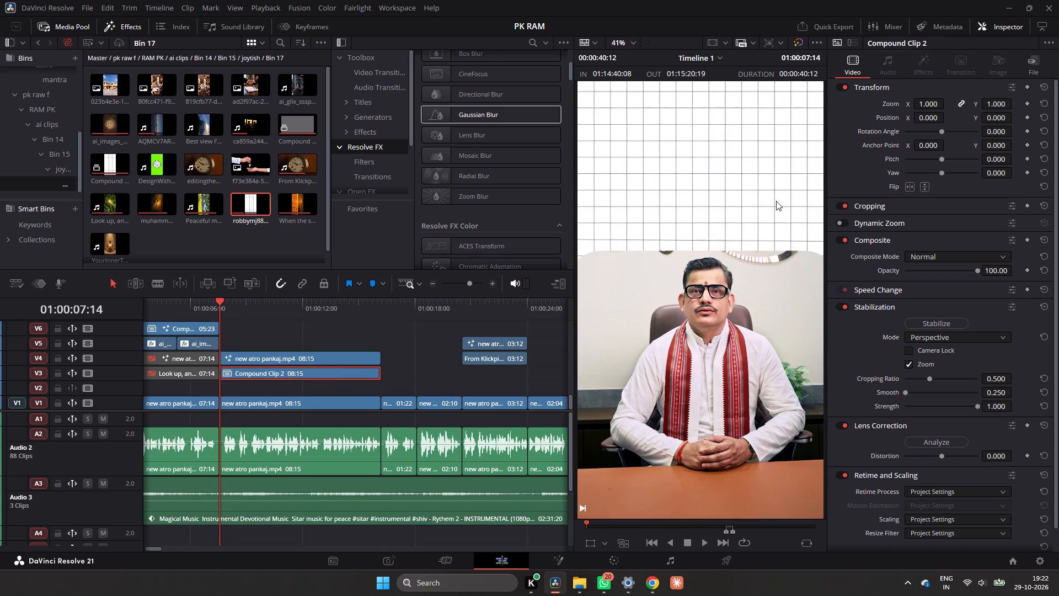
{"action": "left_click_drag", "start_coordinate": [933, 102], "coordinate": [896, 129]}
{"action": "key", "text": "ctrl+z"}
Set the V4 speaker clip's zoom to 0.910 and its vertical position to -163.
{"action": "left_click", "coordinate": [320, 359]}
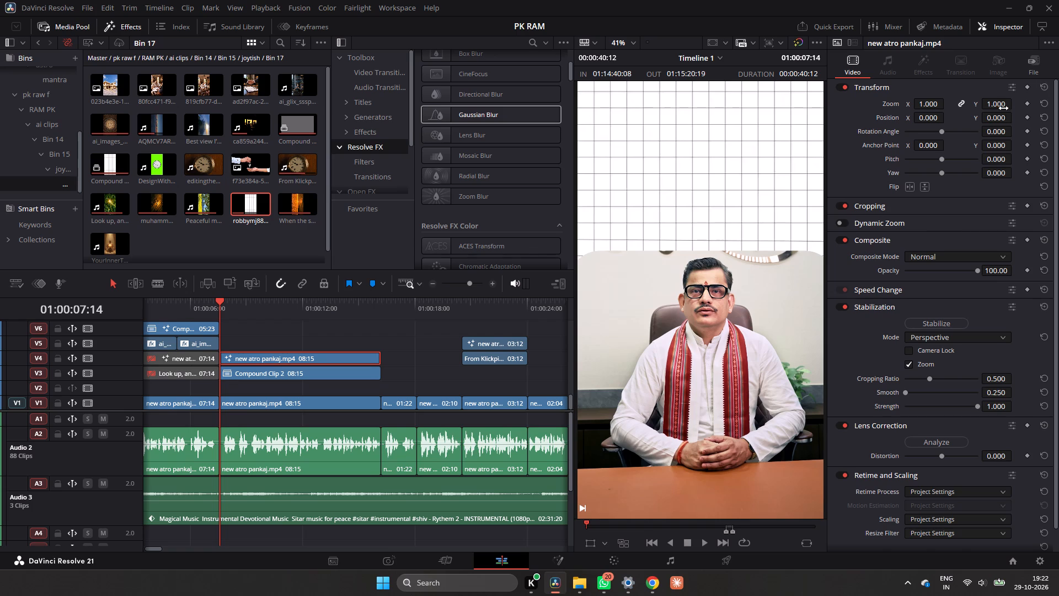
{"action": "left_click_drag", "start_coordinate": [1001, 103], "coordinate": [985, 111]}
{"action": "left_click_drag", "start_coordinate": [1010, 104], "coordinate": [1018, 121]}
{"action": "left_click_drag", "start_coordinate": [987, 115], "coordinate": [934, 187]}
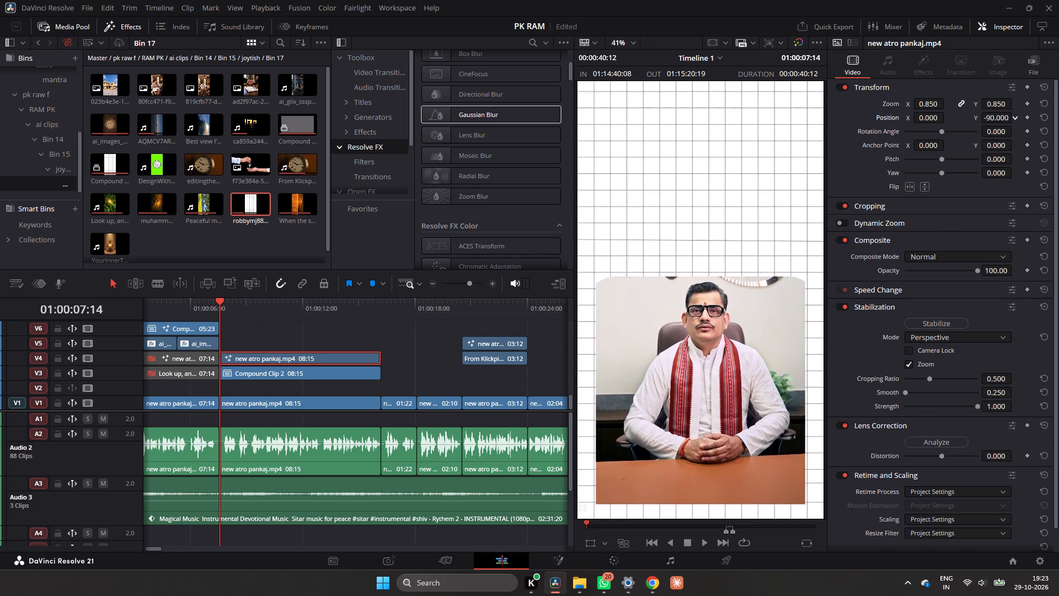
{"action": "left_click_drag", "start_coordinate": [934, 187], "coordinate": [897, 242]}
{"action": "left_click", "coordinate": [1007, 102]}
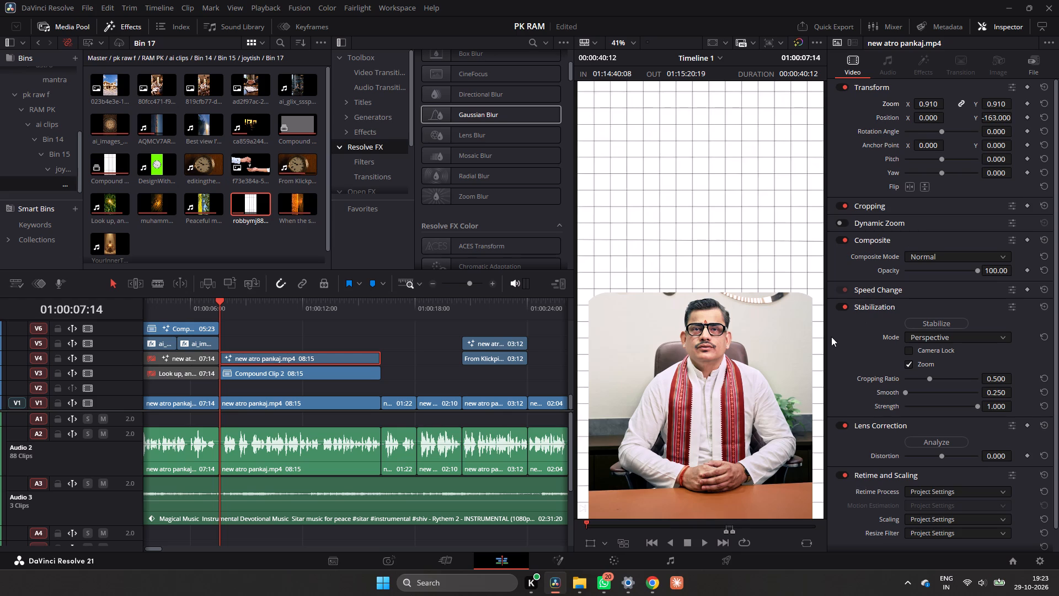
Open the V4 speaker clip in Fusion, narrow its rectangle mask to a width of about 0.905, and return to the Edit page.
{"action": "right_click", "coordinate": [344, 361]}
{"action": "left_click", "coordinate": [403, 199]}
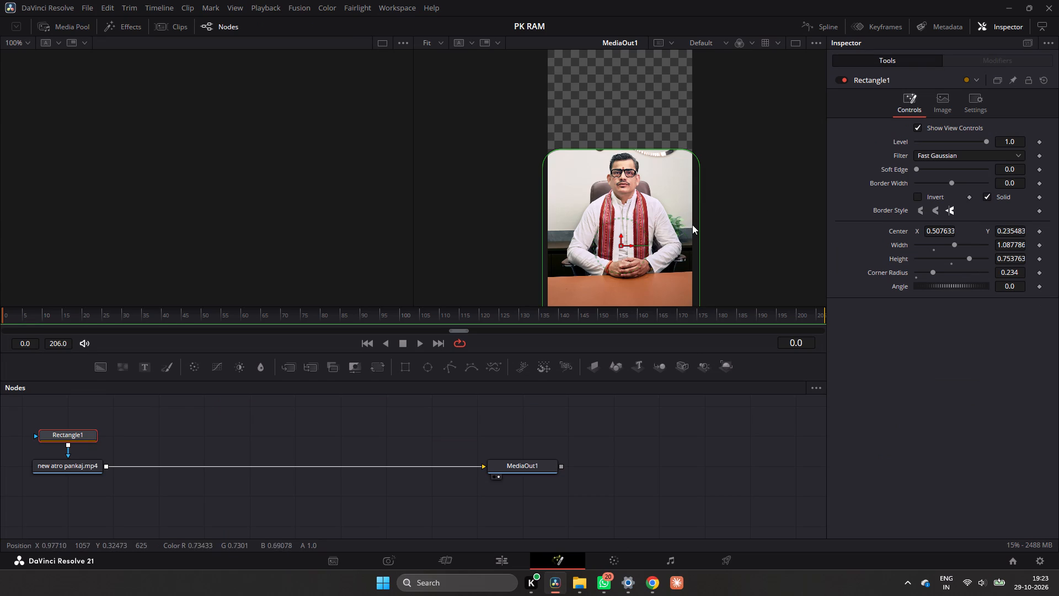
{"action": "left_click_drag", "start_coordinate": [619, 246], "coordinate": [639, 213]}
{"action": "key", "text": "ctrl+z"}
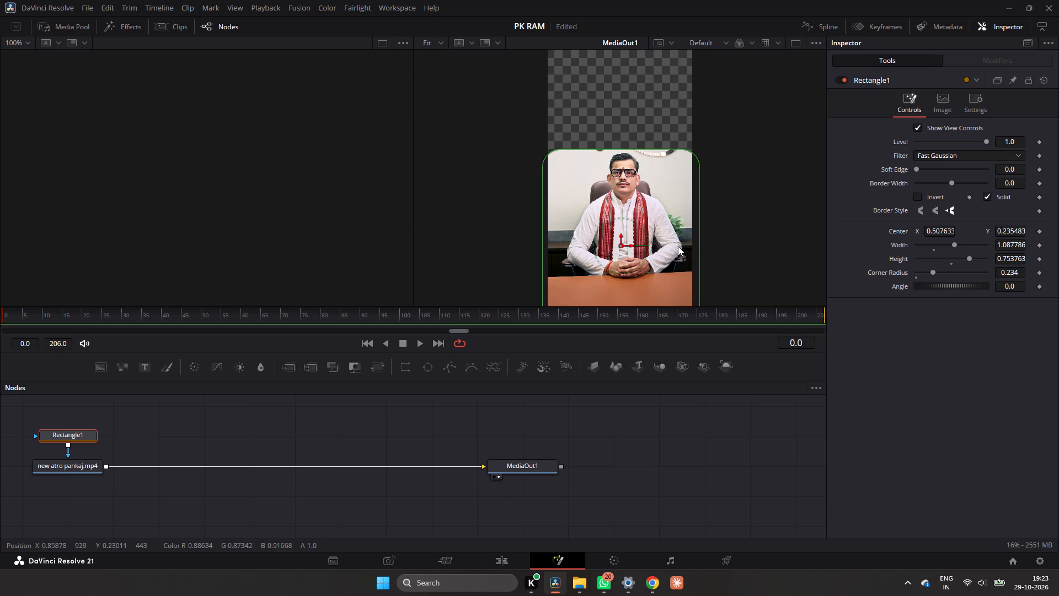
{"action": "left_click_drag", "start_coordinate": [698, 244], "coordinate": [684, 249]}
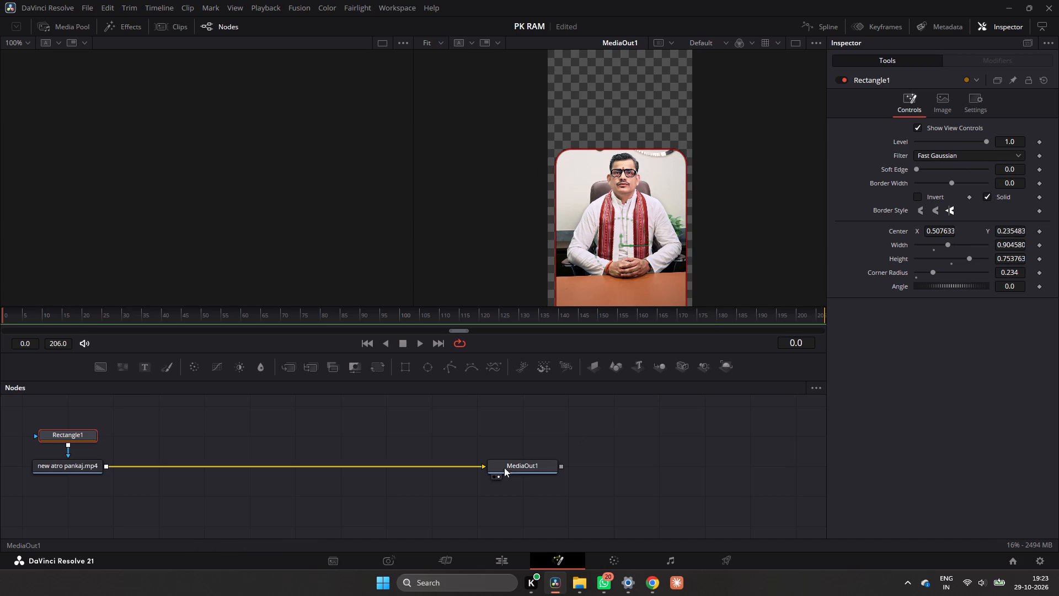
{"action": "left_click", "coordinate": [484, 557]}
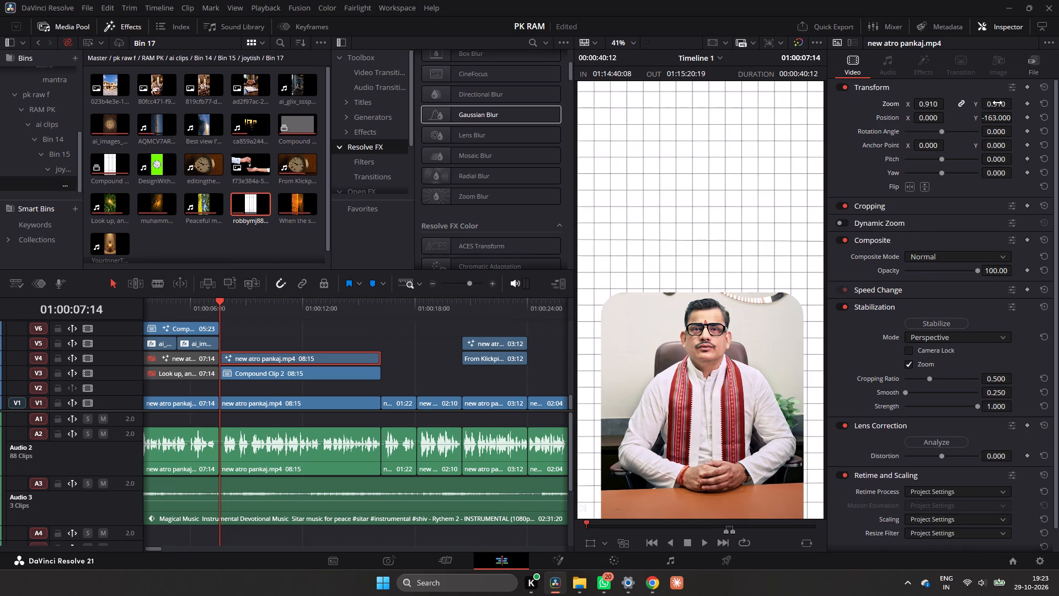
Set the V4 speaker clip's zoom to 1.010.
{"action": "left_click_drag", "start_coordinate": [999, 108], "coordinate": [999, 113]}
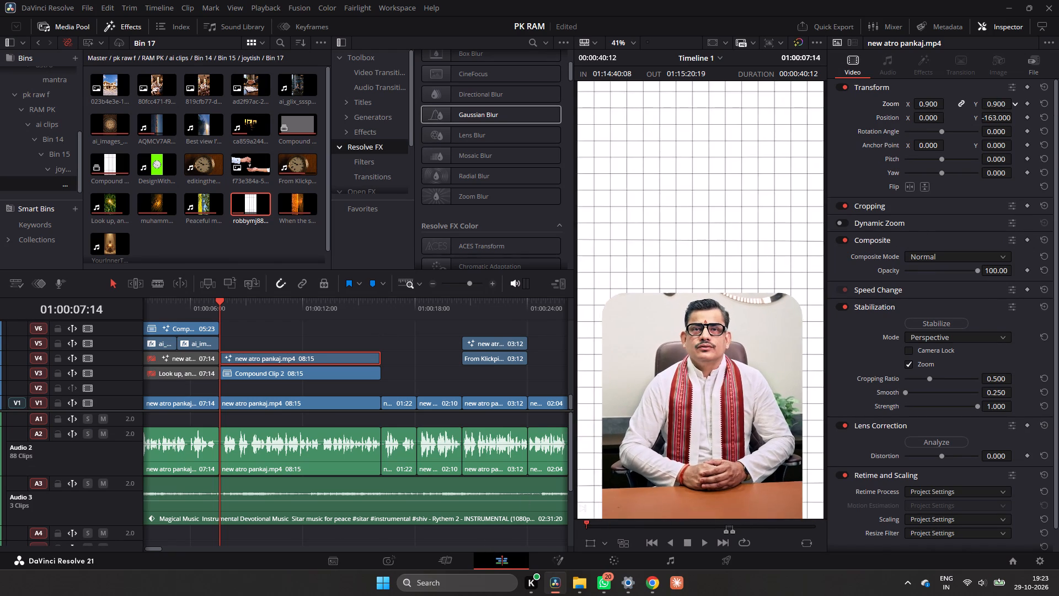
{"action": "left_click_drag", "start_coordinate": [999, 113], "coordinate": [1003, 125]}
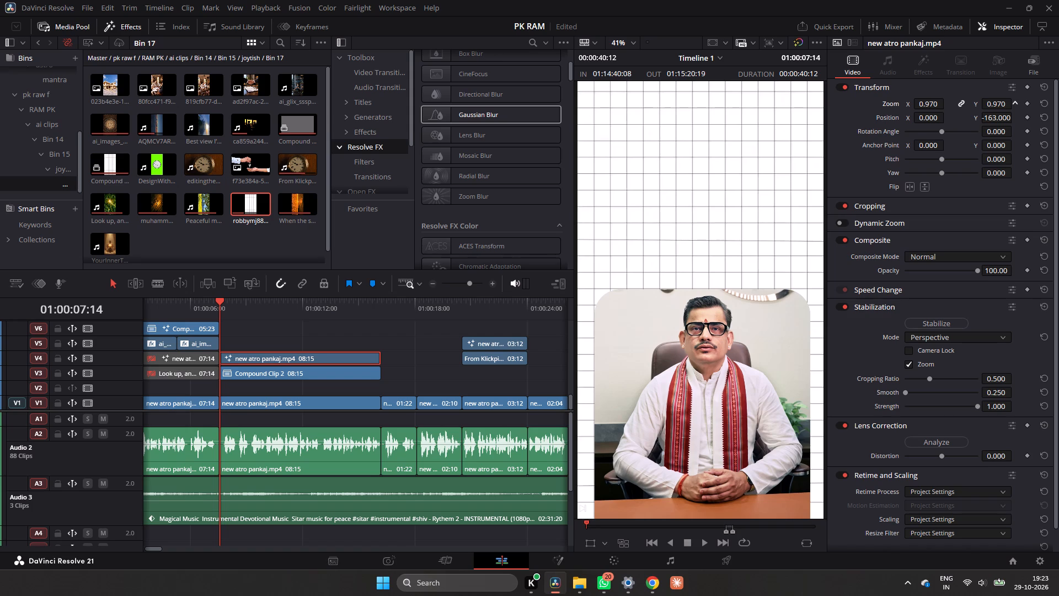
{"action": "left_click_drag", "start_coordinate": [1003, 125], "coordinate": [1003, 141]}
{"action": "left_click_drag", "start_coordinate": [1003, 141], "coordinate": [1005, 150]}
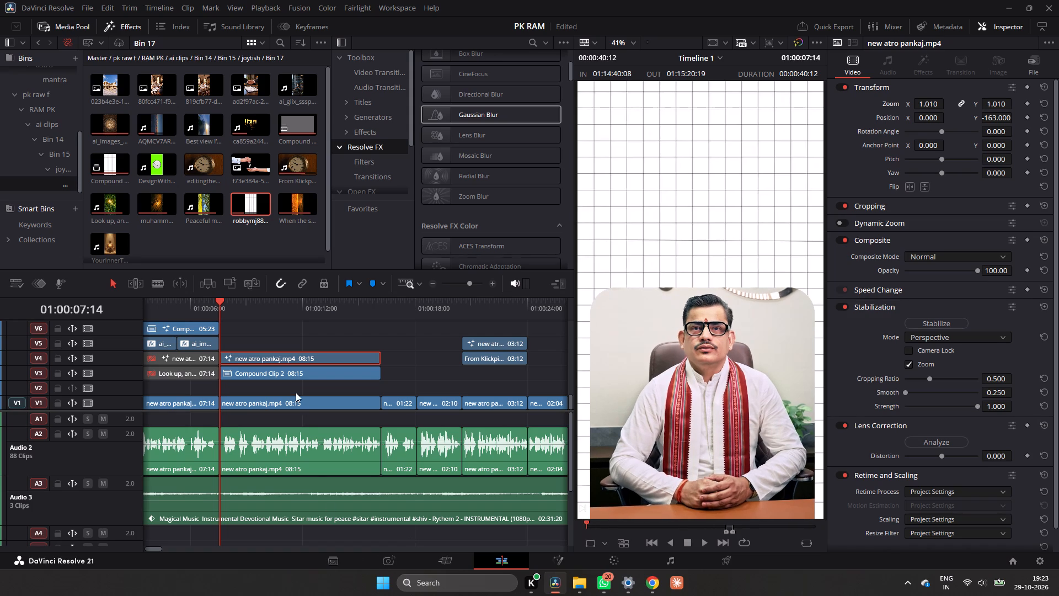
Play back the start of the grid-background section, including the transition from the preceding three-image section.
{"action": "key", "text": "space"}
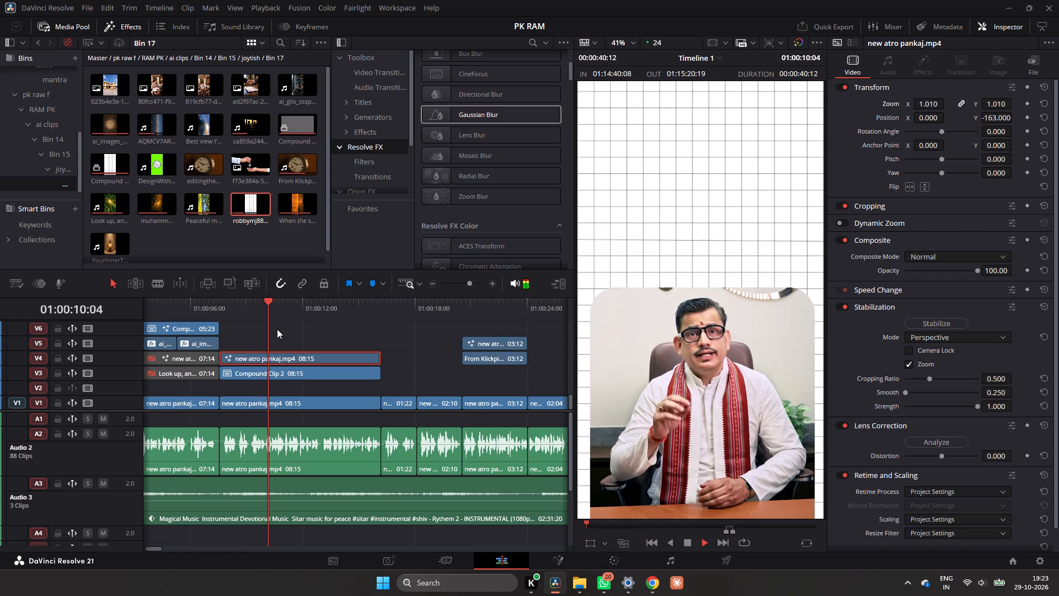
{"action": "key", "text": "space"}
{"action": "left_click", "coordinate": [215, 302]}
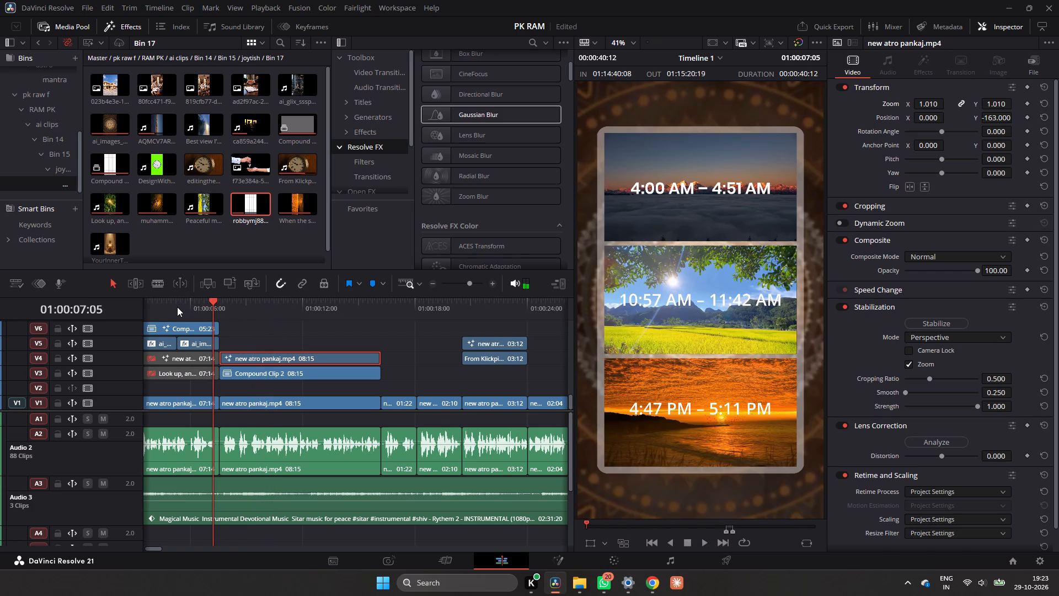
{"action": "key", "text": "space"}
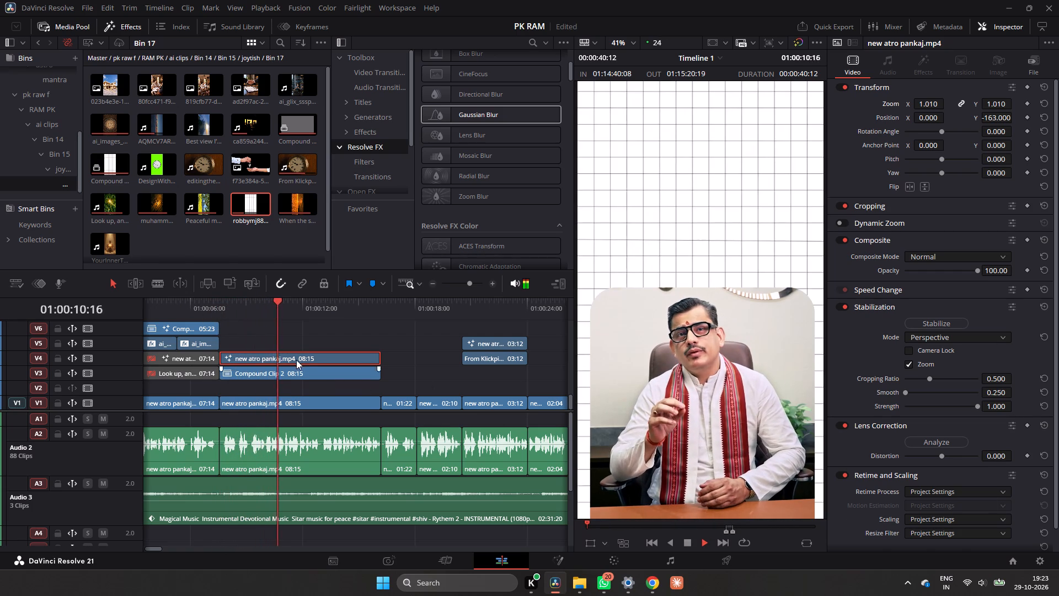
{"action": "key", "text": "space"}
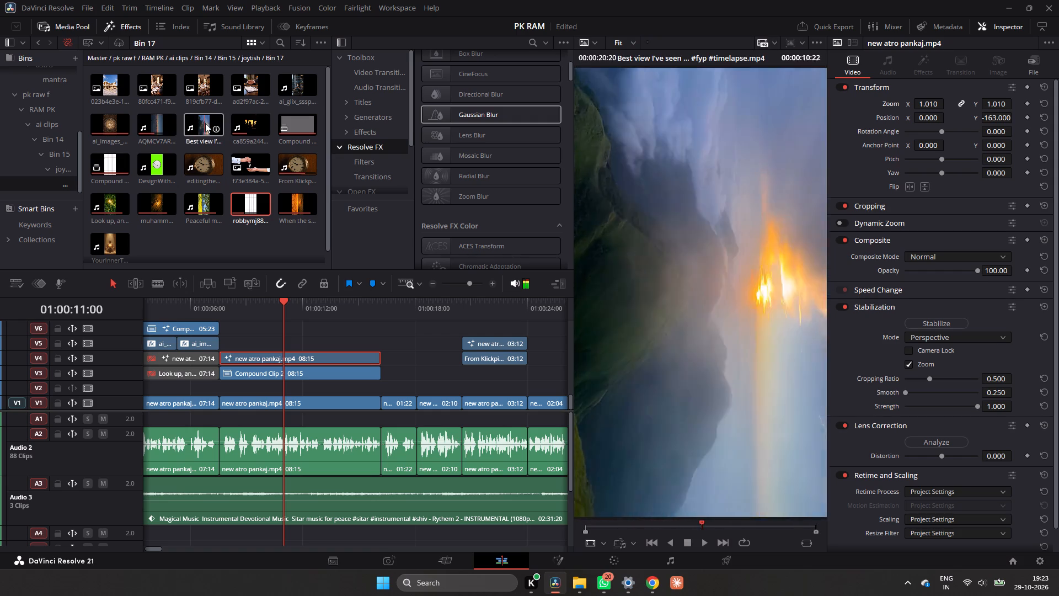
Place the "Best view I've seen" sunrise timelapse on V5, delete its audio, and align its start with the V4 speaker clip.
{"action": "left_click_drag", "start_coordinate": [212, 124], "coordinate": [243, 334]}
{"action": "scroll", "coordinate": [338, 538], "scroll_direction": "down", "scroll_amount": 1}
{"action": "left_click", "coordinate": [352, 489]}
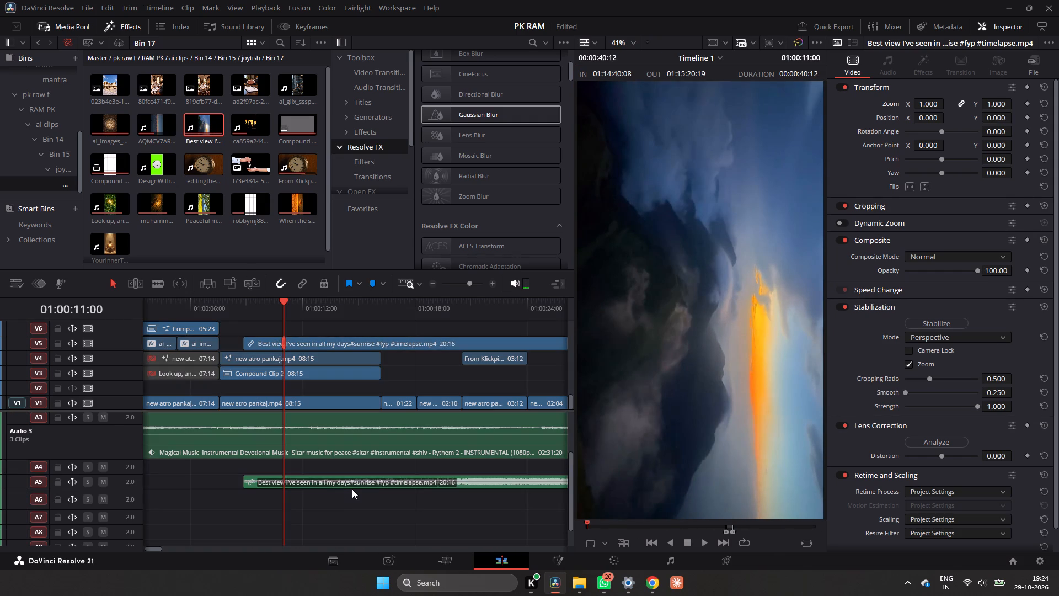
{"action": "left_click", "coordinate": [353, 488]}
{"action": "key", "text": "BackSpace"}
{"action": "scroll", "coordinate": [371, 427], "scroll_direction": "up", "scroll_amount": 1}
{"action": "scroll", "coordinate": [371, 423], "scroll_direction": "down", "scroll_amount": 1}
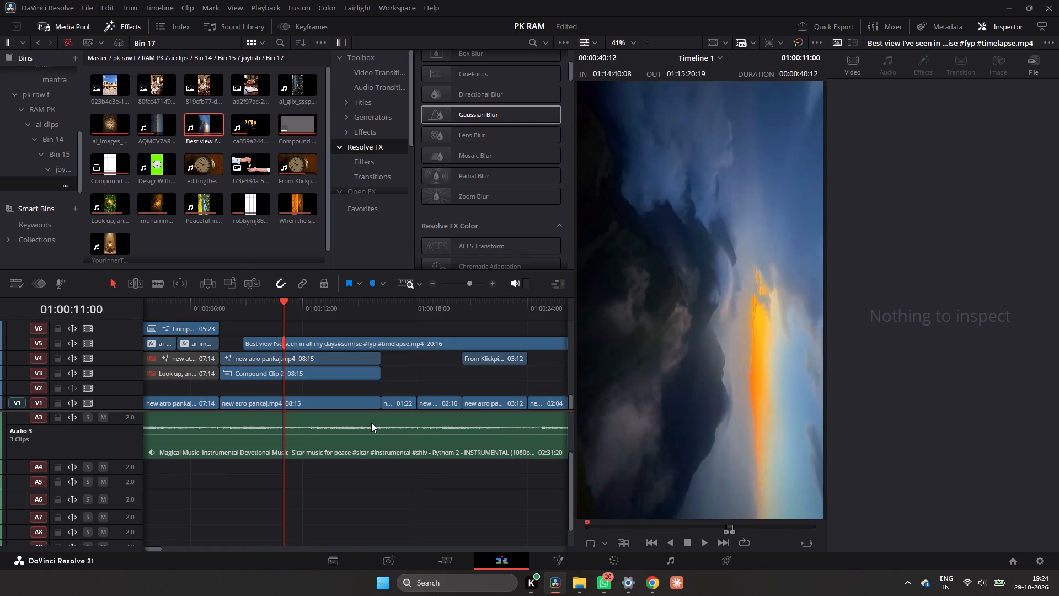
{"action": "scroll", "coordinate": [371, 423], "scroll_direction": "up", "scroll_amount": 3}
{"action": "left_click_drag", "start_coordinate": [398, 340], "coordinate": [373, 340]}
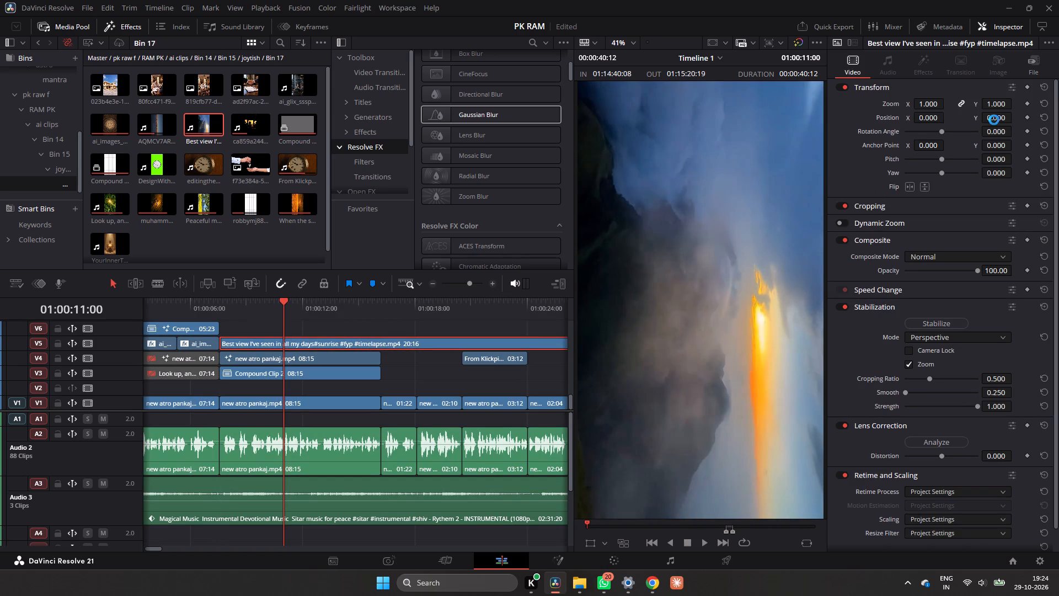
Set the V5 sunrise clip's rotation angle to 90 and its zoom to 0.530.
{"action": "double_click", "coordinate": [997, 131]}
{"action": "key", "text": "BackSpace"}
{"action": "type", "text": "90"}
{"action": "key", "text": "Return"}
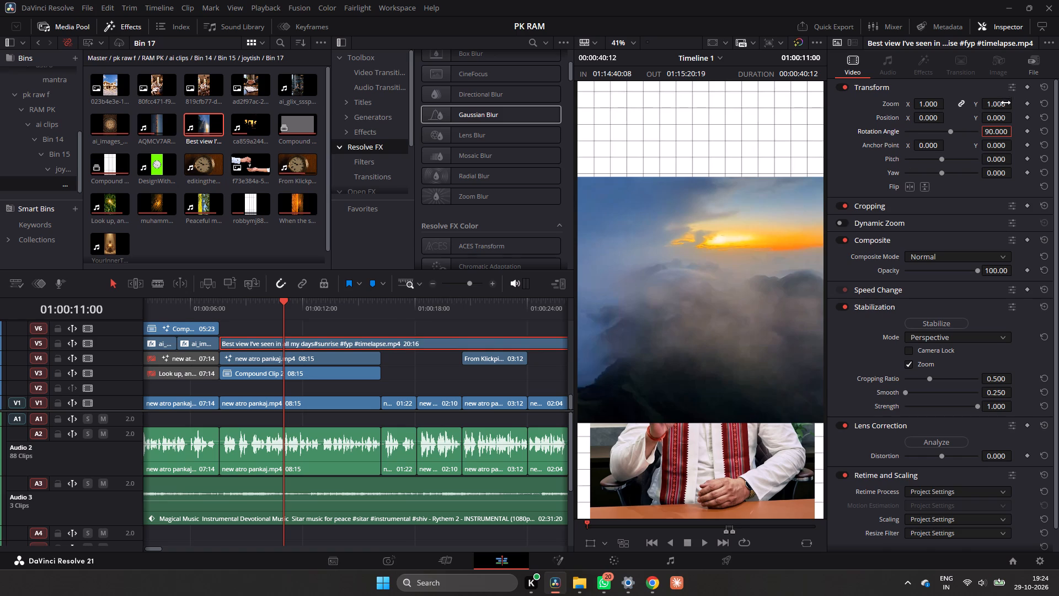
{"action": "left_click_drag", "start_coordinate": [1005, 104], "coordinate": [978, 127]}
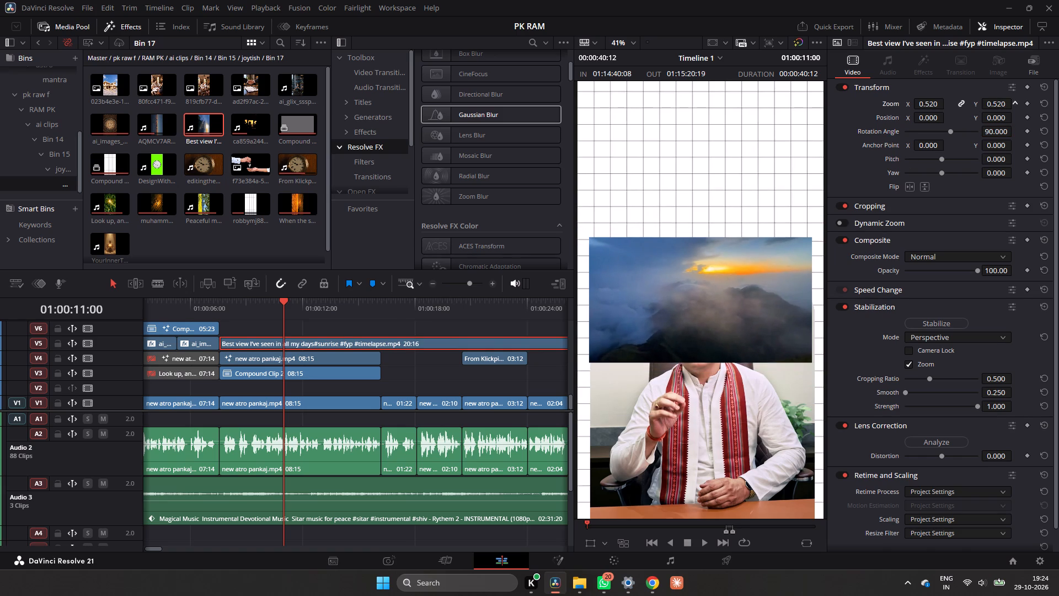
{"action": "left_click_drag", "start_coordinate": [978, 127], "coordinate": [979, 127]}
Split the V5 sunrise clip at 01:00:21:00, delete its first part, and move the remainder to the V4 speaker clip's start.
{"action": "left_click", "coordinate": [471, 314]}
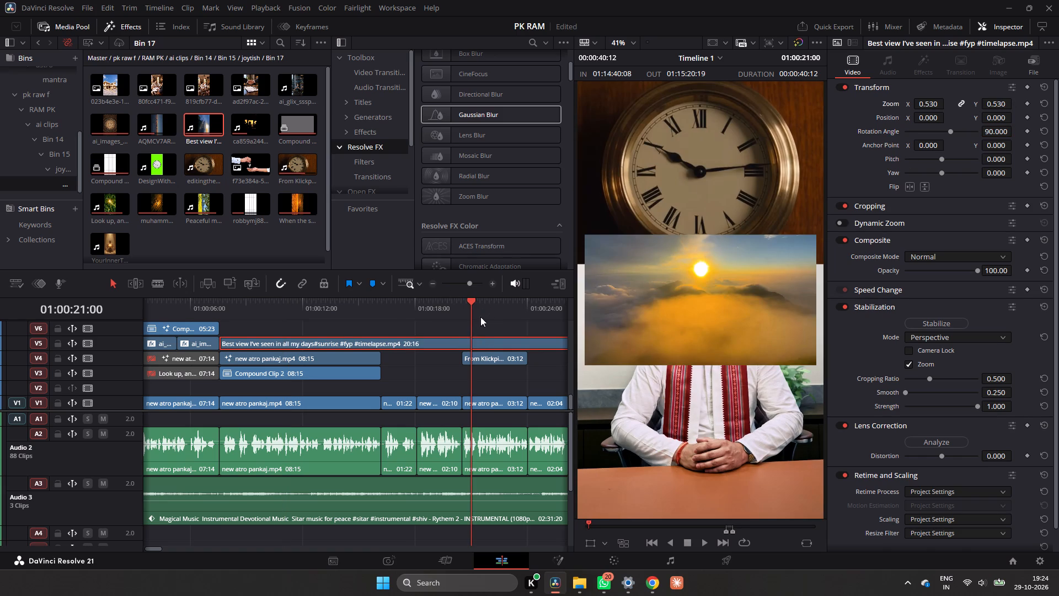
{"action": "key", "text": "ctrl+b"}
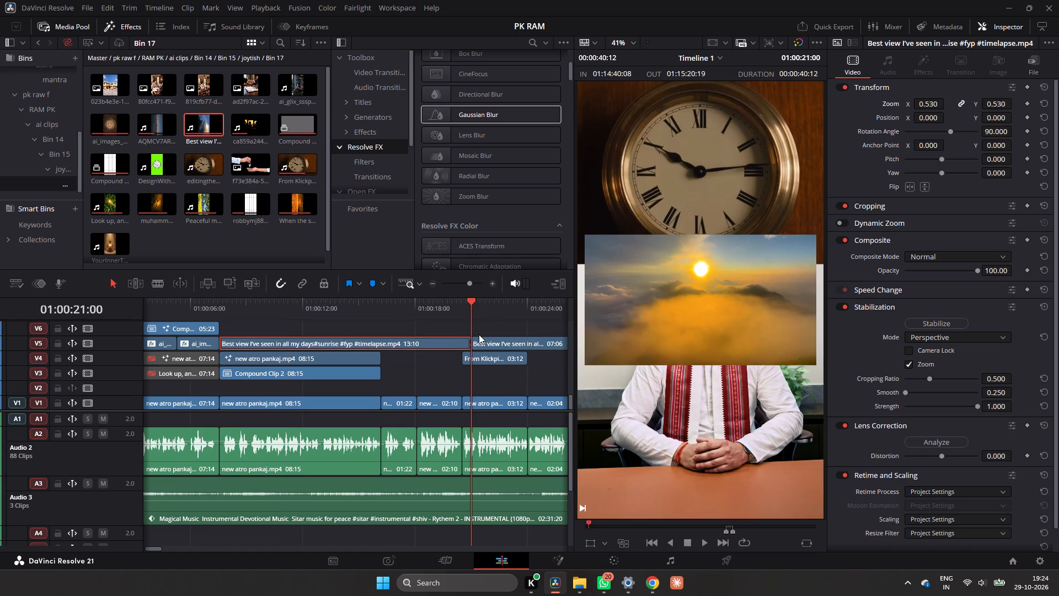
{"action": "key", "text": "BackSpace"}
{"action": "left_click_drag", "start_coordinate": [506, 340], "coordinate": [278, 343]}
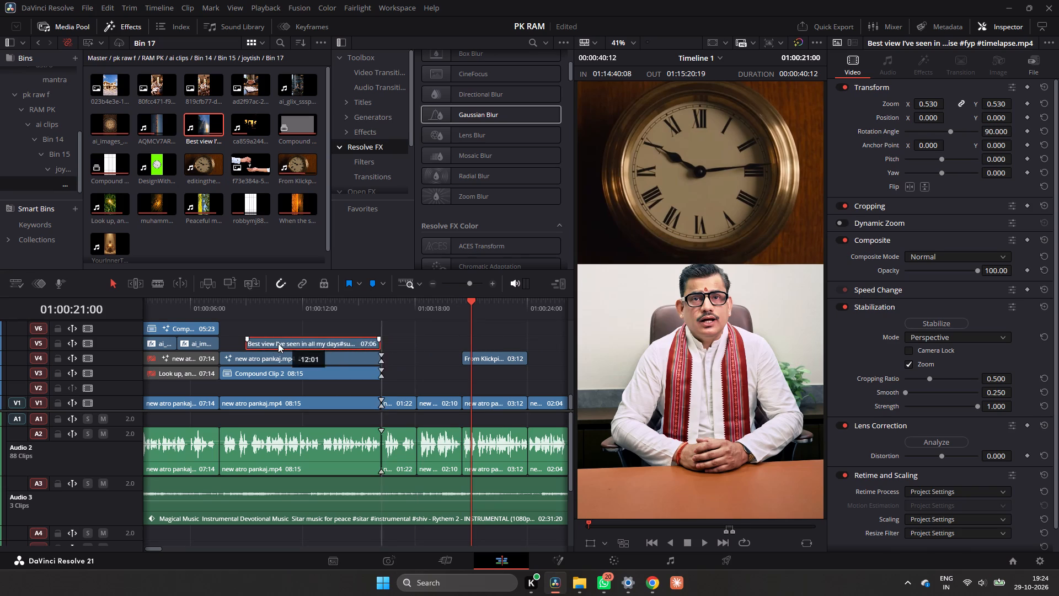
{"action": "left_click_drag", "start_coordinate": [278, 343], "coordinate": [256, 347]}
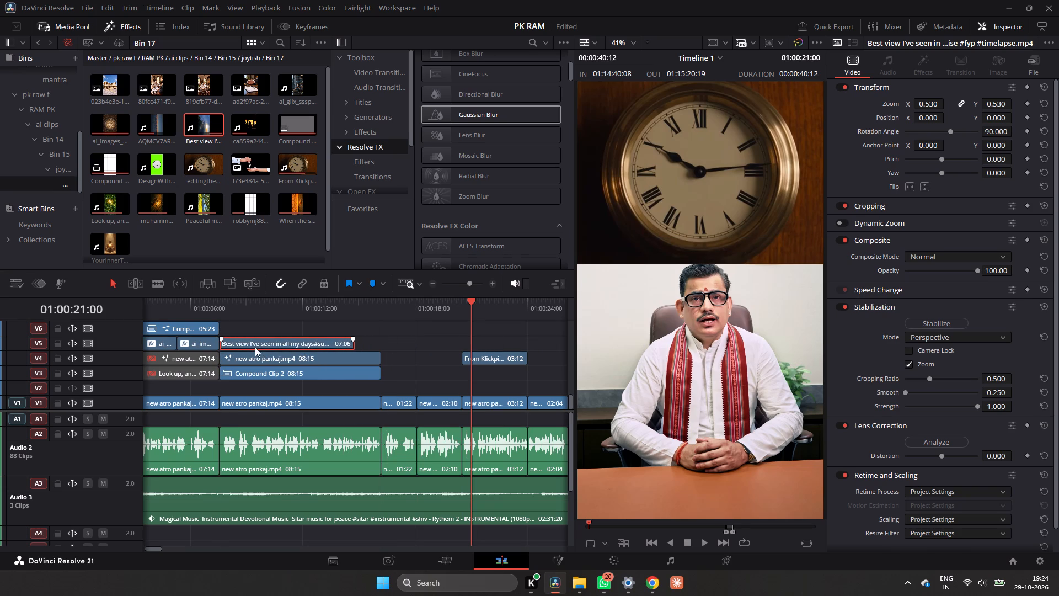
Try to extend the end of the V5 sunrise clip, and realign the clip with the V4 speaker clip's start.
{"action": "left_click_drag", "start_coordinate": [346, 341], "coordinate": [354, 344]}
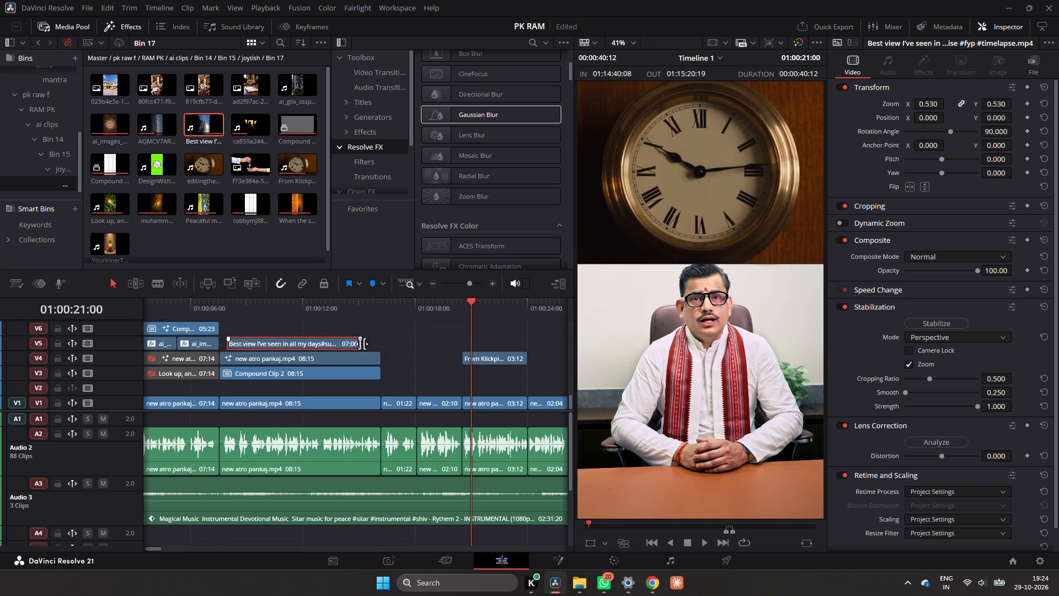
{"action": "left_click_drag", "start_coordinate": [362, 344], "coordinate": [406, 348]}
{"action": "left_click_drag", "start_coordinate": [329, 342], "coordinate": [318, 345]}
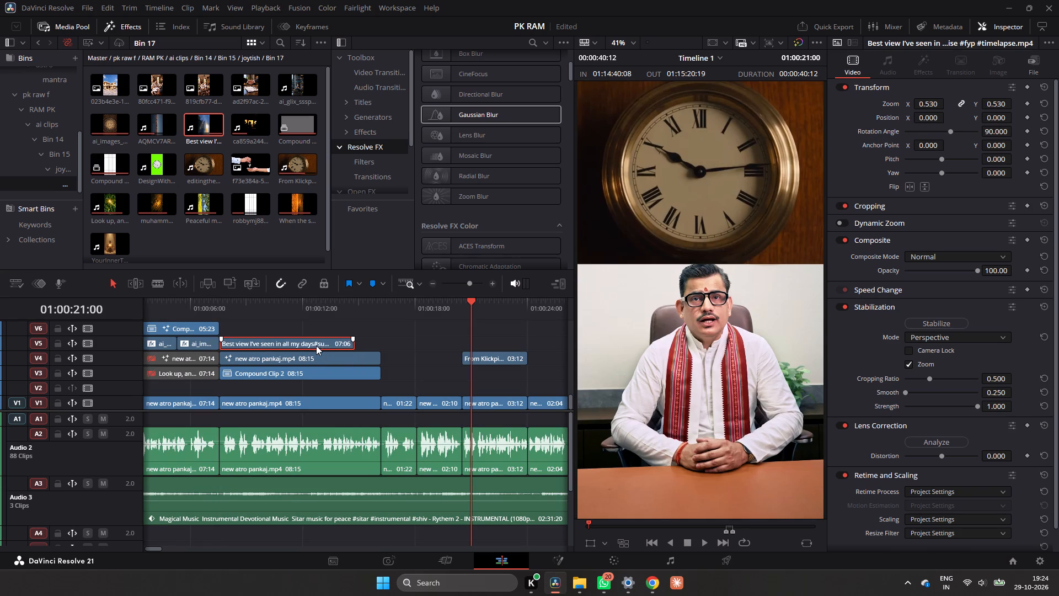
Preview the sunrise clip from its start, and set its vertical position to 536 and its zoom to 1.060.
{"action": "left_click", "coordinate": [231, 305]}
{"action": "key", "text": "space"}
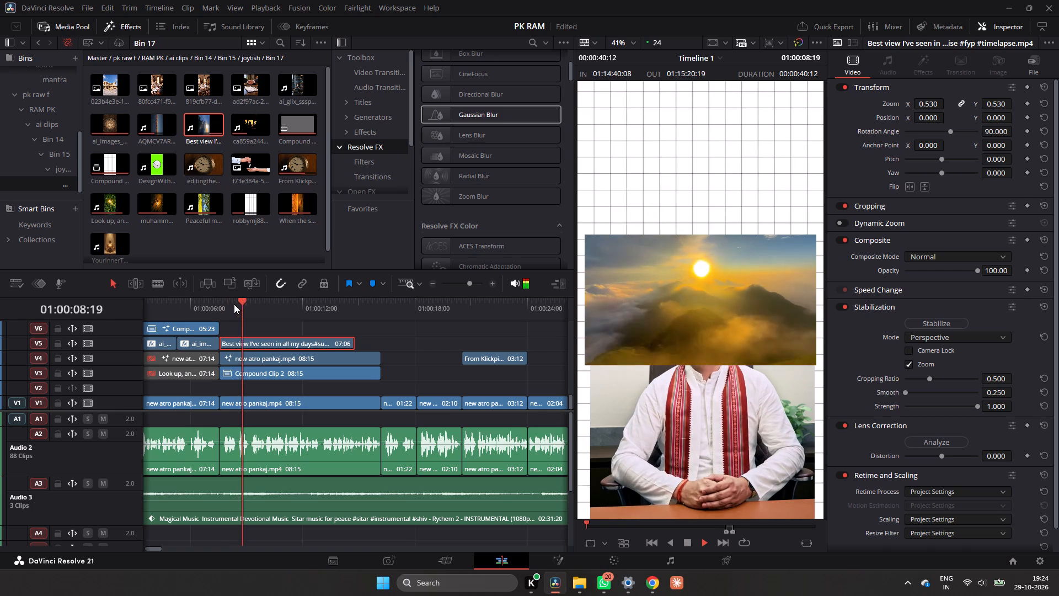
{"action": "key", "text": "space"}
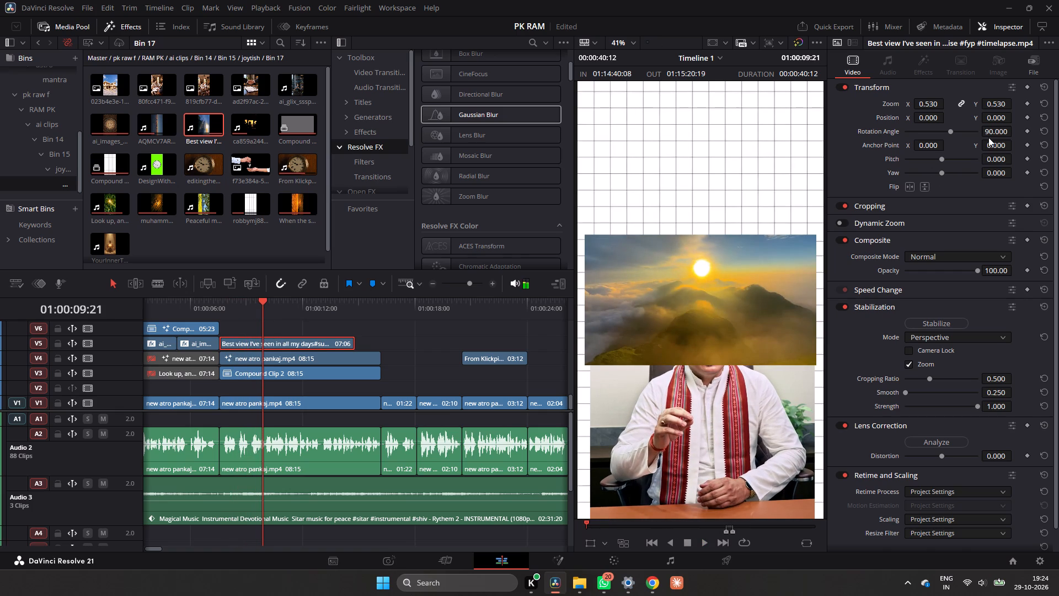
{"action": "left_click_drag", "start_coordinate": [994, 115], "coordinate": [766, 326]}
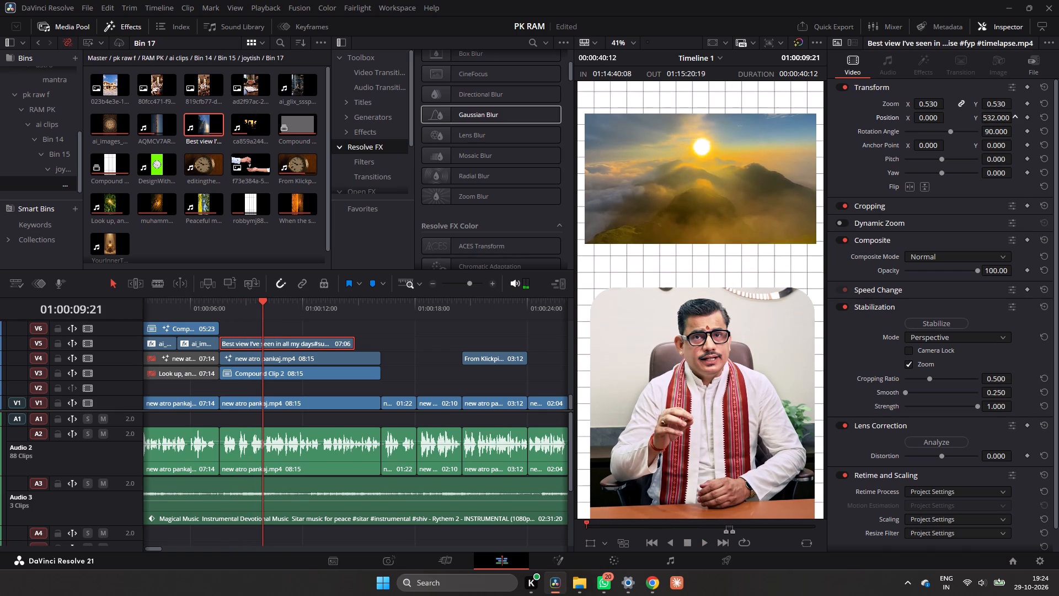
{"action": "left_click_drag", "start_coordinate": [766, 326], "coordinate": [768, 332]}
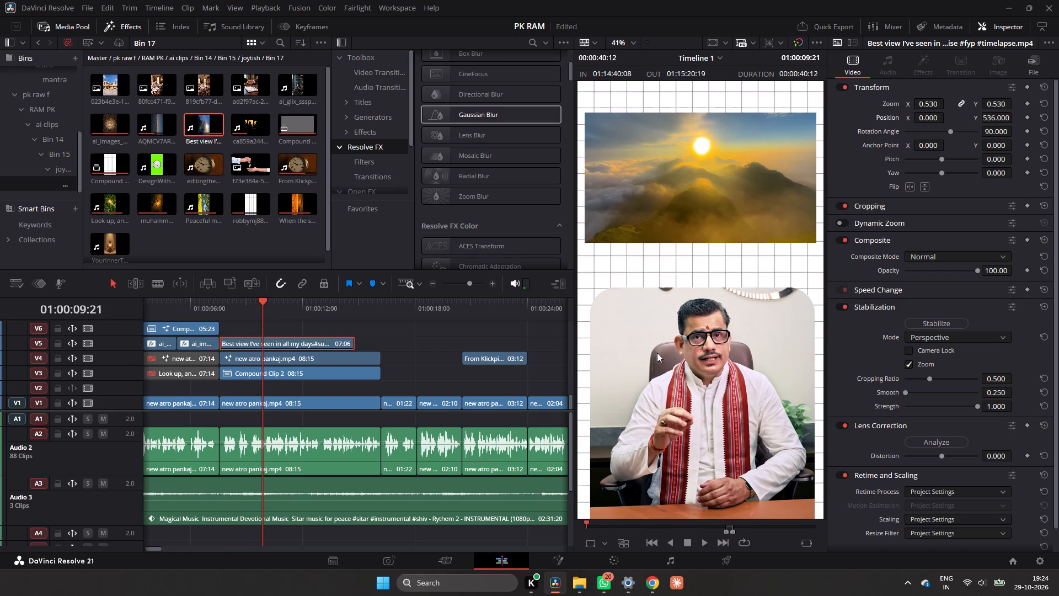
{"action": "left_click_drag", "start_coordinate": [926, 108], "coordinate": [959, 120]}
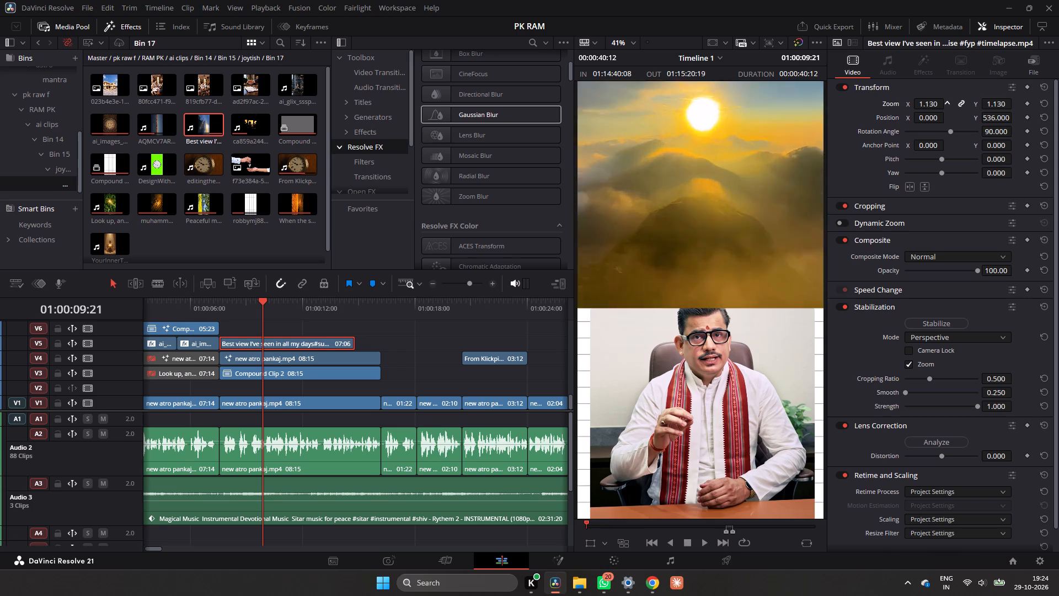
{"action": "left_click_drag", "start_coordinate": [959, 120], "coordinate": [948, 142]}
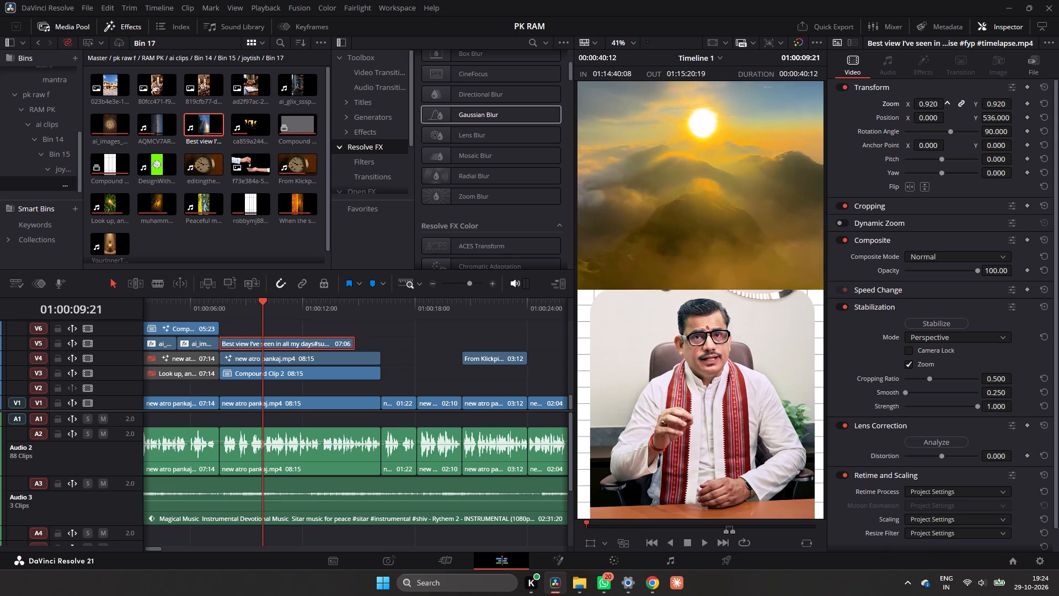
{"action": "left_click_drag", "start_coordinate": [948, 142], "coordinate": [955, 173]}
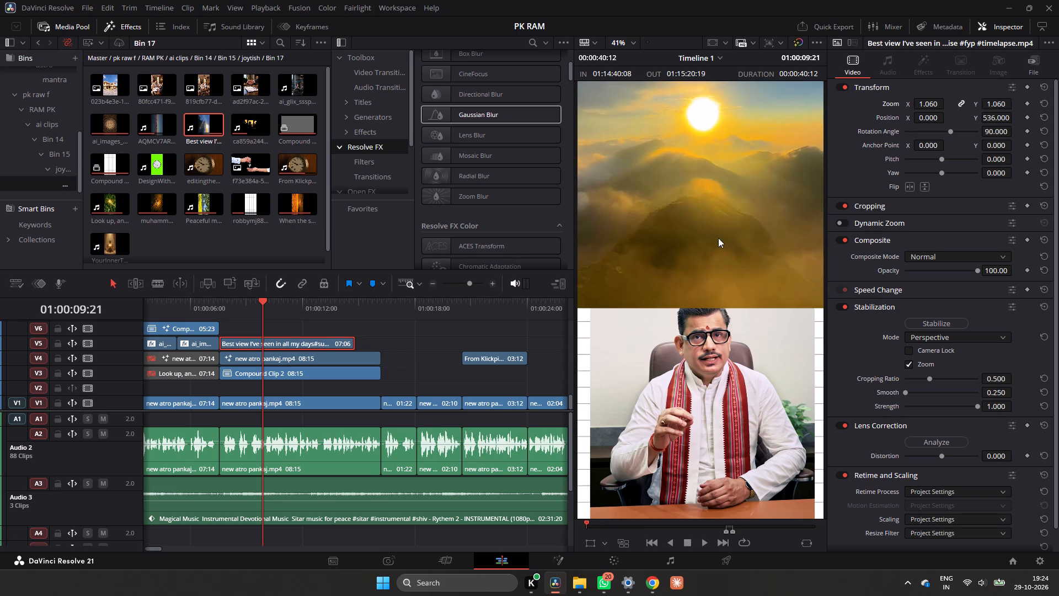
Move the speaker clip from V4 up to V6, above the sunrise clip, keeping its start time.
{"action": "left_click_drag", "start_coordinate": [344, 353], "coordinate": [346, 331]}
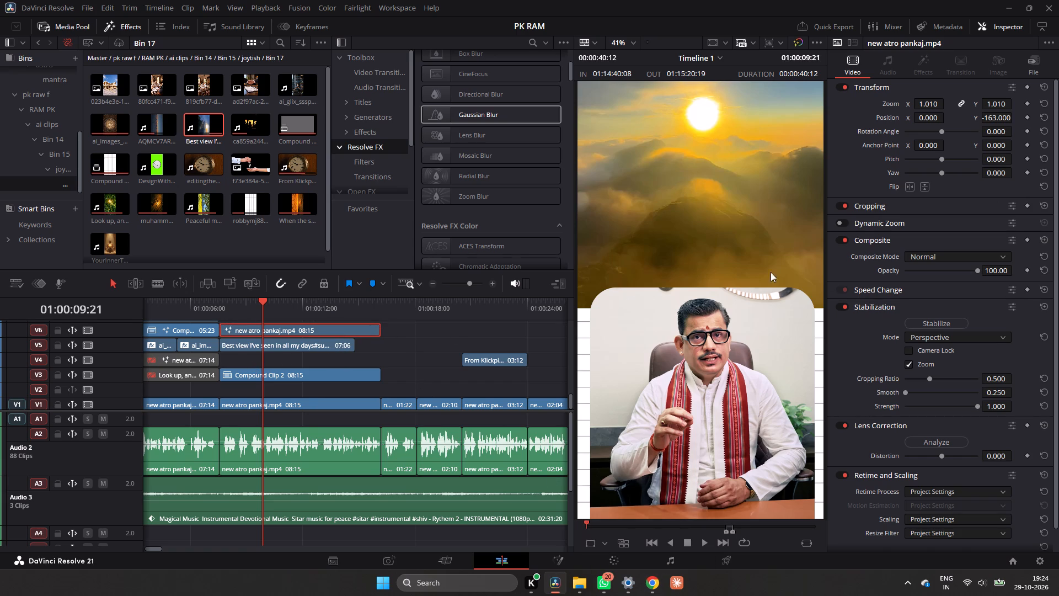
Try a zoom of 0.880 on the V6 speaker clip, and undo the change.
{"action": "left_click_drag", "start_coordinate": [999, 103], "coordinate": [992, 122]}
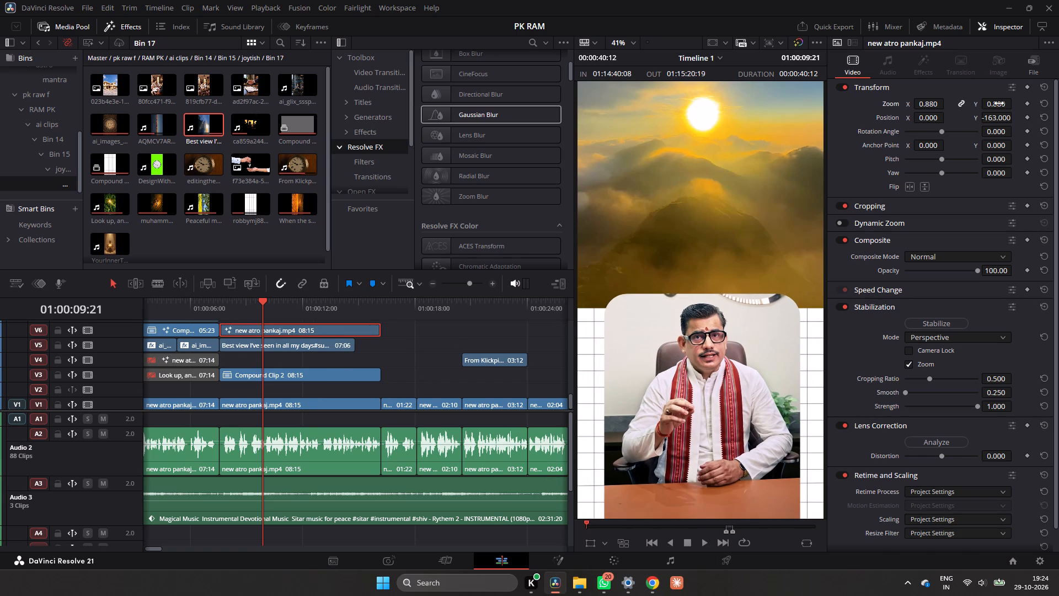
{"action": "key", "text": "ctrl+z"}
Set the V5 sunrise clip's zoom to 0.690 and its vertical position to 498.
{"action": "left_click", "coordinate": [297, 347]}
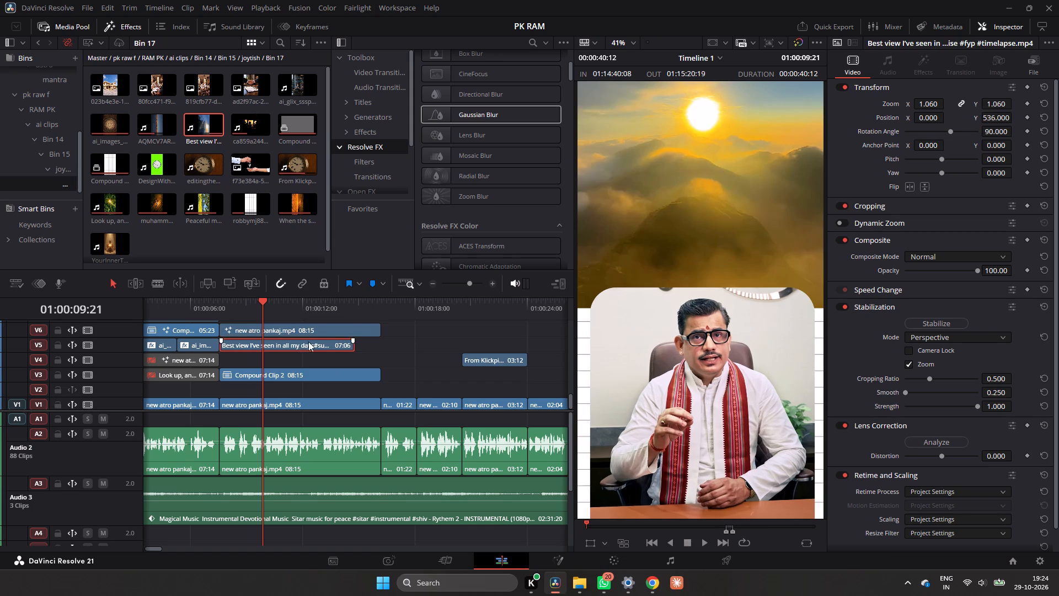
{"action": "left_click_drag", "start_coordinate": [996, 104], "coordinate": [975, 126]}
{"action": "left_click_drag", "start_coordinate": [997, 122], "coordinate": [958, 169]}
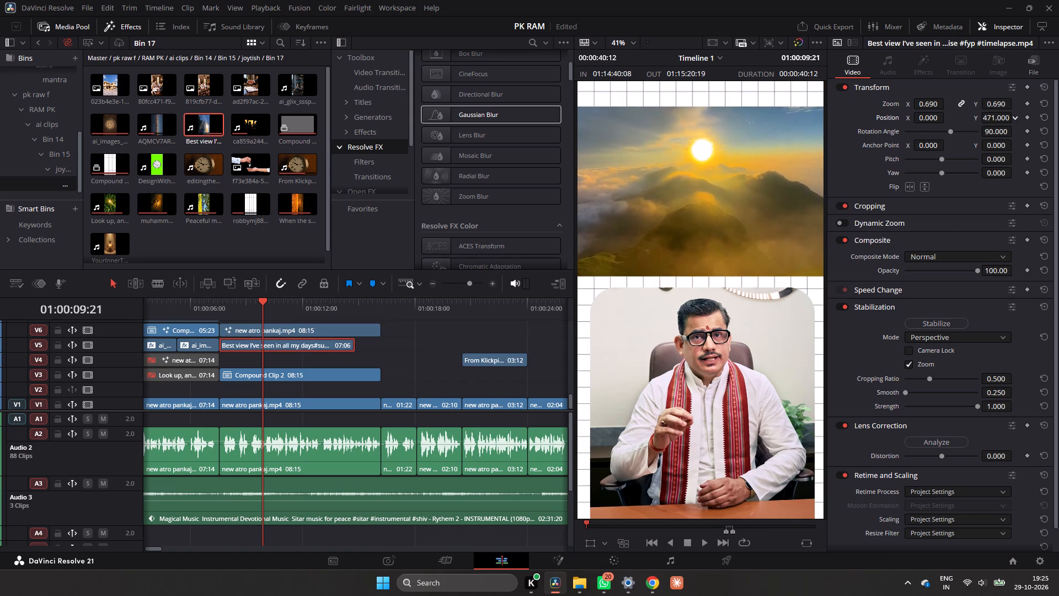
{"action": "left_click_drag", "start_coordinate": [958, 169], "coordinate": [976, 166]}
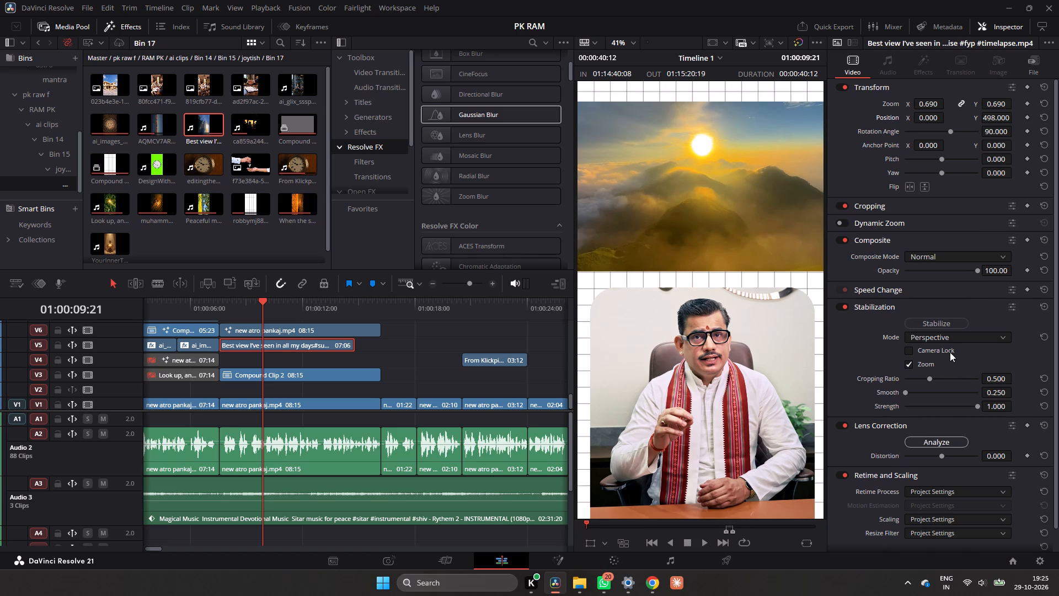
Set the V5 sunrise clip's cropping softness to 100.
{"action": "left_click", "coordinate": [920, 201]}
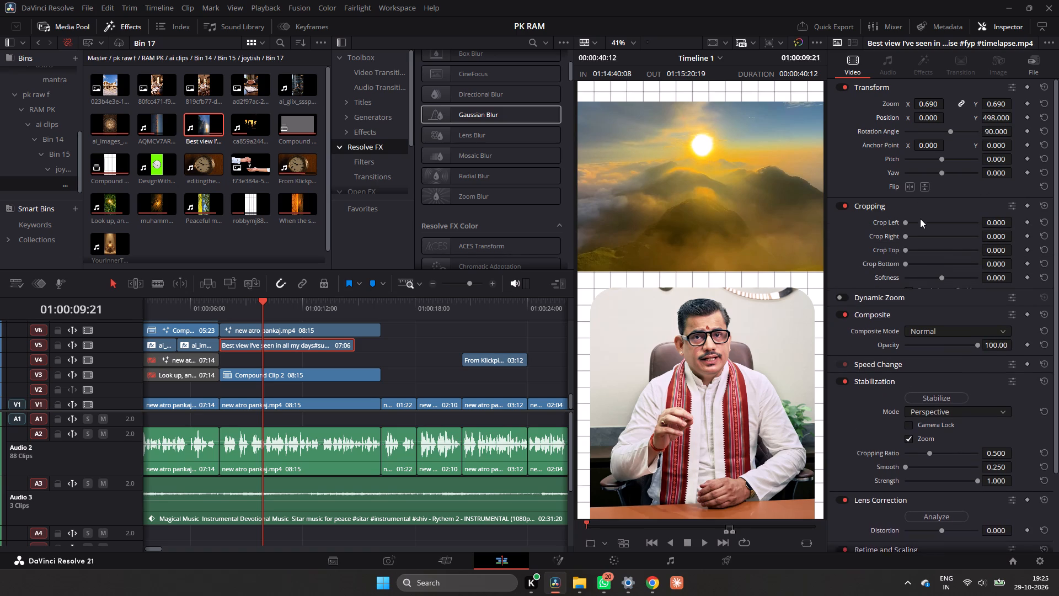
{"action": "left_click_drag", "start_coordinate": [1001, 280], "coordinate": [780, 302]}
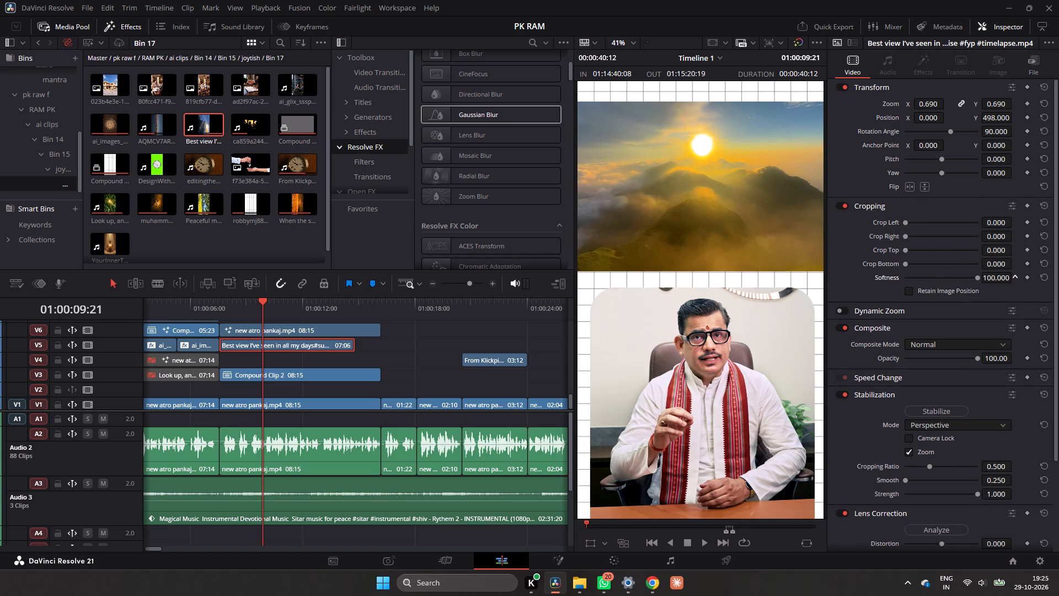
{"action": "left_click_drag", "start_coordinate": [780, 302], "coordinate": [781, 302]}
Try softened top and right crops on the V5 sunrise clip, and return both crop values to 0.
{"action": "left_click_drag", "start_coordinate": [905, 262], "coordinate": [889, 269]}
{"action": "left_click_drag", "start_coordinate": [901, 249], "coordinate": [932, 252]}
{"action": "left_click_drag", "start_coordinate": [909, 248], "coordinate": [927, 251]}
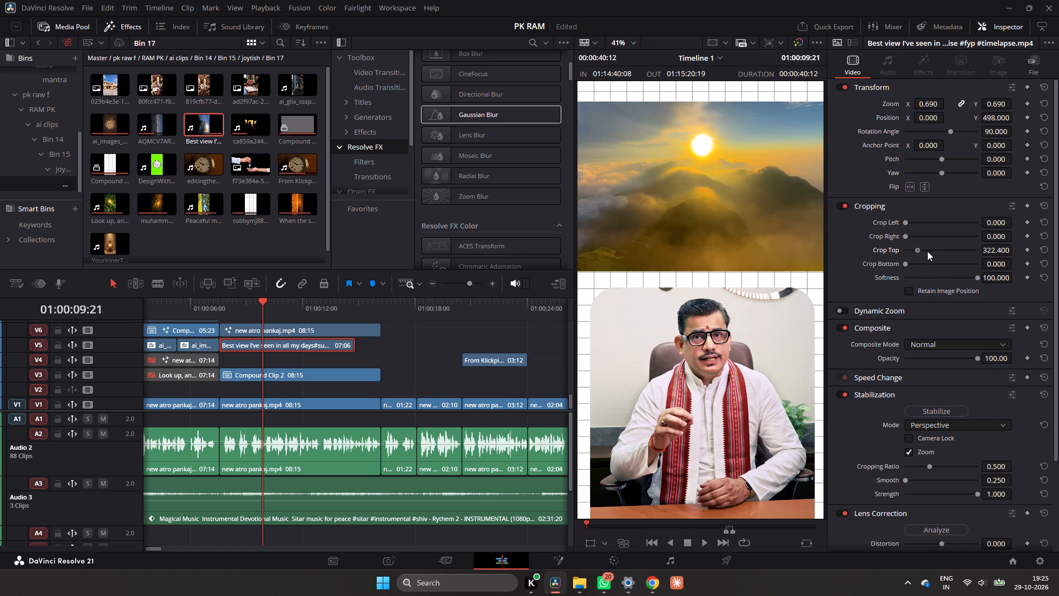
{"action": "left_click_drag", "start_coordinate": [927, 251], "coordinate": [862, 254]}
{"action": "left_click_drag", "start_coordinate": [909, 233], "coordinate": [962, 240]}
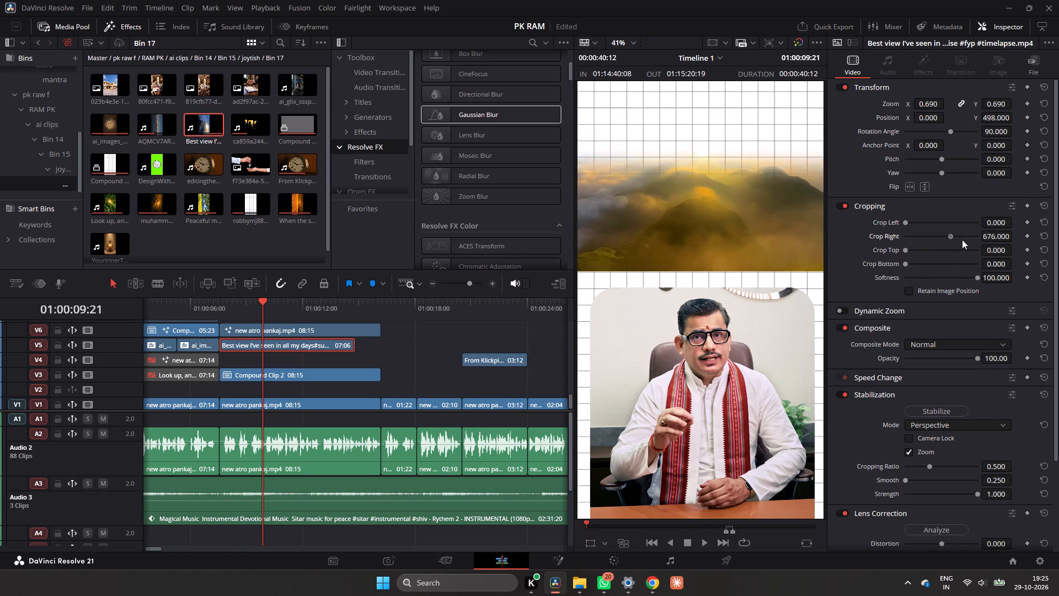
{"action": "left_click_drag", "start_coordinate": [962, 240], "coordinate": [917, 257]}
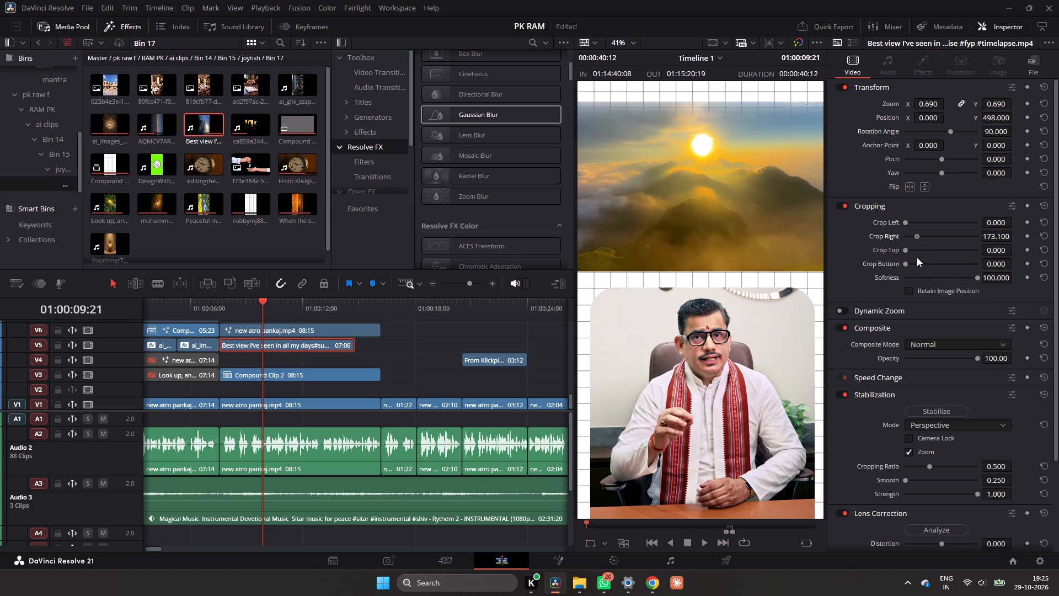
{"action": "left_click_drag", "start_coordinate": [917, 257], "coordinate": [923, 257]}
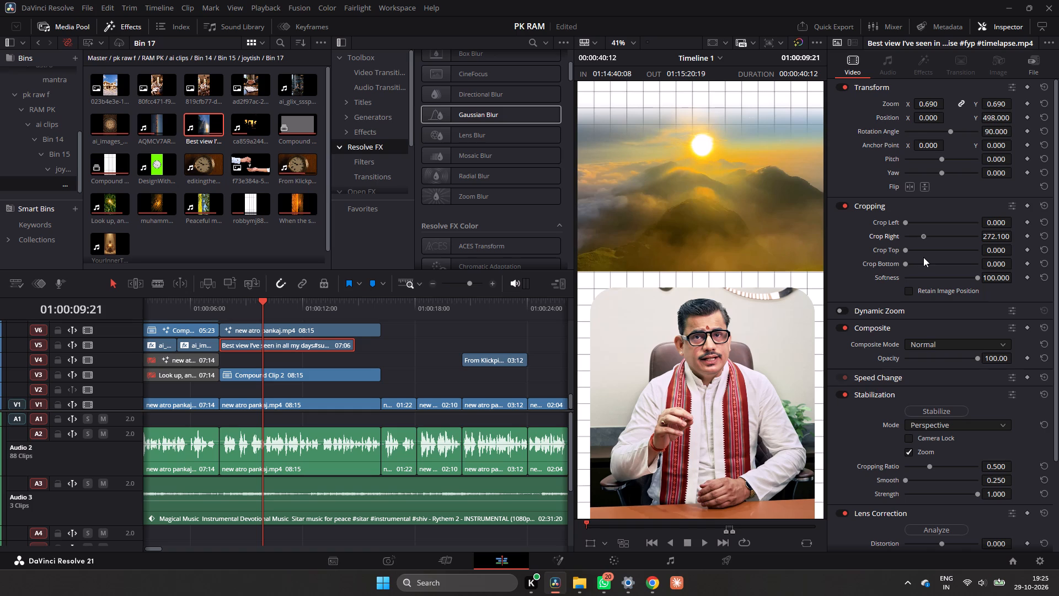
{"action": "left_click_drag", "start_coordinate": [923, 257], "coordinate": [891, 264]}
Crop the V5 sunrise clip by 371 on the right and 222.6 on the left, keeping the top crop at 0.
{"action": "left_click_drag", "start_coordinate": [891, 264], "coordinate": [917, 257]}
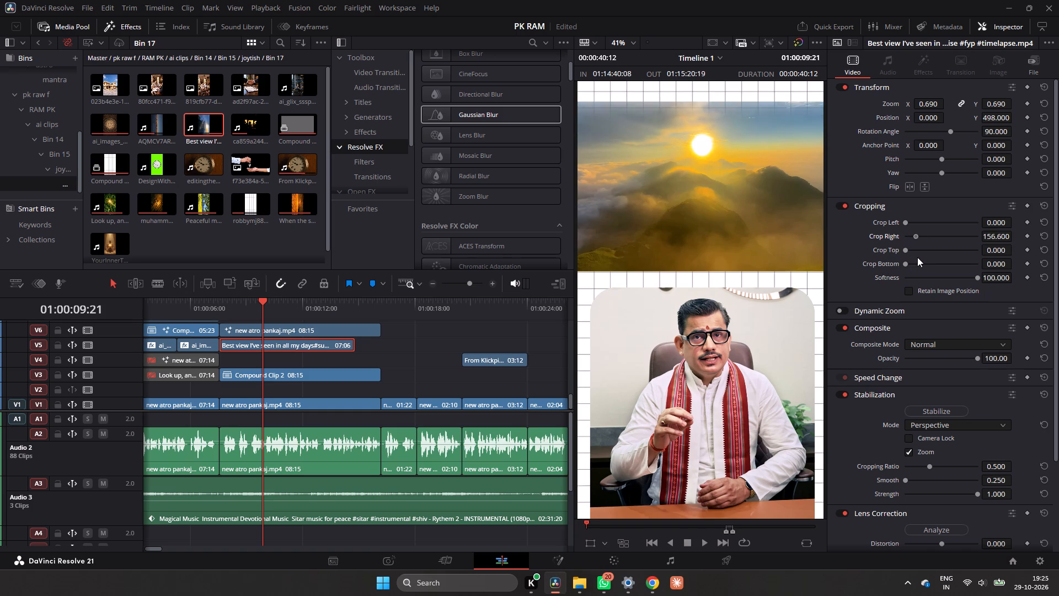
{"action": "left_click_drag", "start_coordinate": [917, 257], "coordinate": [930, 257]}
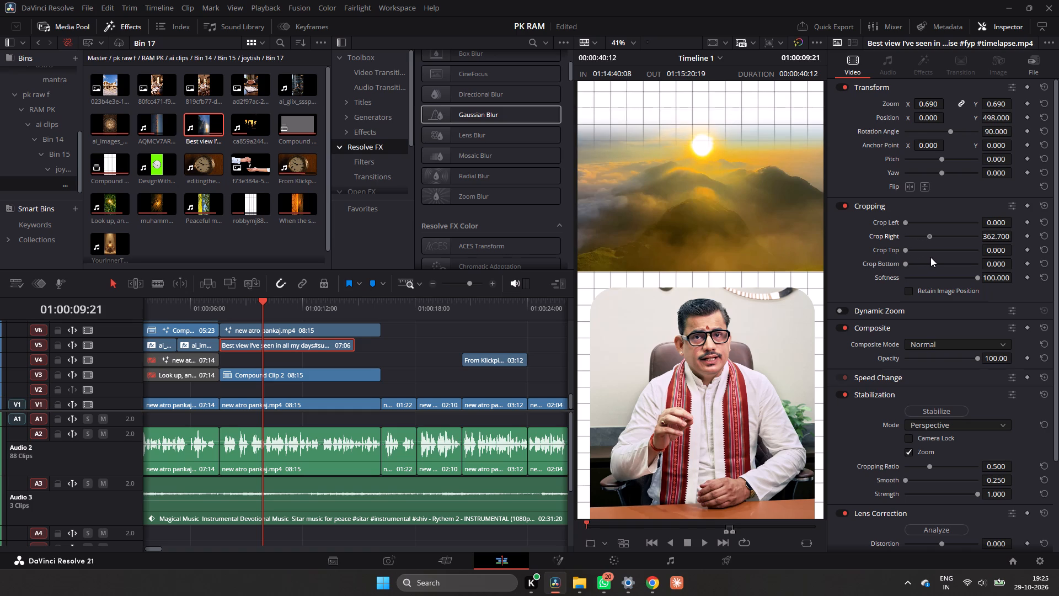
{"action": "left_click_drag", "start_coordinate": [930, 257], "coordinate": [930, 257]}
{"action": "left_click_drag", "start_coordinate": [910, 249], "coordinate": [886, 254]}
{"action": "left_click_drag", "start_coordinate": [905, 221], "coordinate": [919, 221]}
Play back the timeline from 01:00:08:00 to review the softened sunrise crop above the speaker.
{"action": "left_click", "coordinate": [228, 311]}
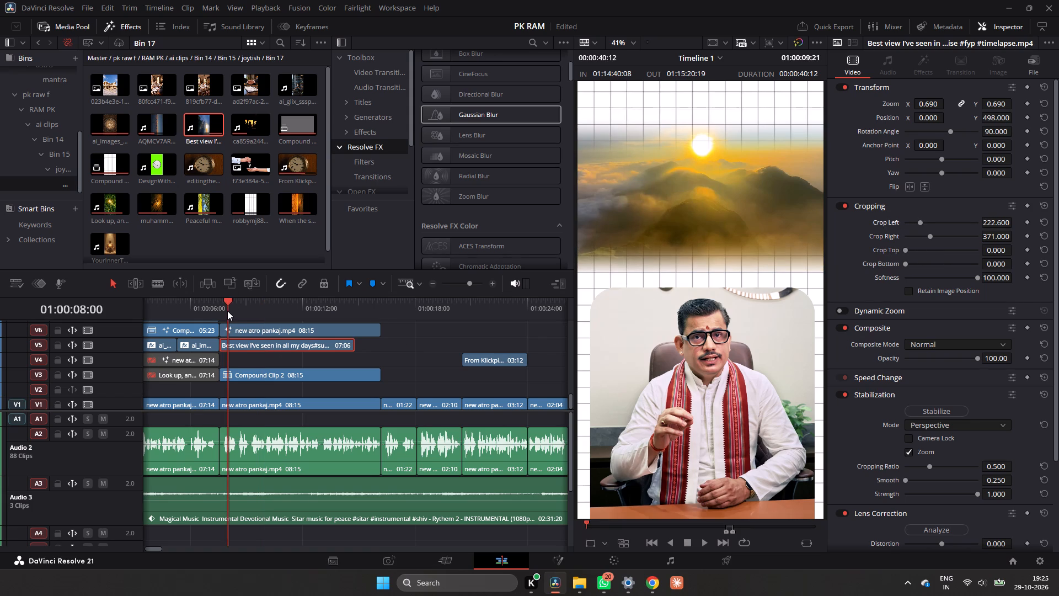
{"action": "key", "text": "space"}
{"action": "key", "text": "space"}
{"action": "key", "text": "space"}
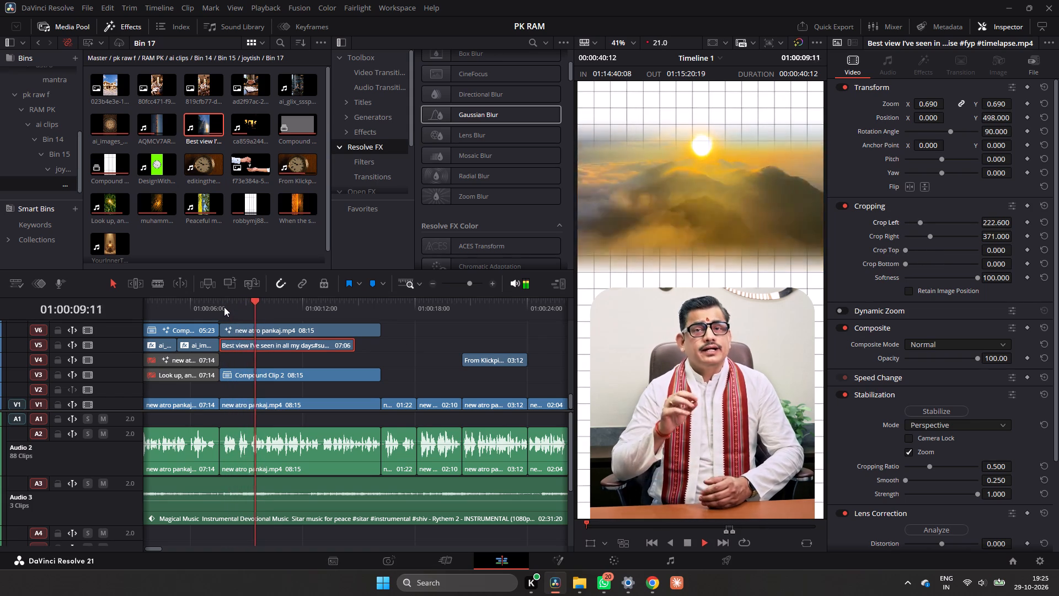
{"action": "key", "text": "space"}
{"action": "key", "text": "space"}
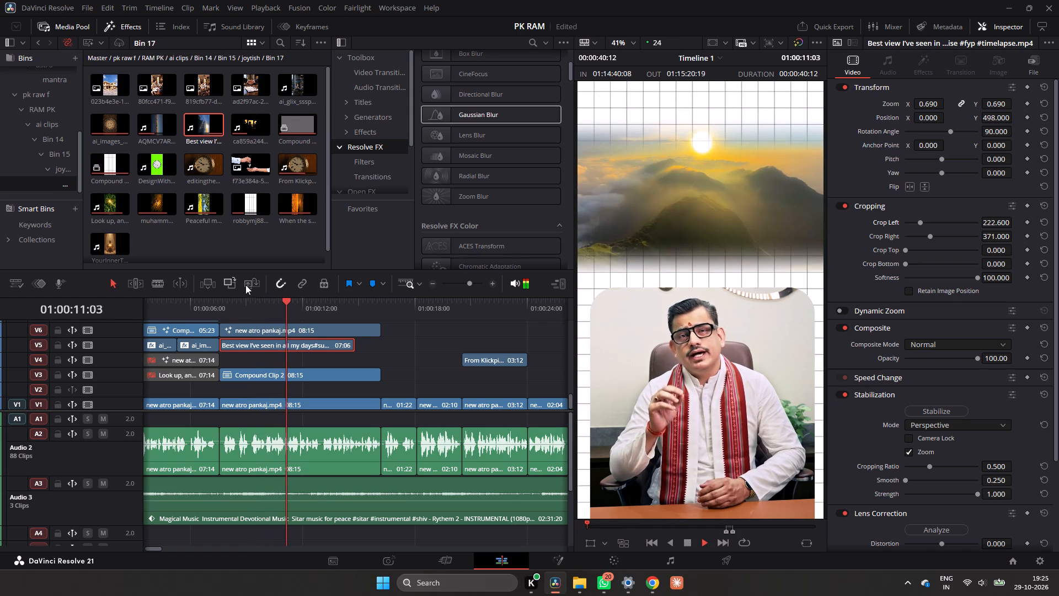
{"action": "key", "text": "space"}
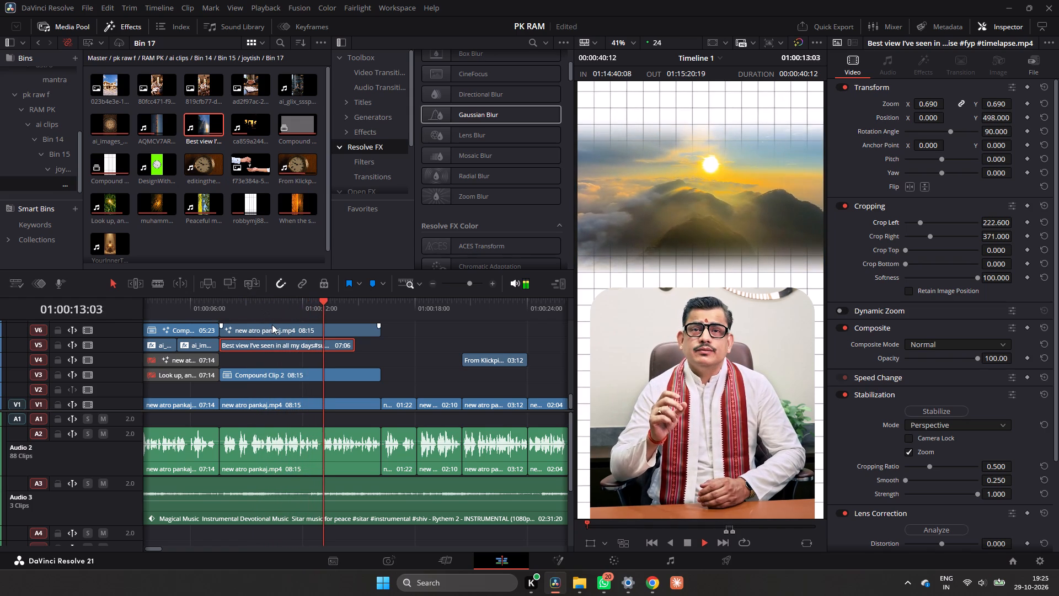
{"action": "key", "text": "space"}
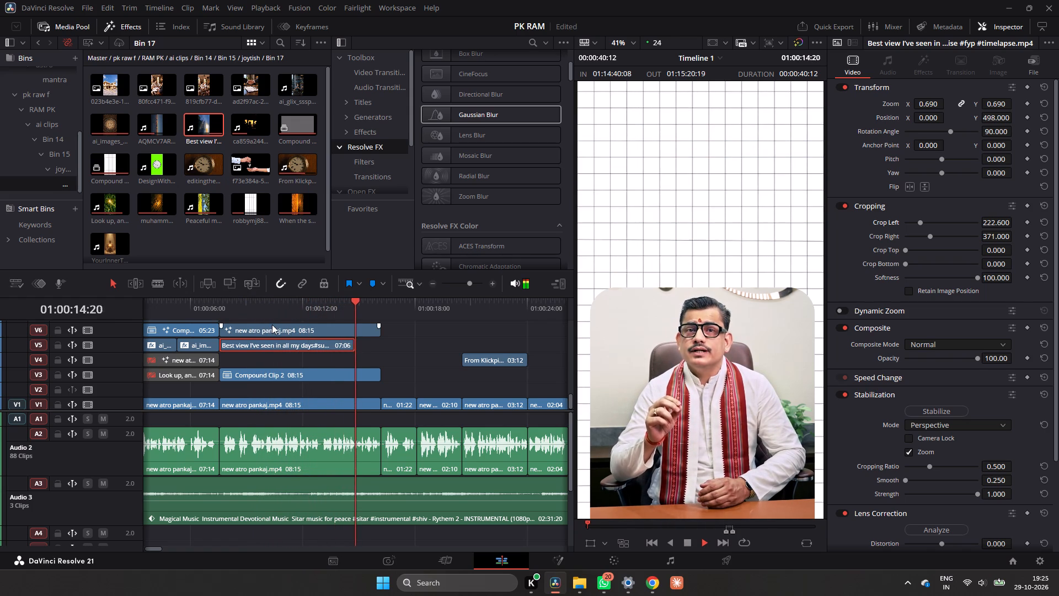
{"action": "key", "text": "space"}
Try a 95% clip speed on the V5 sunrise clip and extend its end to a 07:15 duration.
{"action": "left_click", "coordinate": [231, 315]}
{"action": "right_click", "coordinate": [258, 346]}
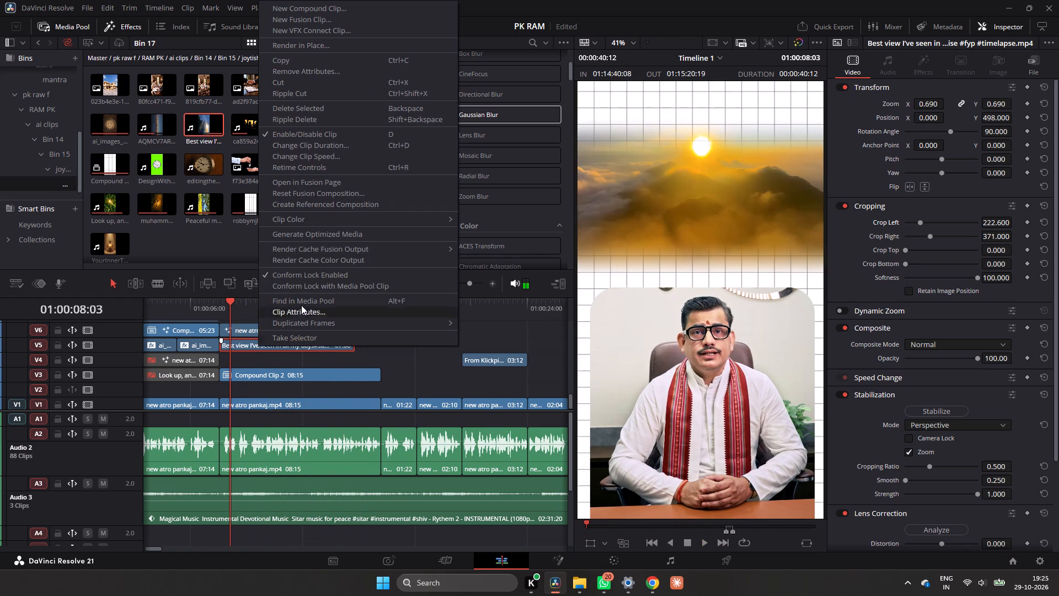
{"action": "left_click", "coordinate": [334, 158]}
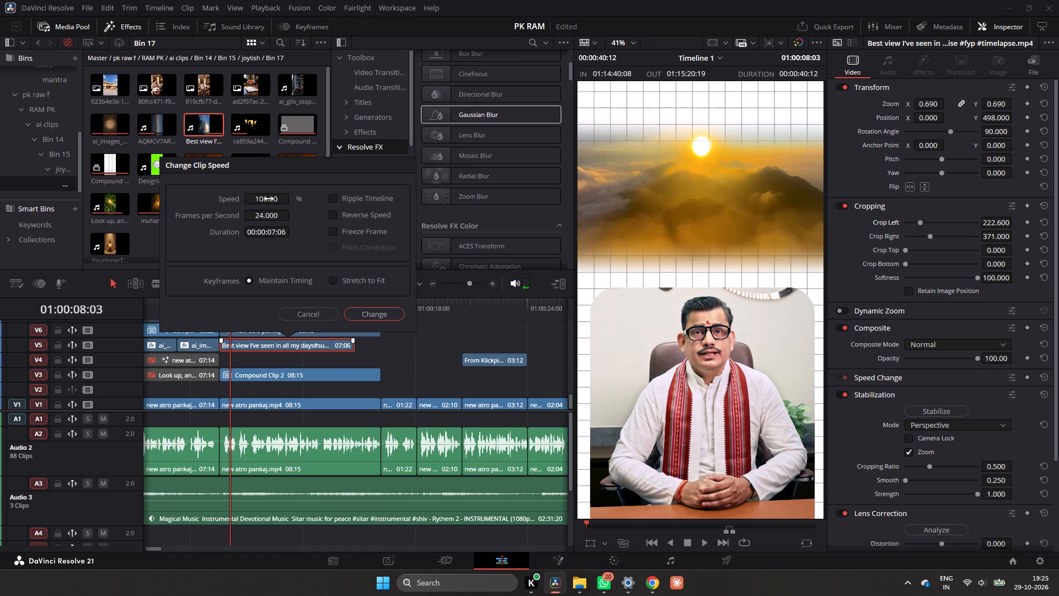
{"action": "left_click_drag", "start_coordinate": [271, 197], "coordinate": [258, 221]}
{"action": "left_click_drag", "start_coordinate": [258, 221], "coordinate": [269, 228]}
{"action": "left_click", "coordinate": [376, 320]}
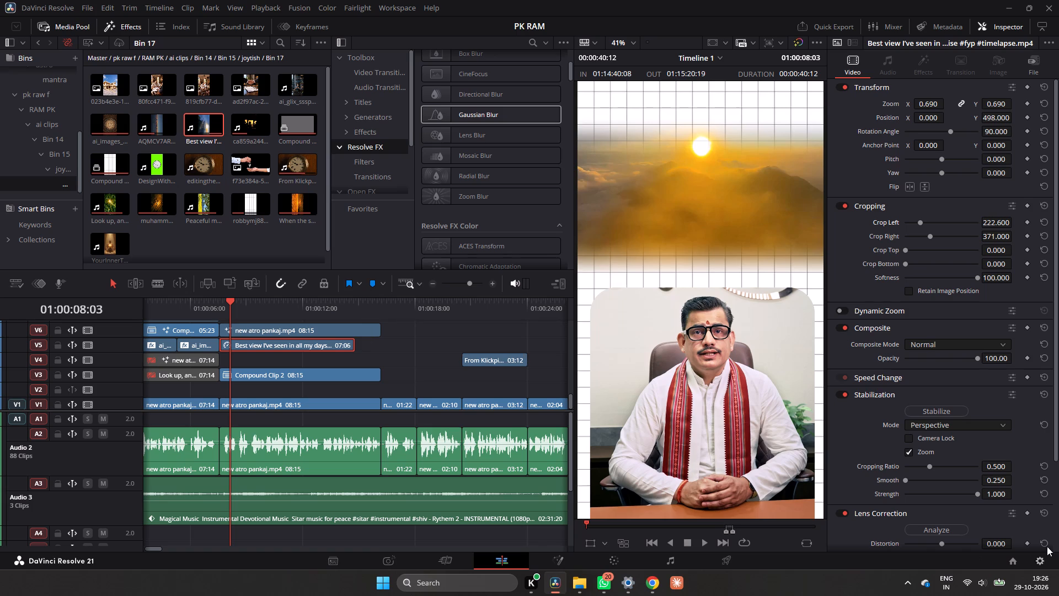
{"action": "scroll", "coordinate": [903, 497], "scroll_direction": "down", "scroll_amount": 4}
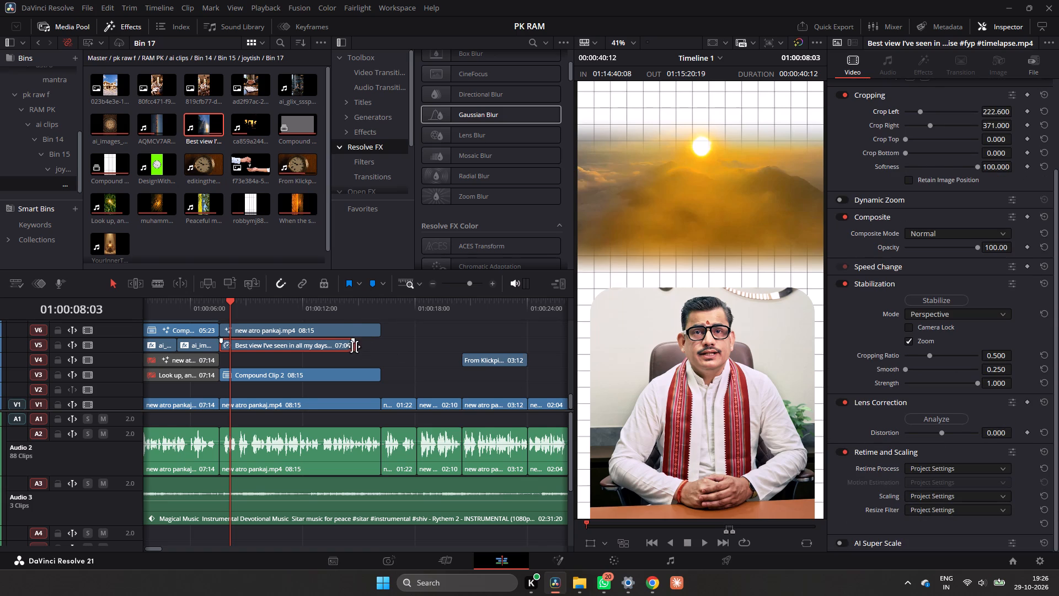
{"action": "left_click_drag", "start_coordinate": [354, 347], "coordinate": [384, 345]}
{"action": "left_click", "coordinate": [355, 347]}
Set the V5 sunrise clip's speed to 63%.
{"action": "right_click", "coordinate": [354, 347]}
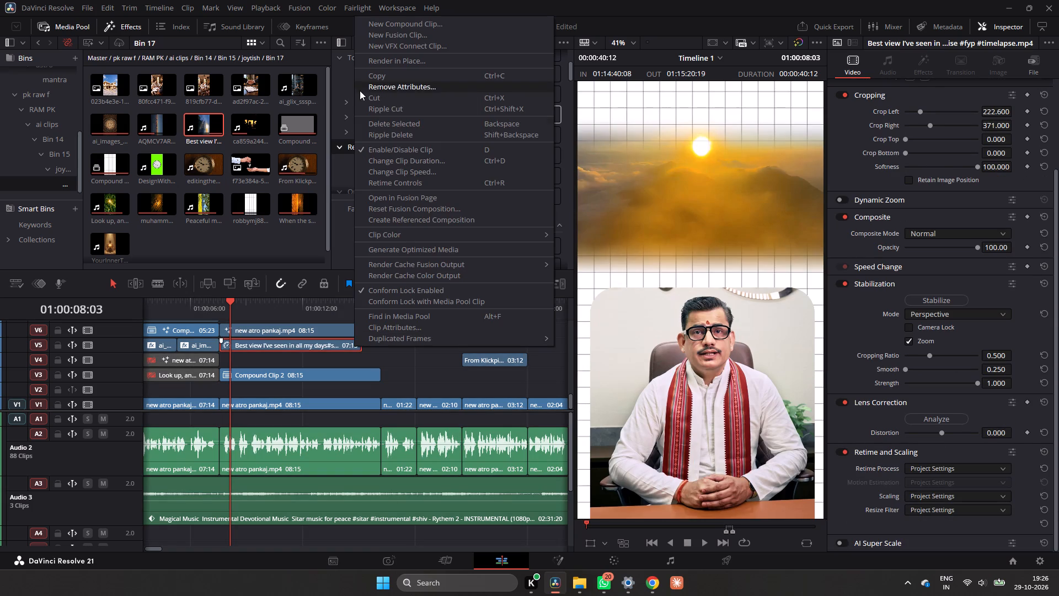
{"action": "left_click", "coordinate": [388, 171]}
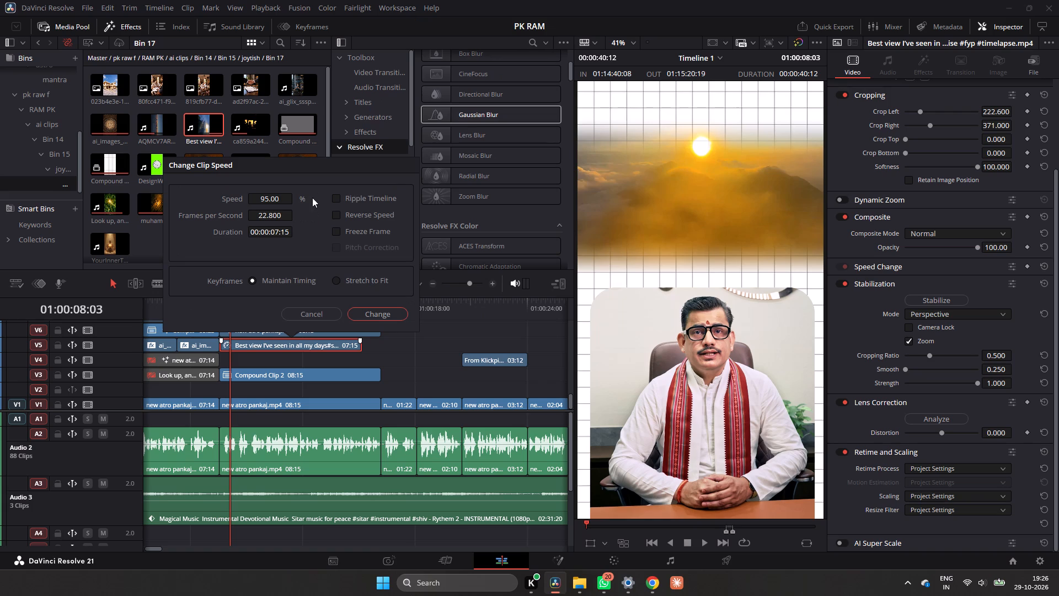
{"action": "left_click_drag", "start_coordinate": [277, 199], "coordinate": [260, 214]}
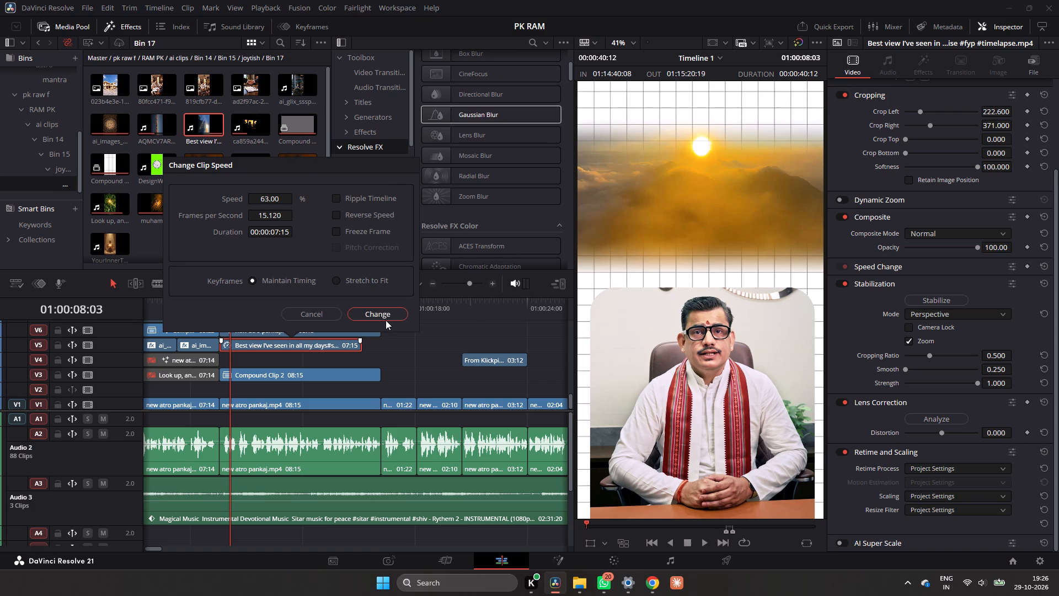
{"action": "left_click", "coordinate": [385, 318]}
Extend the V5 sunrise clip past the V6 clip's end, split it at 01:00:16:05 and delete the excess piece.
{"action": "left_click_drag", "start_coordinate": [360, 346], "coordinate": [413, 345]}
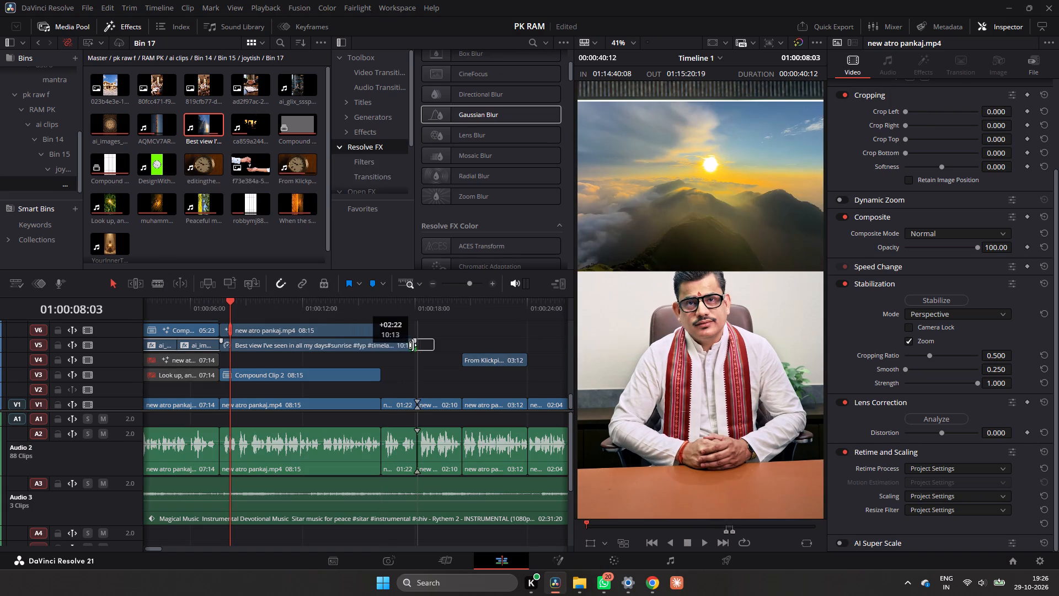
{"action": "left_click_drag", "start_coordinate": [413, 345], "coordinate": [462, 342]}
{"action": "left_click", "coordinate": [381, 307]}
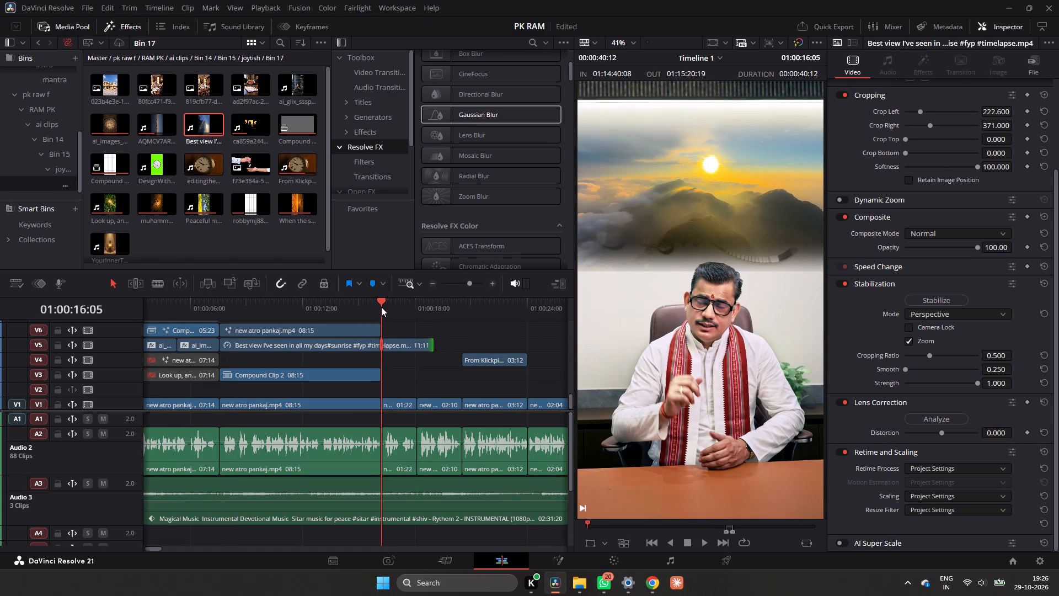
{"action": "left_click", "coordinate": [394, 340]}
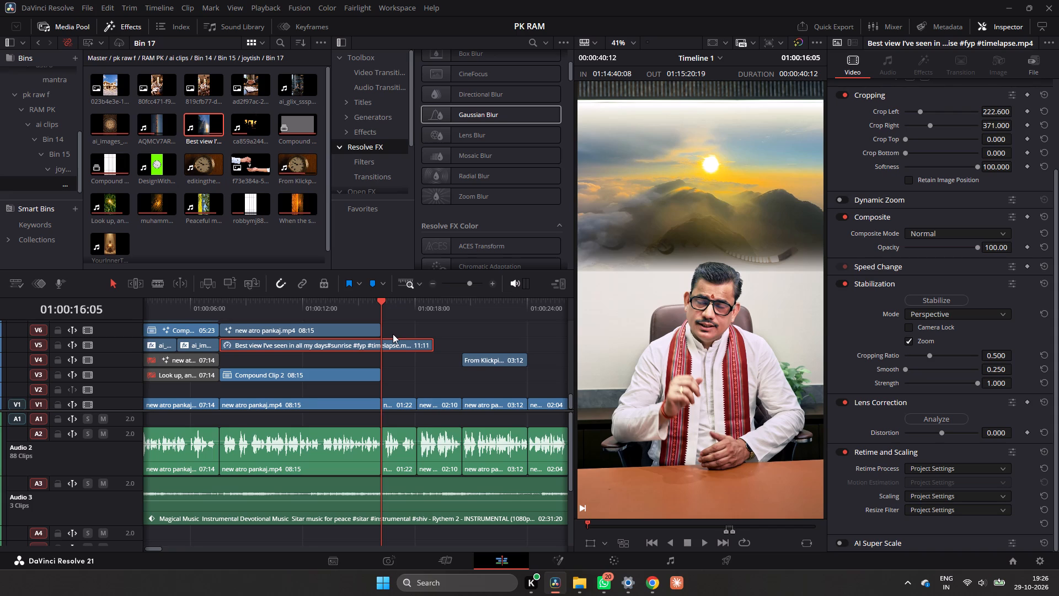
{"action": "key", "text": "ctrl+b"}
{"action": "left_click", "coordinate": [392, 343]}
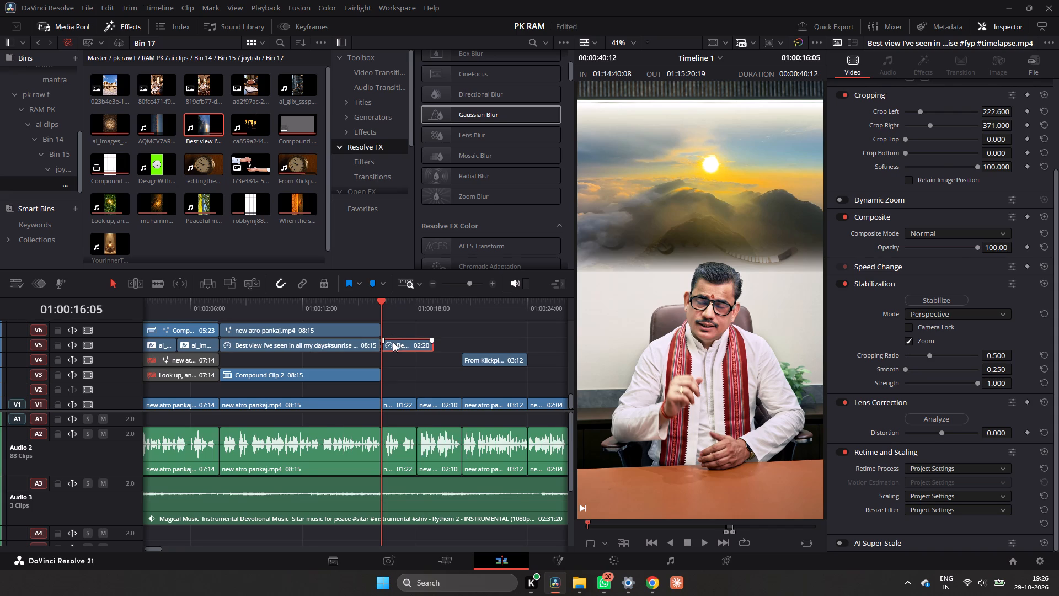
{"action": "key", "text": "BackSpace"}
Set the V5 sunrise clip's retime process to Optical Flow and its motion estimation to Enhanced Better.
{"action": "left_click", "coordinate": [336, 352]}
{"action": "left_click", "coordinate": [336, 348]}
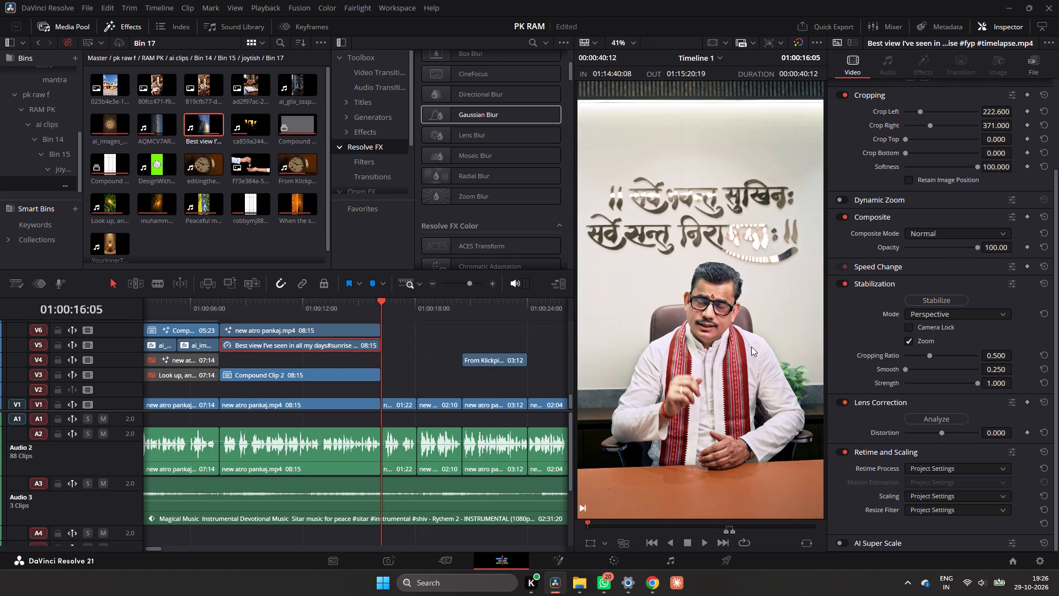
{"action": "left_click", "coordinate": [928, 462]}
{"action": "left_click", "coordinate": [928, 473]}
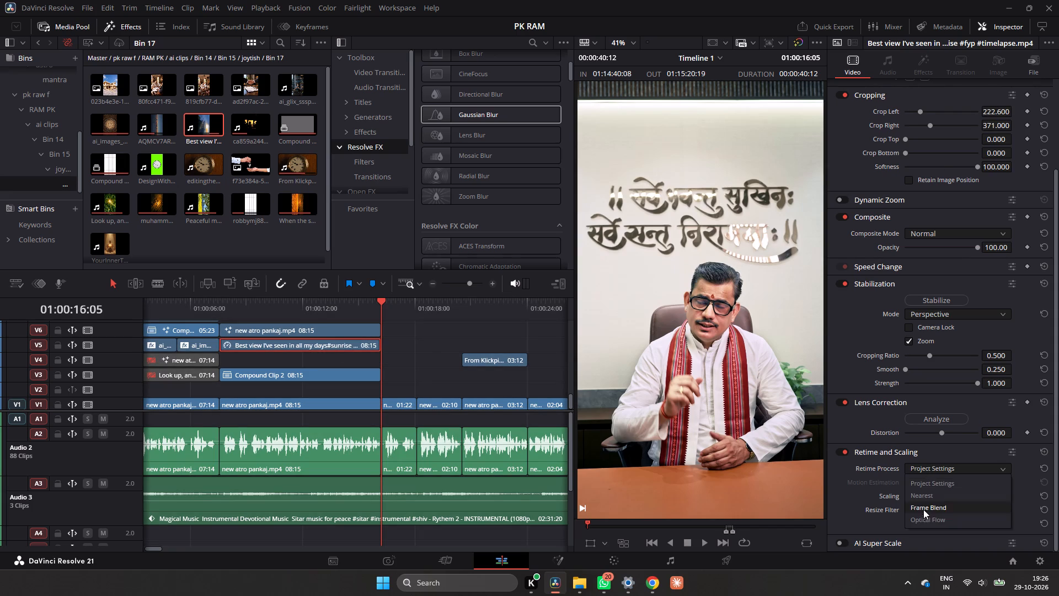
{"action": "left_click", "coordinate": [922, 515]}
{"action": "left_click", "coordinate": [926, 482]}
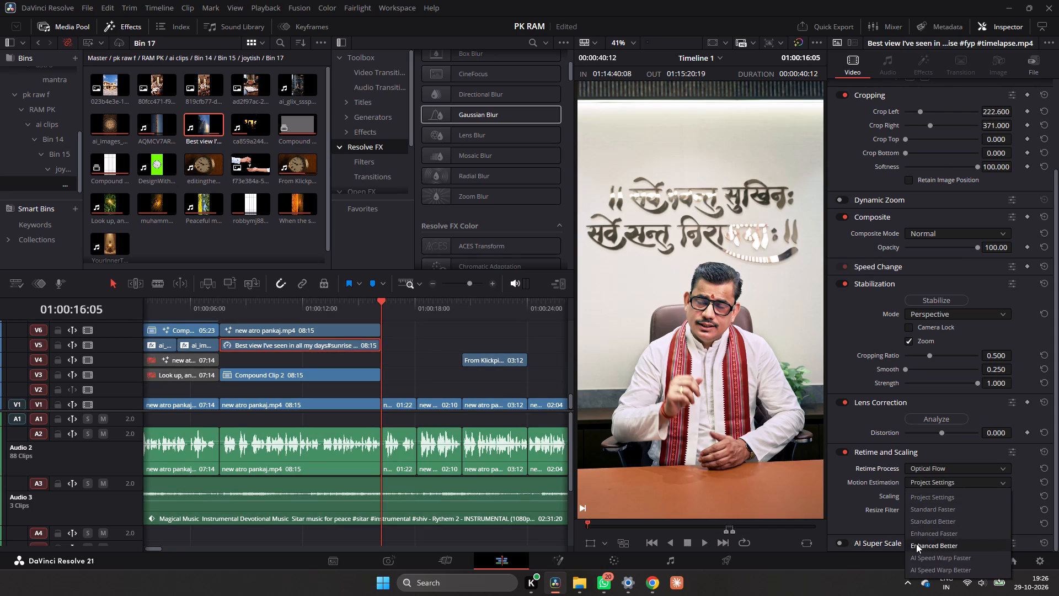
{"action": "left_click", "coordinate": [916, 544]}
Stabilize the V5 sunrise clip, first in Perspective mode and again in Translation mode.
{"action": "left_click", "coordinate": [931, 302]}
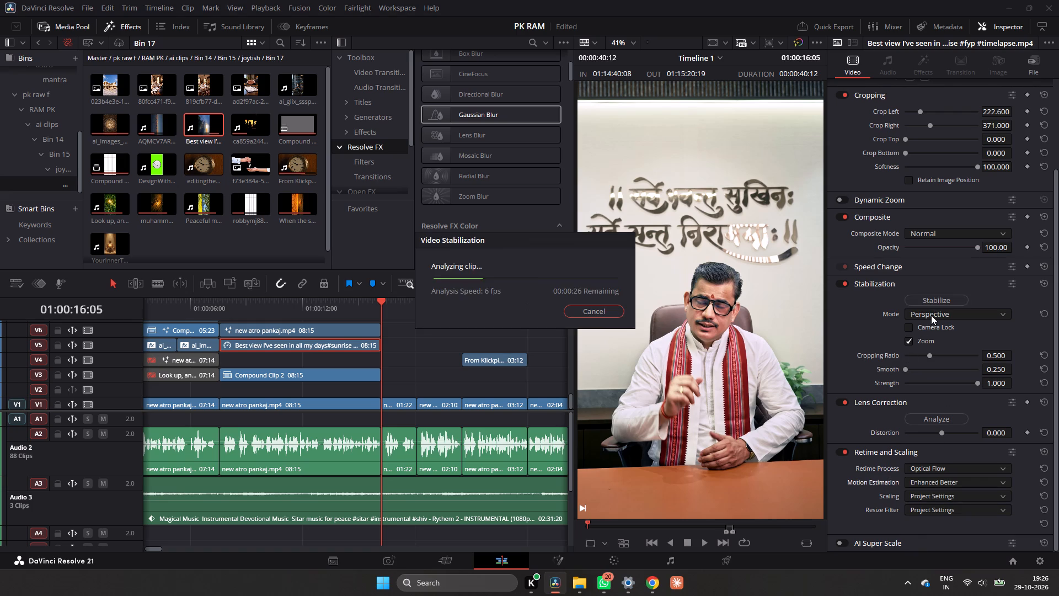
{"action": "left_click", "coordinate": [932, 315]}
{"action": "left_click", "coordinate": [911, 350]}
{"action": "left_click", "coordinate": [937, 294]}
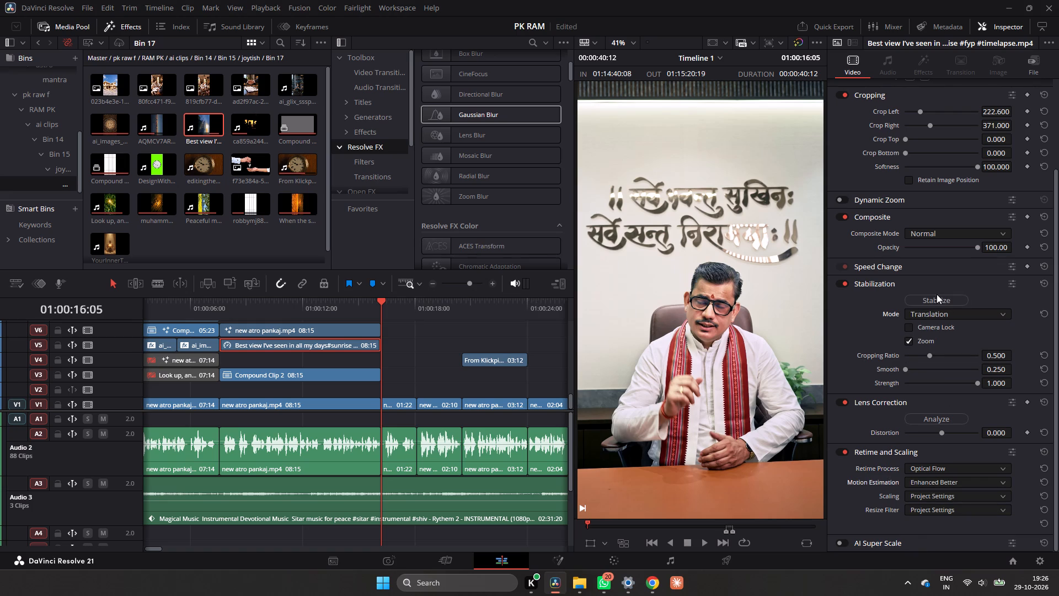
{"action": "left_click", "coordinate": [920, 299]}
Play back the sunrise section from its start to check the slowed, stabilized clip.
{"action": "left_click", "coordinate": [229, 305]}
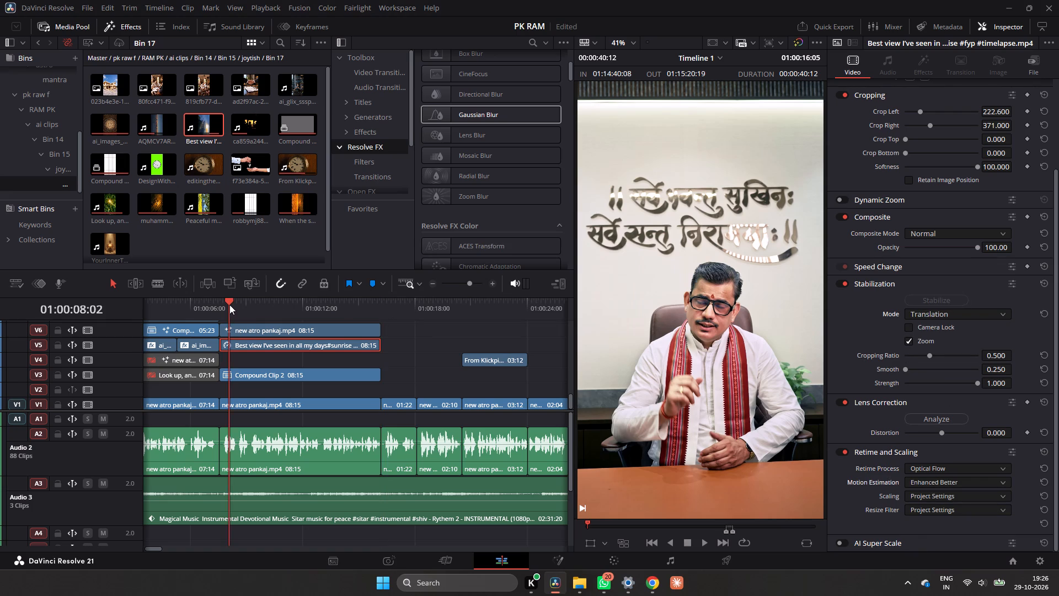
{"action": "key", "text": "space"}
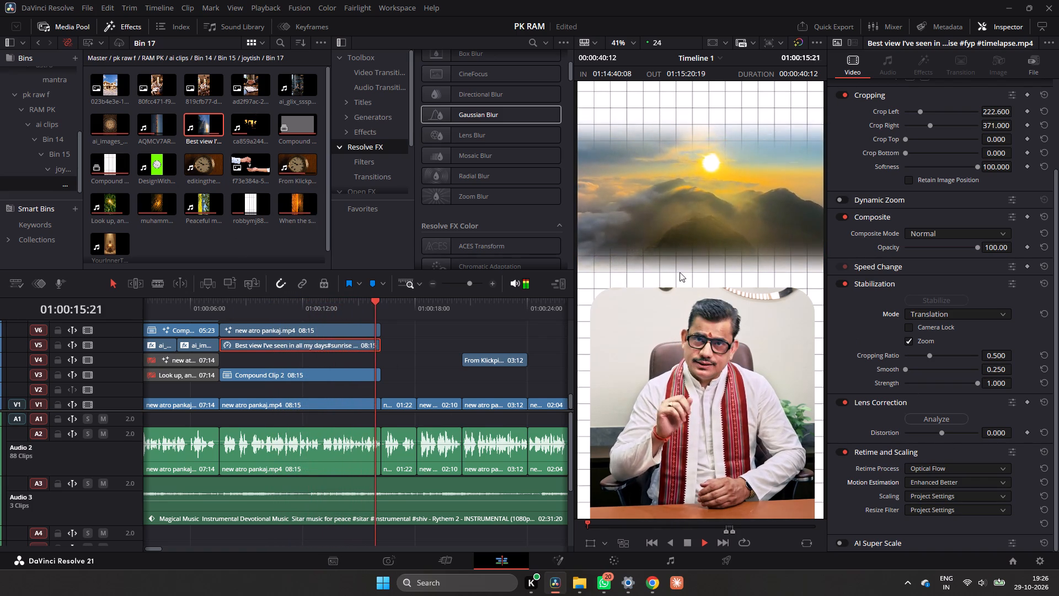
{"action": "key", "text": "space"}
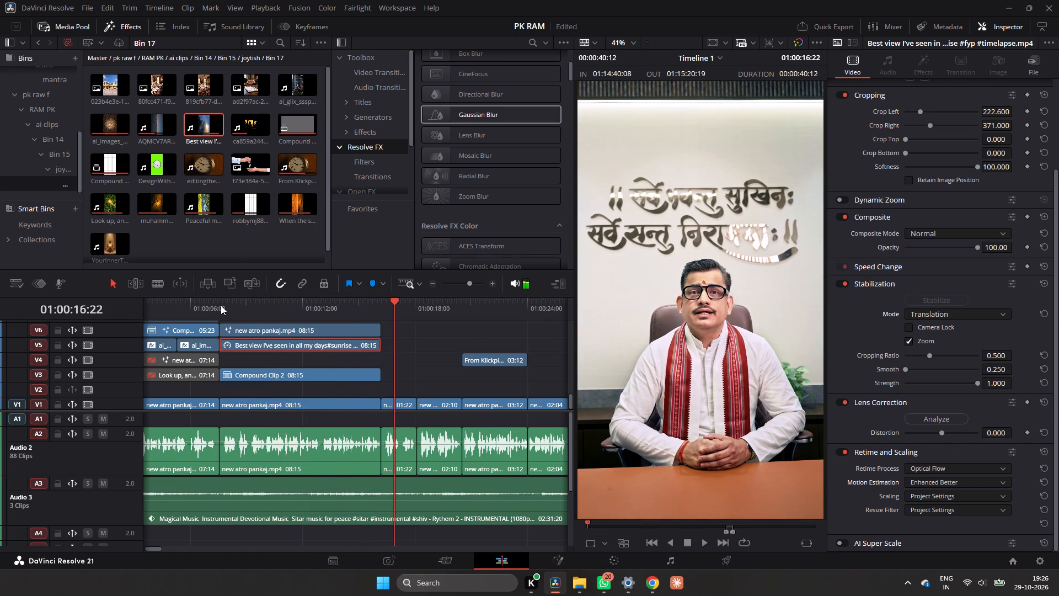
{"action": "left_click", "coordinate": [221, 306]}
{"action": "key", "text": "space"}
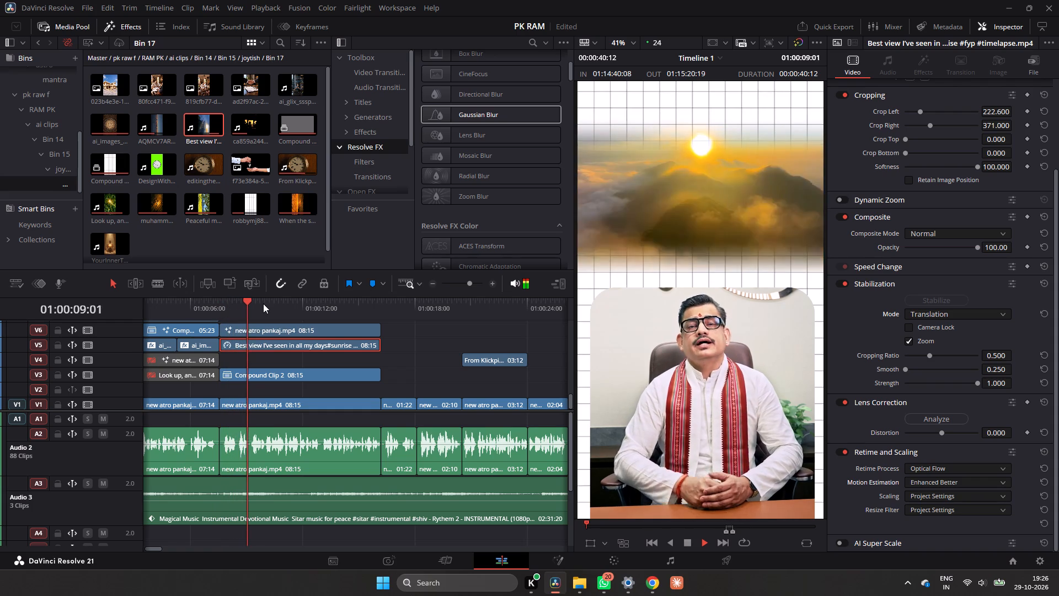
{"action": "key", "text": "space"}
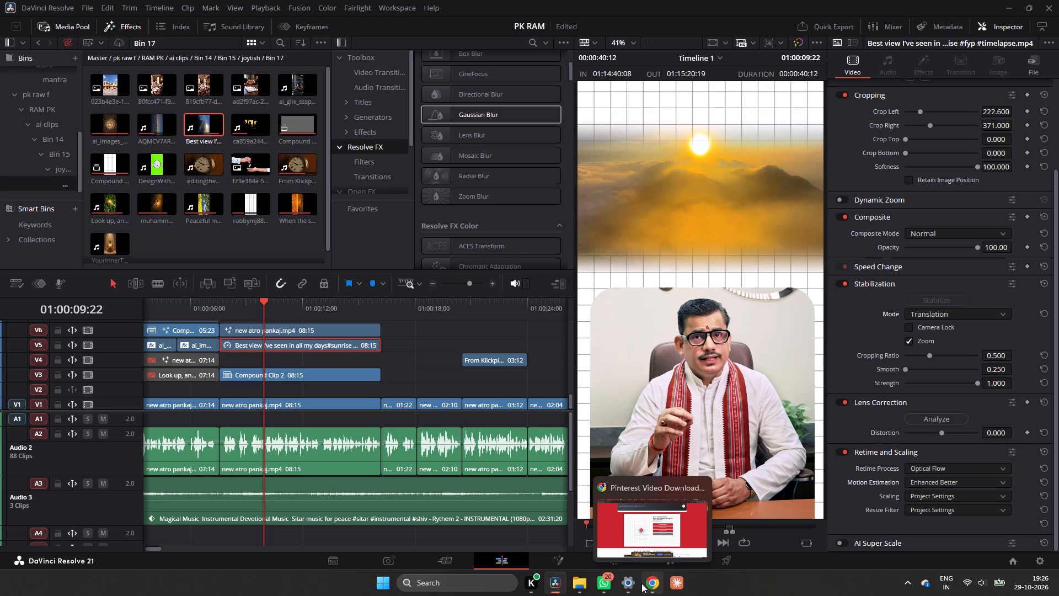
Switch to Chrome and look through the grid background pins on Pinterest for an alternative background.
{"action": "left_click", "coordinate": [641, 583]}
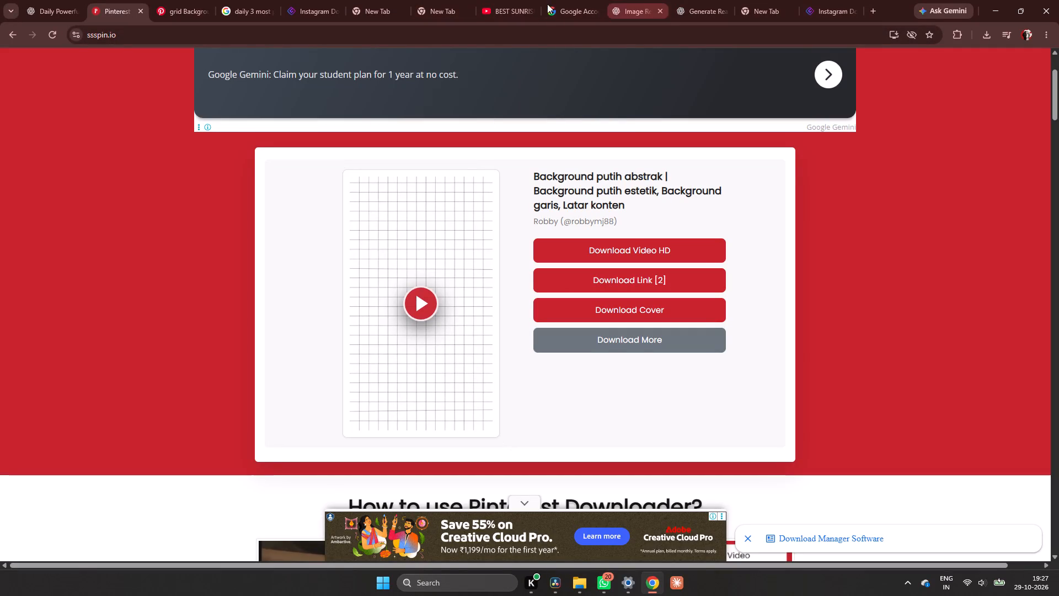
{"action": "left_click", "coordinate": [123, 12]}
{"action": "left_click", "coordinate": [176, 5]}
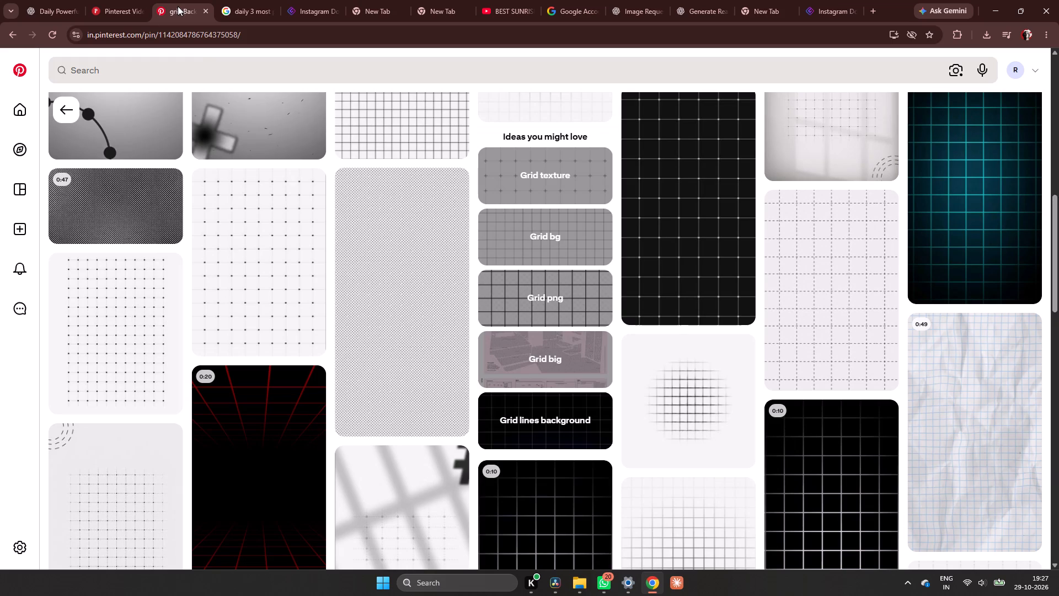
{"action": "scroll", "coordinate": [307, 136], "scroll_direction": "up", "scroll_amount": 5}
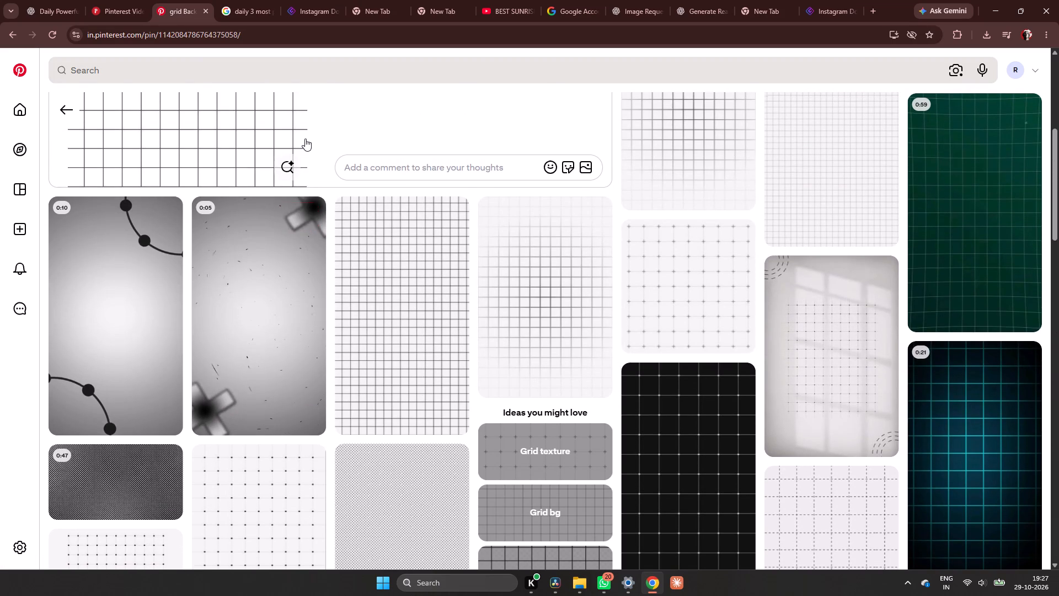
{"action": "scroll", "coordinate": [301, 199], "scroll_direction": "down", "scroll_amount": 9}
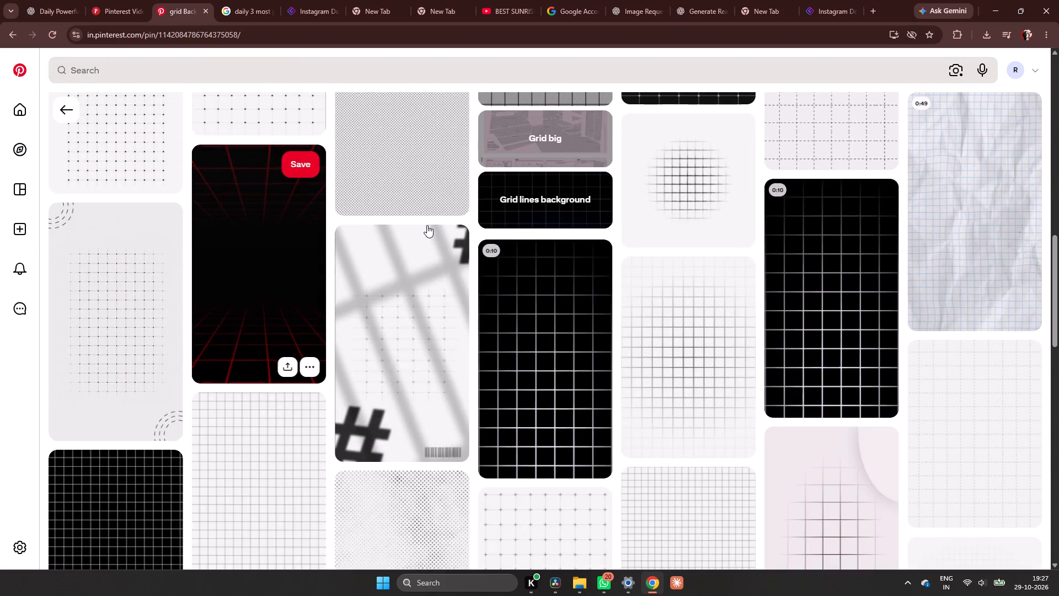
{"action": "scroll", "coordinate": [427, 225], "scroll_direction": "down", "scroll_amount": 7}
{"action": "scroll", "coordinate": [630, 359], "scroll_direction": "down", "scroll_amount": 3}
{"action": "scroll", "coordinate": [633, 360], "scroll_direction": "up", "scroll_amount": 1}
{"action": "scroll", "coordinate": [633, 360], "scroll_direction": "down", "scroll_amount": 7}
{"action": "scroll", "coordinate": [628, 350], "scroll_direction": "up", "scroll_amount": 1}
{"action": "scroll", "coordinate": [628, 350], "scroll_direction": "down", "scroll_amount": 2}
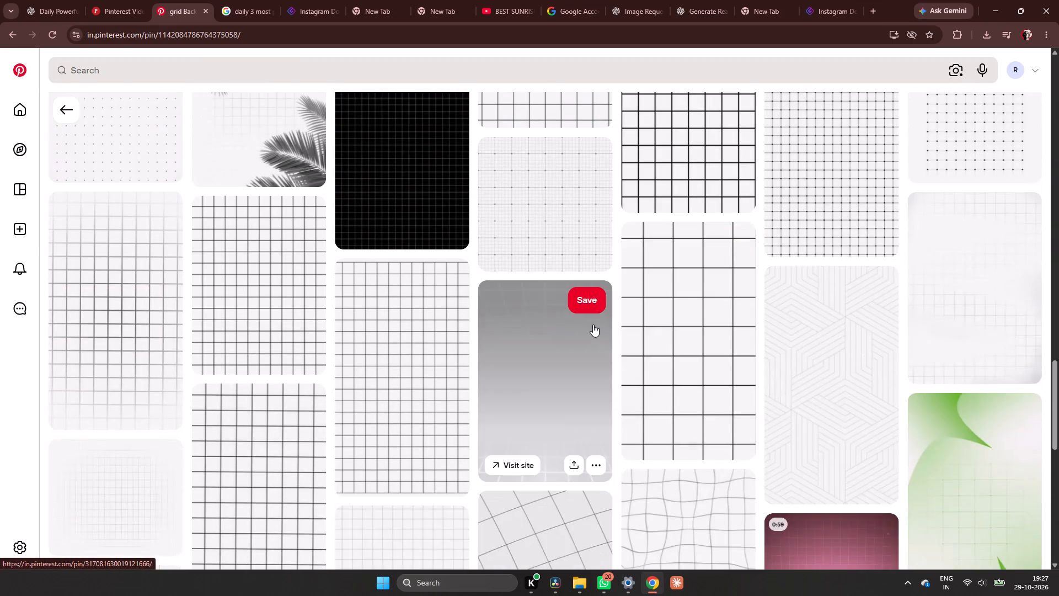
{"action": "scroll", "coordinate": [586, 313], "scroll_direction": "down", "scroll_amount": 5}
{"action": "left_click", "coordinate": [554, 71]}
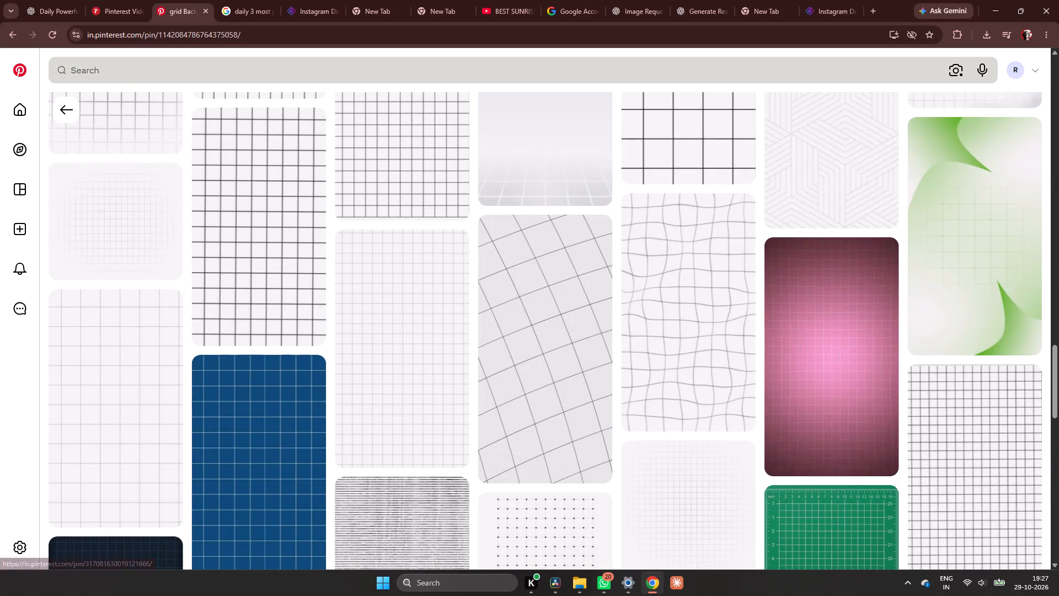
{"action": "type", "text": "mandala"}
{"action": "key", "text": "Return"}
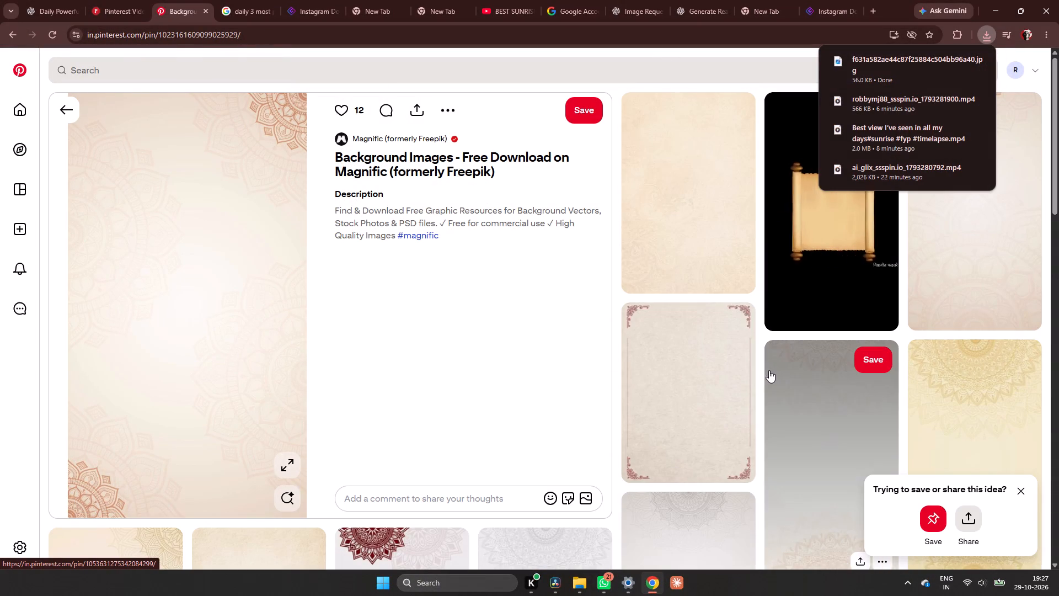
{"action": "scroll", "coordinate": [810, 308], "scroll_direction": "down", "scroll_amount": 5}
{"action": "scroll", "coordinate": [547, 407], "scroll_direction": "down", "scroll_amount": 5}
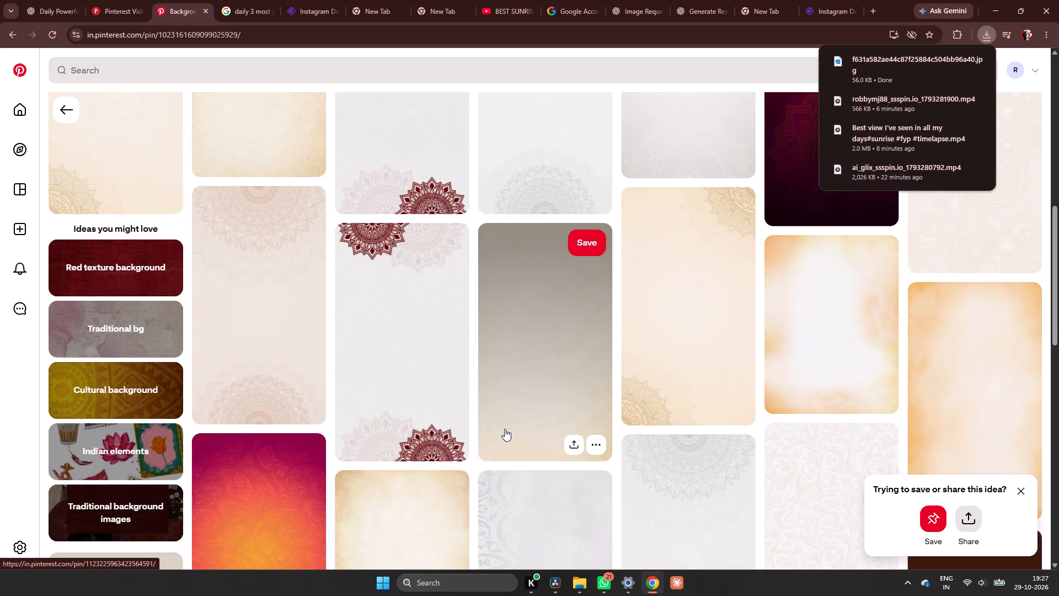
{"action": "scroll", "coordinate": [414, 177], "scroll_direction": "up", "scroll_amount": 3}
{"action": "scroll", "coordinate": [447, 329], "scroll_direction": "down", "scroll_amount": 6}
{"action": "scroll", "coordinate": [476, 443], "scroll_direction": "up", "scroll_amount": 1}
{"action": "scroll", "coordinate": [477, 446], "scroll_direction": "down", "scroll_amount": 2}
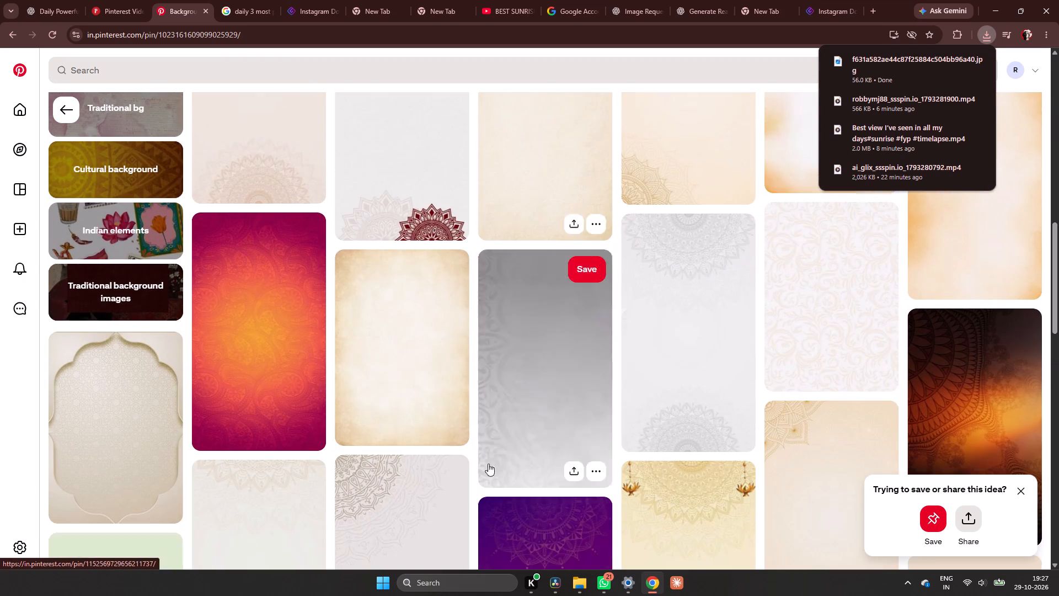
Switch to DaVinci Resolve and import the saved cream mandala image from the rahukaal PK folder into Bin 17.
{"action": "left_click", "coordinate": [558, 589]}
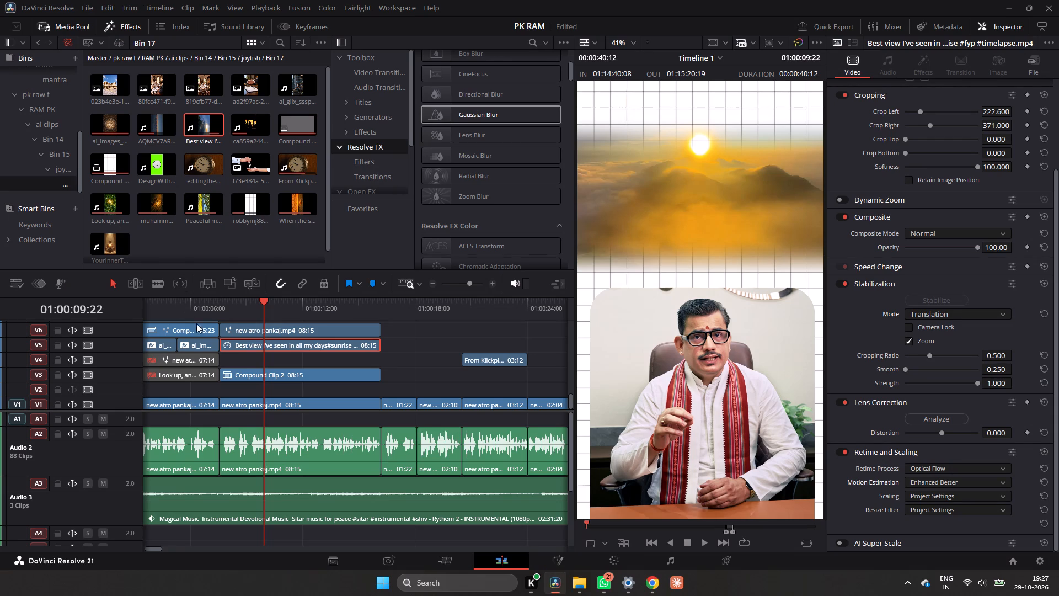
{"action": "left_click", "coordinate": [249, 371]}
{"action": "right_click", "coordinate": [199, 251]}
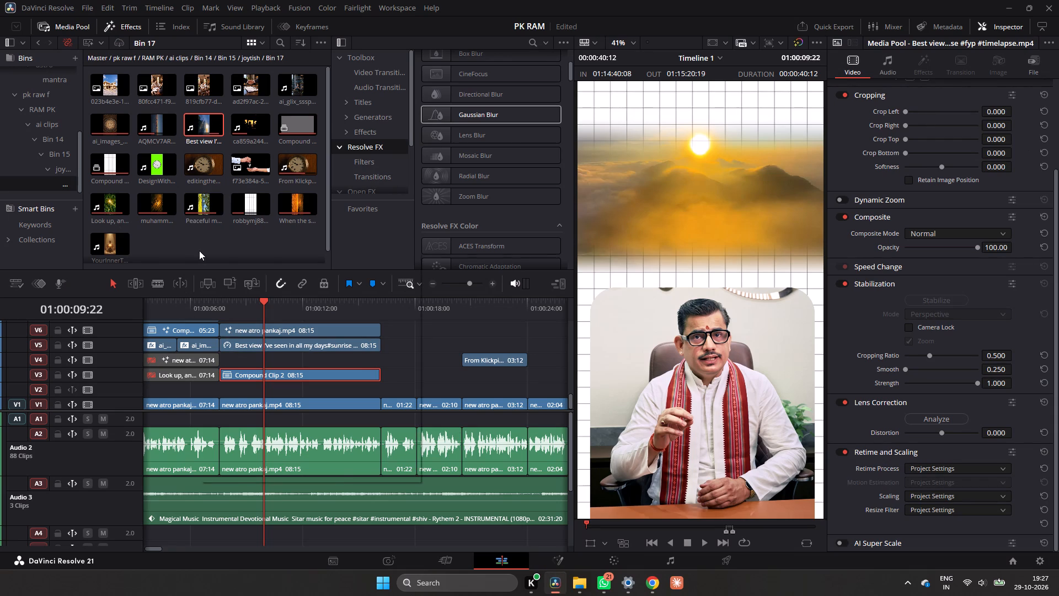
{"action": "left_click", "coordinate": [247, 395]}
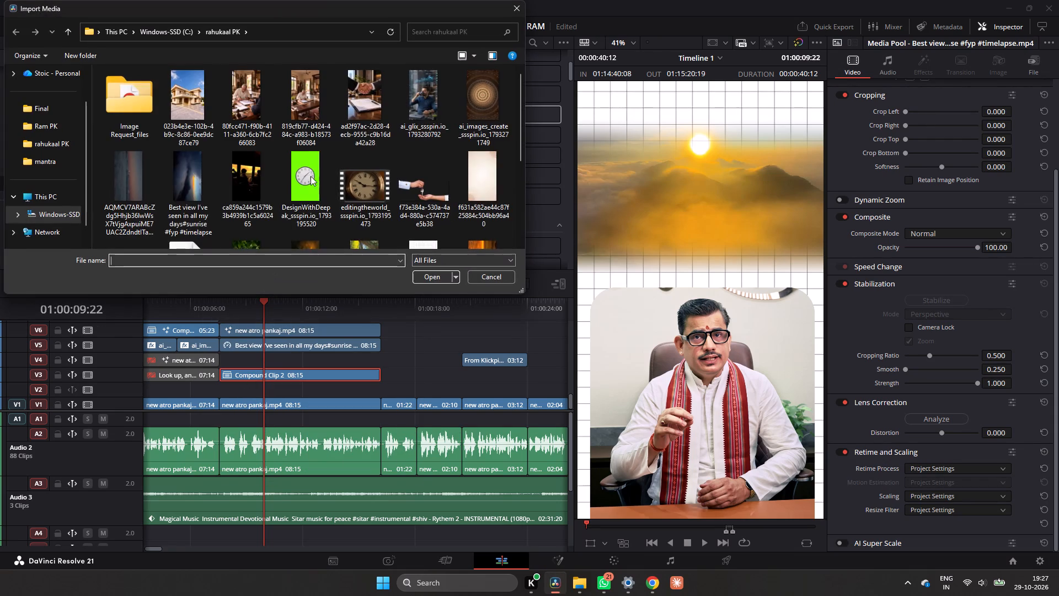
{"action": "scroll", "coordinate": [315, 173], "scroll_direction": "down", "scroll_amount": 7}
{"action": "scroll", "coordinate": [330, 140], "scroll_direction": "up", "scroll_amount": 1}
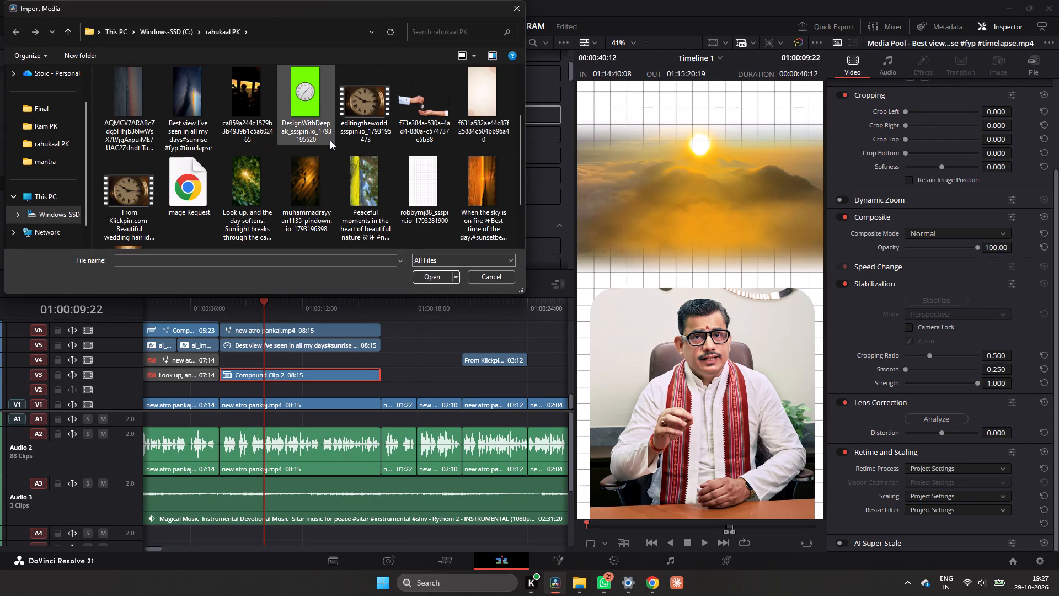
{"action": "scroll", "coordinate": [205, 187], "scroll_direction": "up", "scroll_amount": 1}
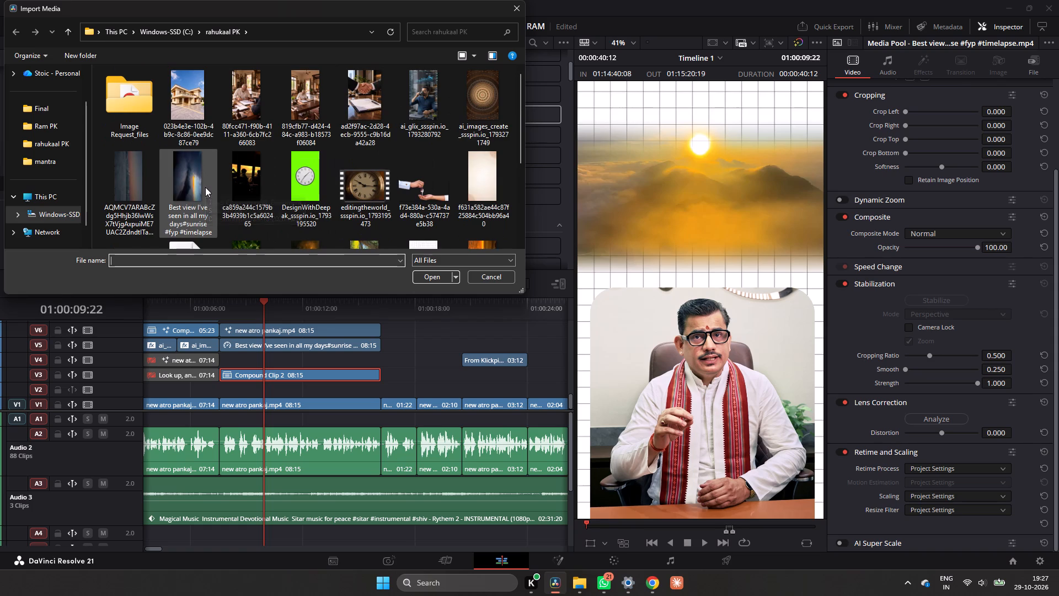
{"action": "left_click", "coordinate": [459, 163]}
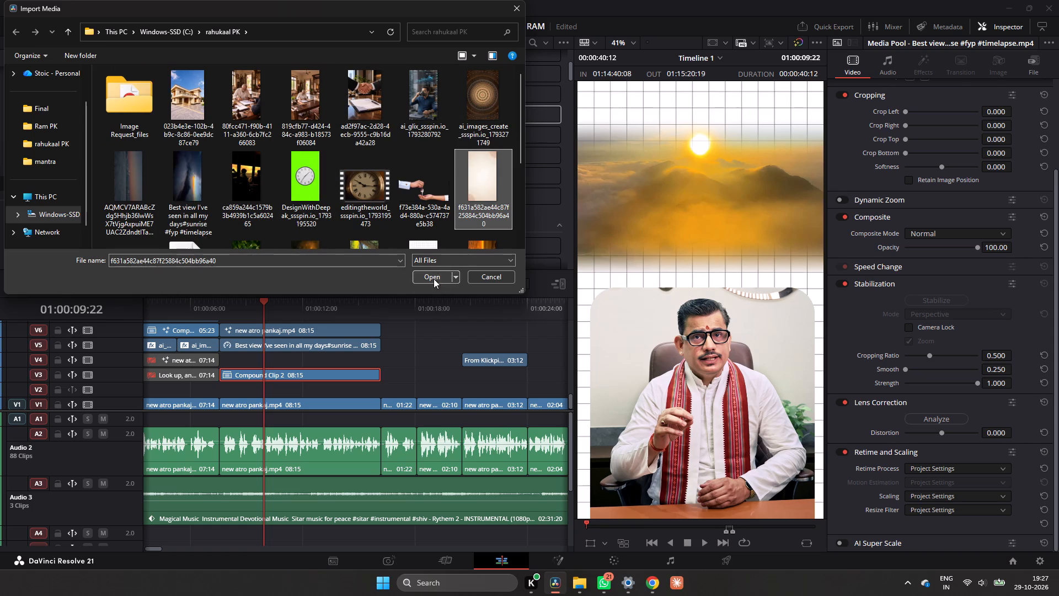
{"action": "left_click", "coordinate": [434, 279]}
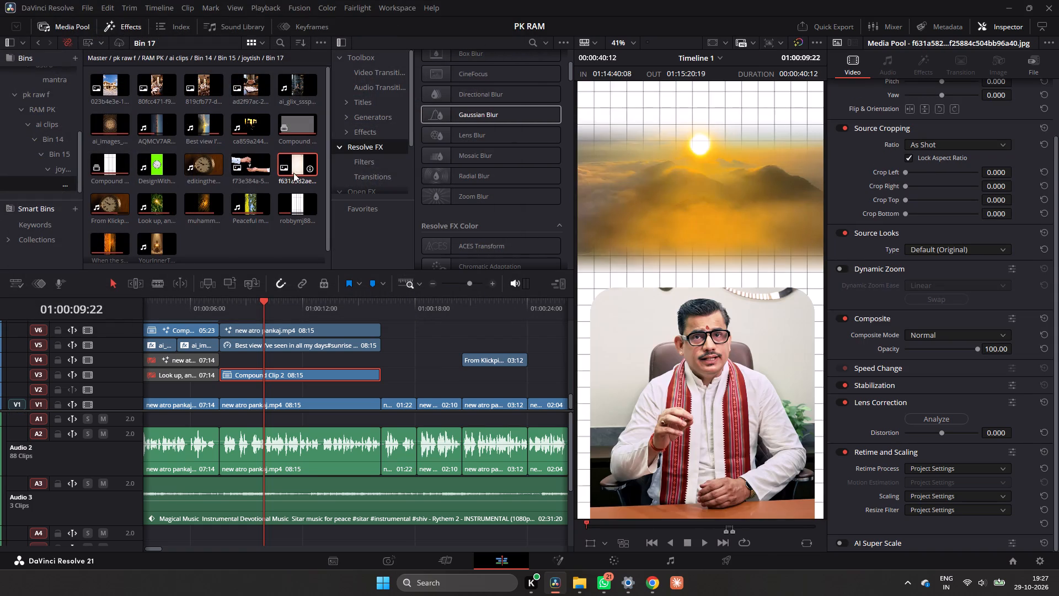
Place the mandala image on V4 above Compound Clip 2, aligned with its start and extended to its end.
{"action": "left_click_drag", "start_coordinate": [295, 173], "coordinate": [240, 362]}
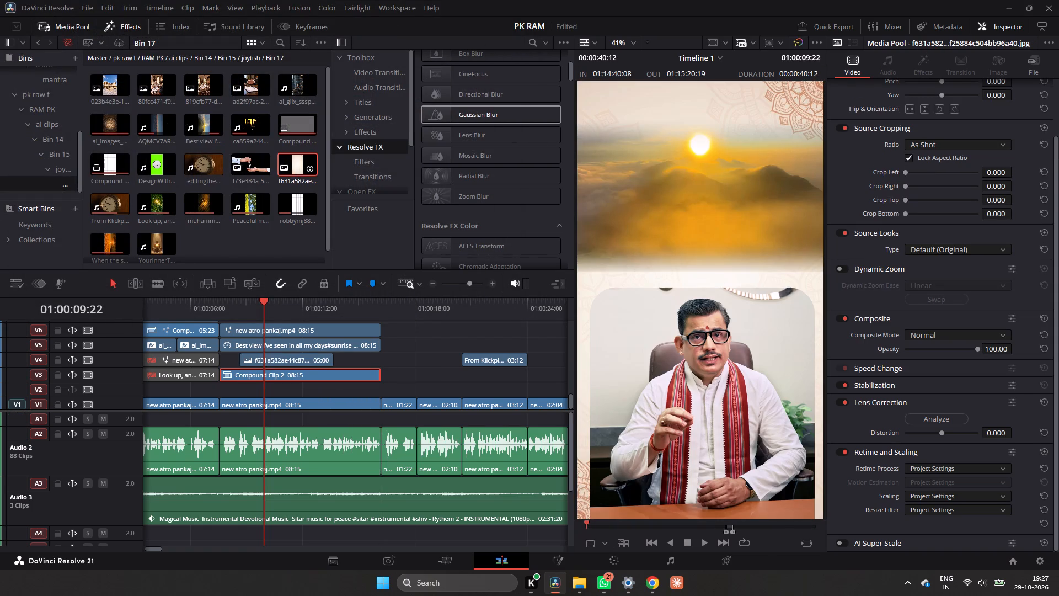
{"action": "left_click_drag", "start_coordinate": [240, 362], "coordinate": [223, 364]}
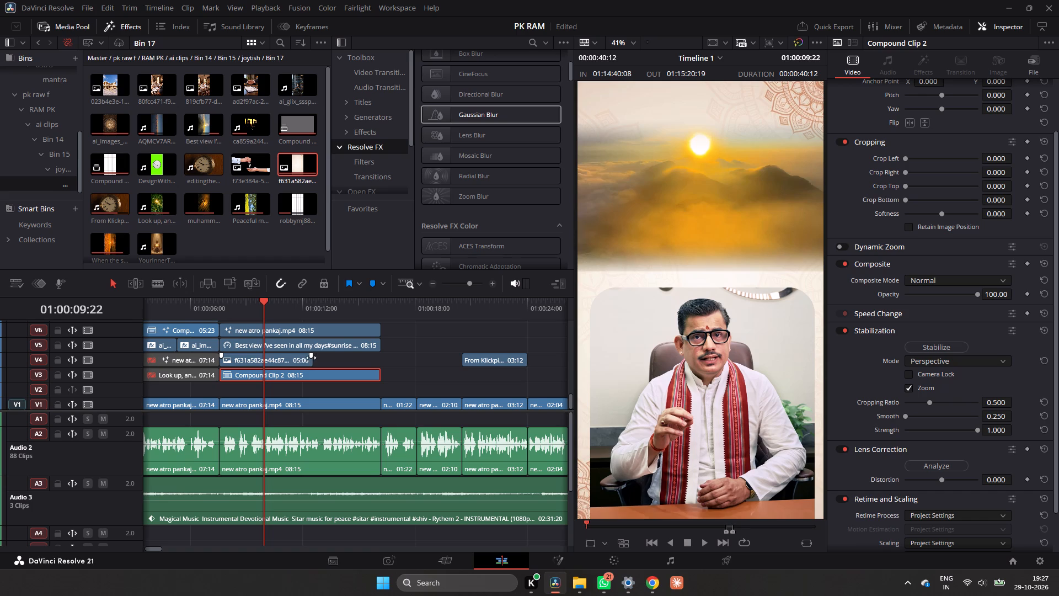
{"action": "left_click_drag", "start_coordinate": [312, 363], "coordinate": [377, 363]}
Play back the sunrise section to check it over the mandala background, returning to its start at 01:00:07:14.
{"action": "left_click", "coordinate": [234, 309]}
{"action": "key", "text": "space"}
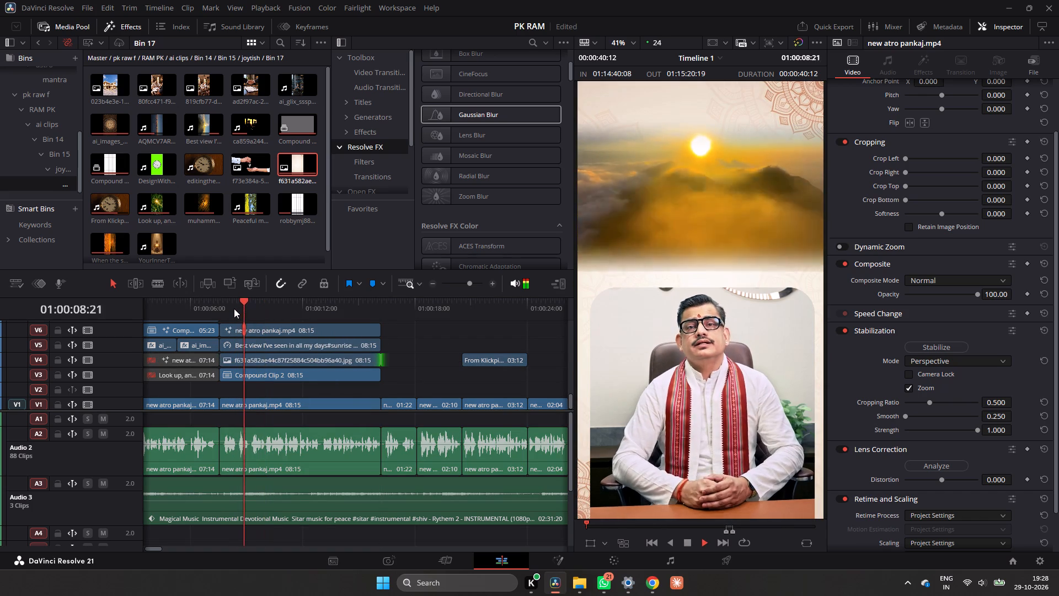
{"action": "key", "text": "space"}
{"action": "key", "text": "space"}
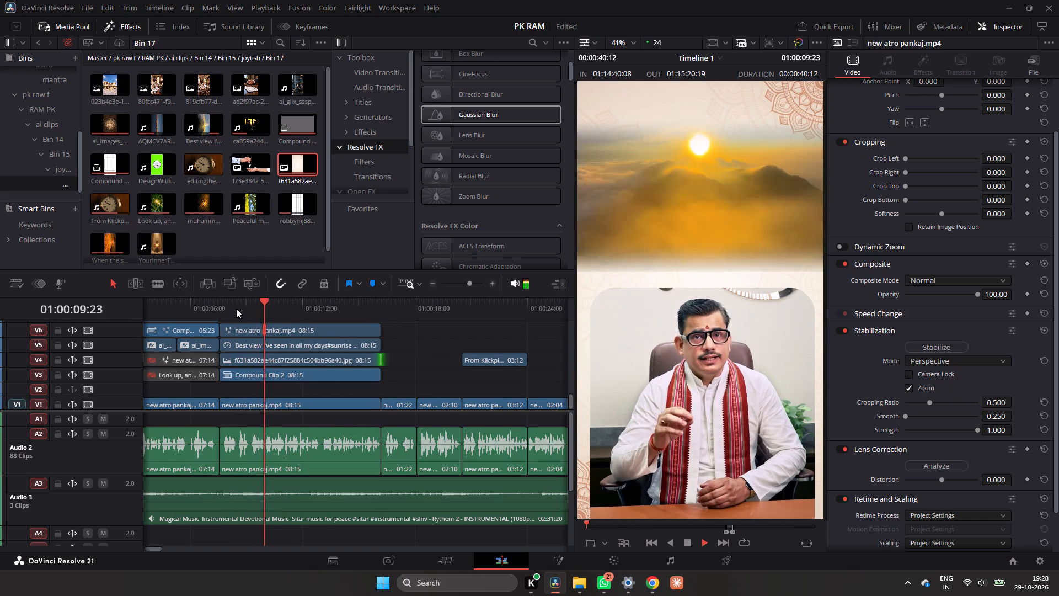
{"action": "key", "text": "space"}
{"action": "key", "text": "space"}
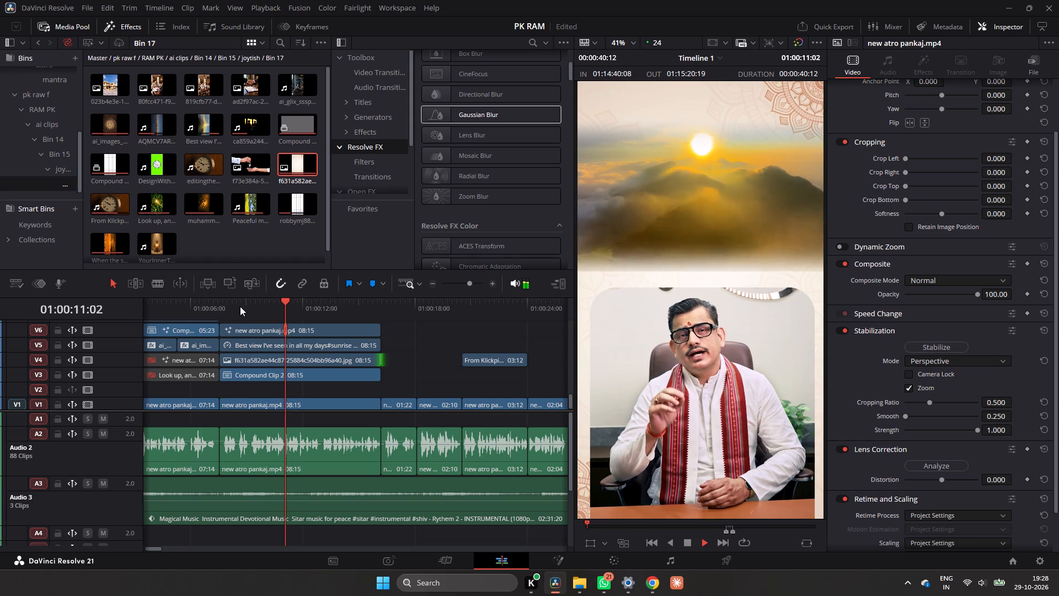
{"action": "key", "text": "space"}
{"action": "left_click", "coordinate": [224, 313]}
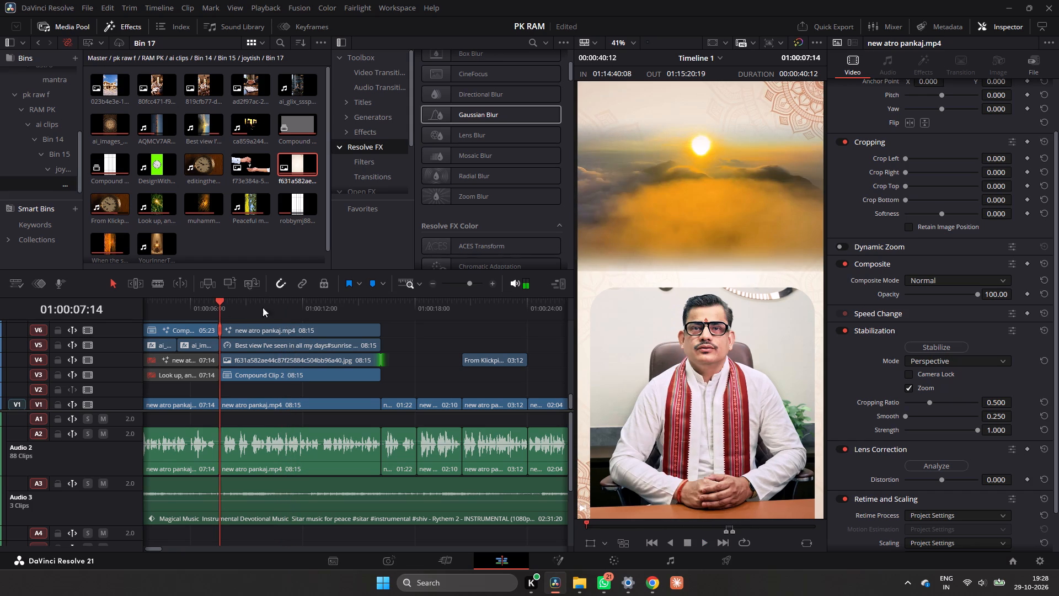
Enlarge the V5 sunrise clip to a linked zoom of 1.160.
{"action": "left_click", "coordinate": [292, 349]}
{"action": "left_click", "coordinate": [291, 358]}
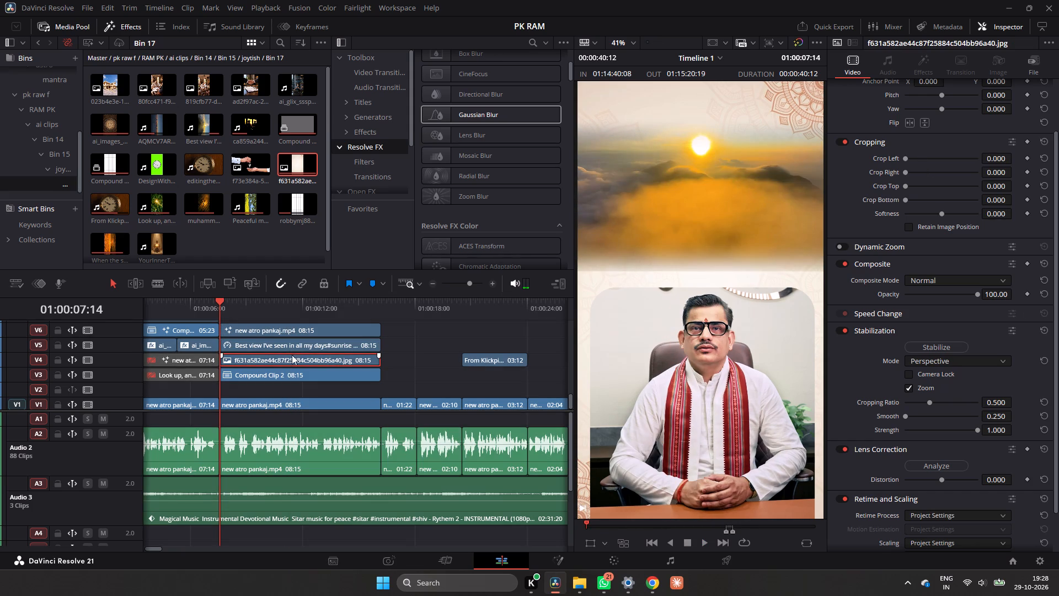
{"action": "left_click", "coordinate": [291, 344]}
{"action": "scroll", "coordinate": [998, 129], "scroll_direction": "up", "scroll_amount": 1}
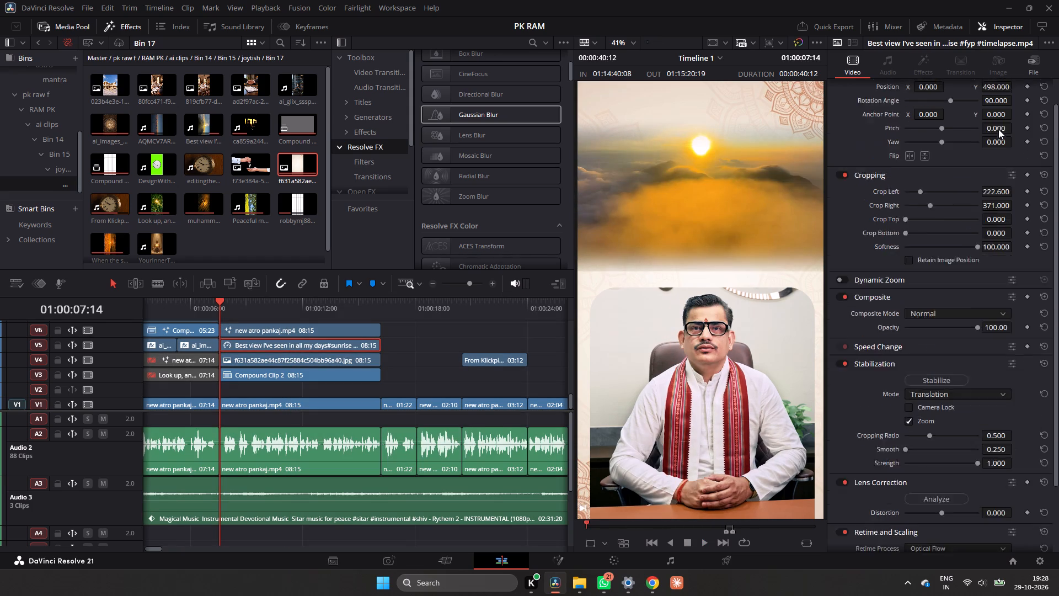
{"action": "scroll", "coordinate": [998, 129], "scroll_direction": "up", "scroll_amount": 2}
{"action": "left_click_drag", "start_coordinate": [999, 100], "coordinate": [1005, 104]}
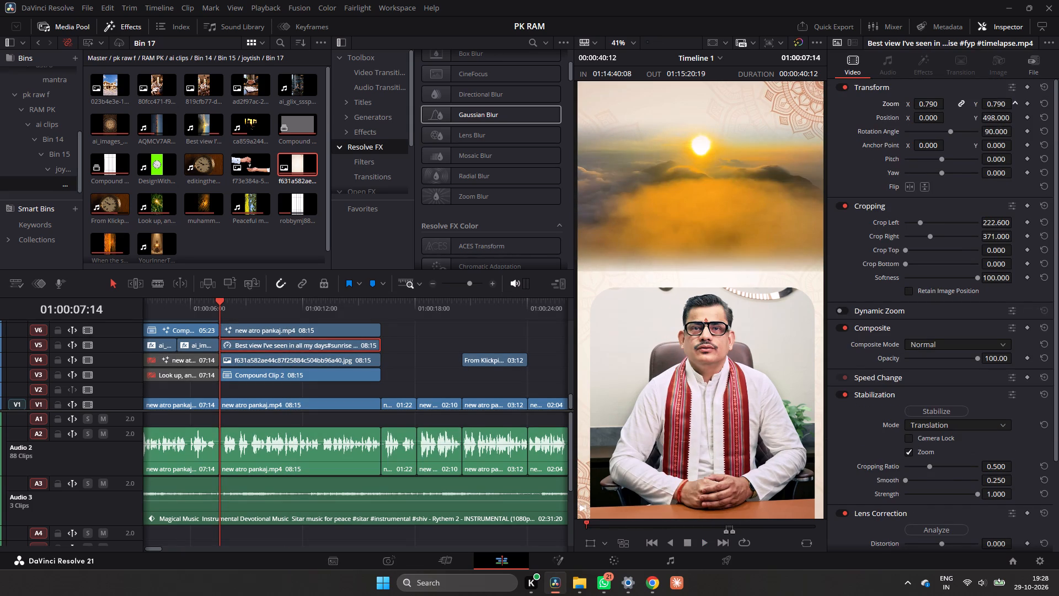
{"action": "left_click_drag", "start_coordinate": [1005, 104], "coordinate": [1025, 124]}
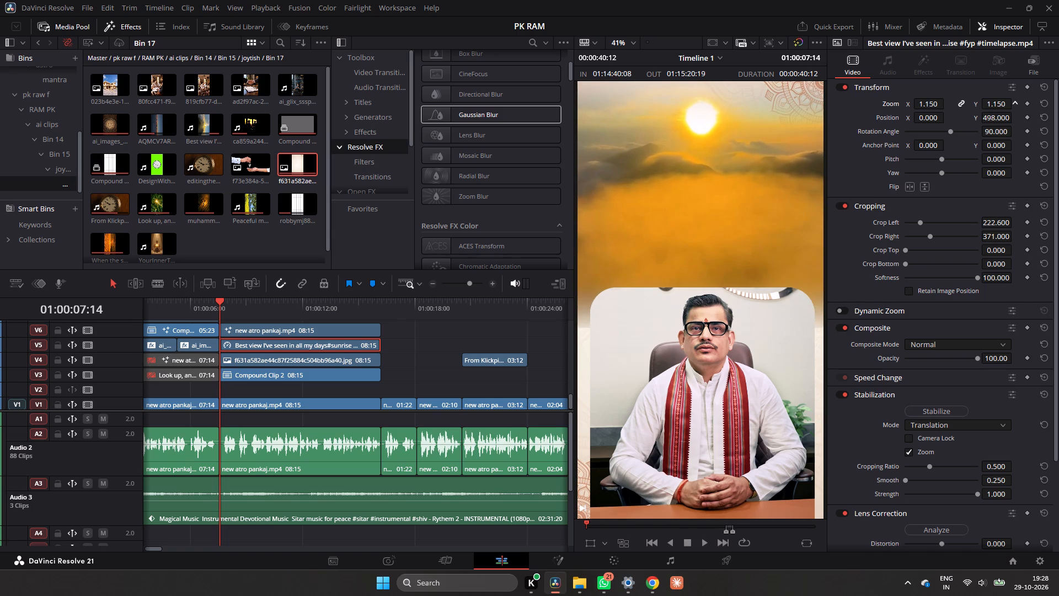
{"action": "left_click_drag", "start_coordinate": [1025, 124], "coordinate": [1025, 124]}
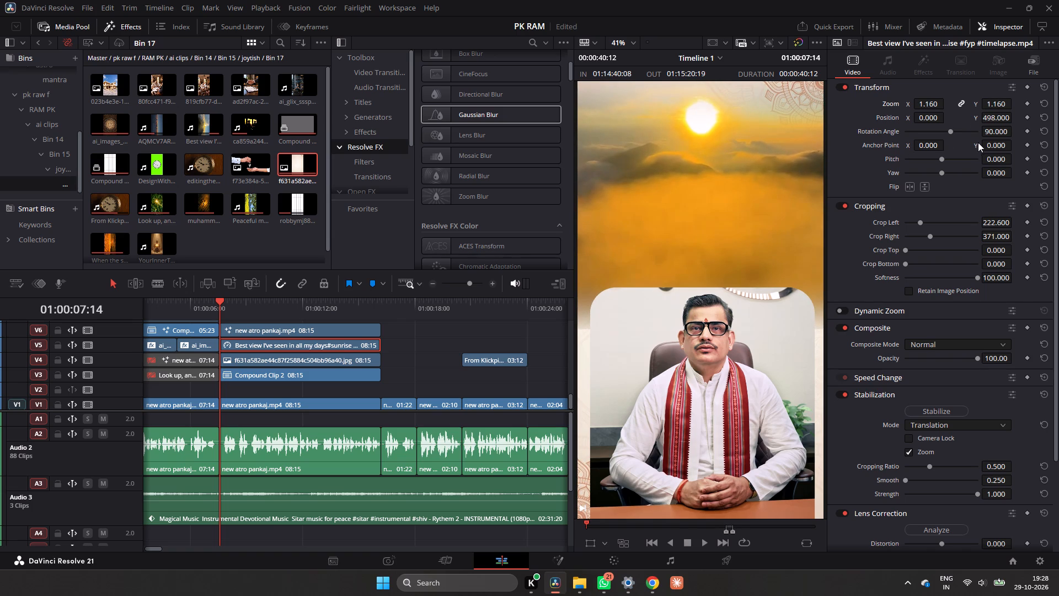
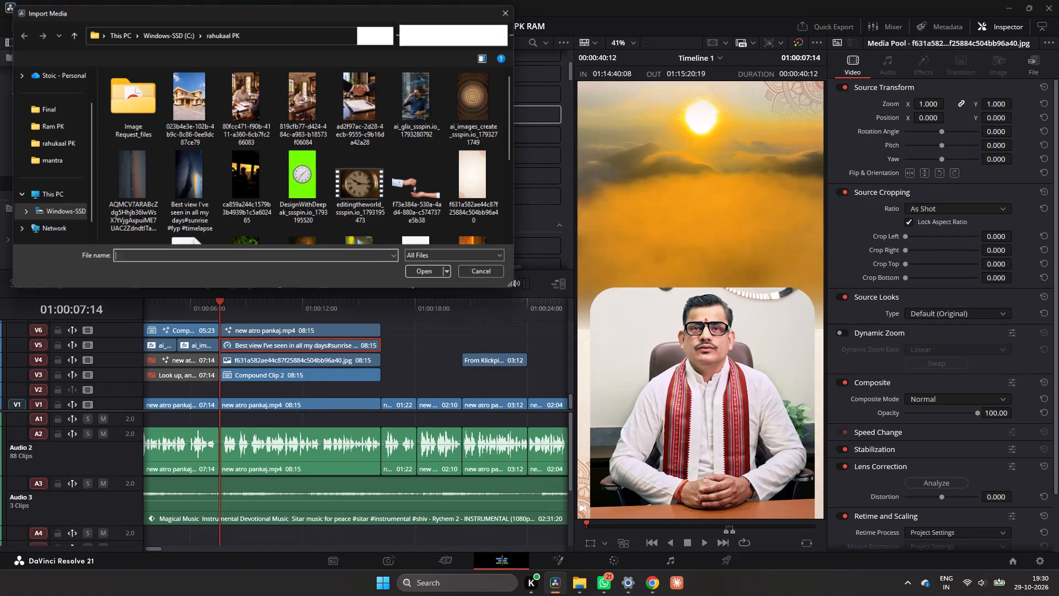
Switch to Chrome, search Google for "instagram video download" in a new tab, and open the InDown.io downloader.
{"action": "scroll", "coordinate": [332, 182], "scroll_direction": "down", "scroll_amount": 4}
{"action": "left_click", "coordinate": [502, 280]}
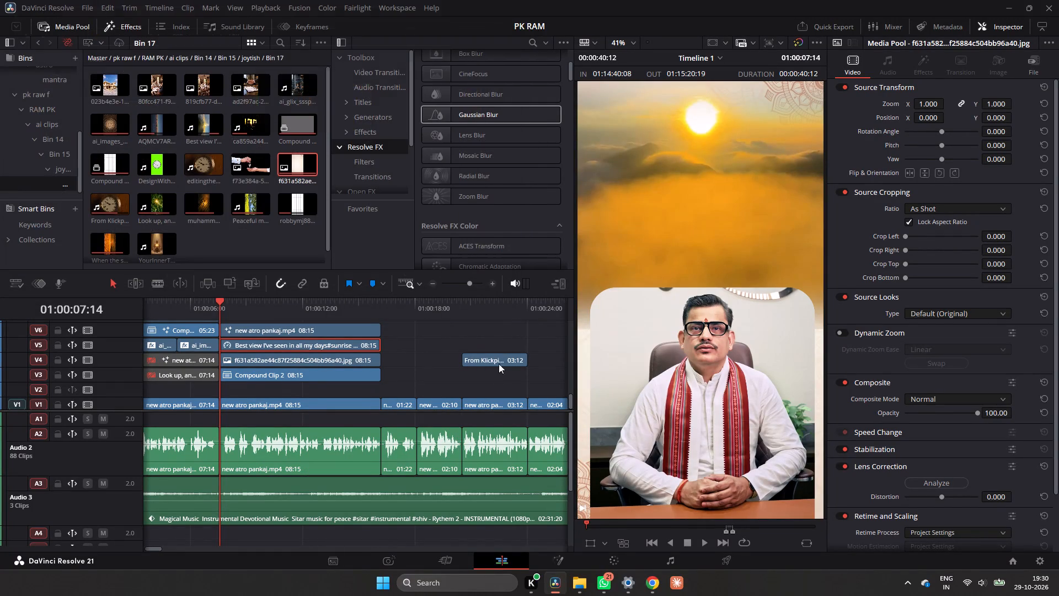
{"action": "left_click", "coordinate": [649, 593]}
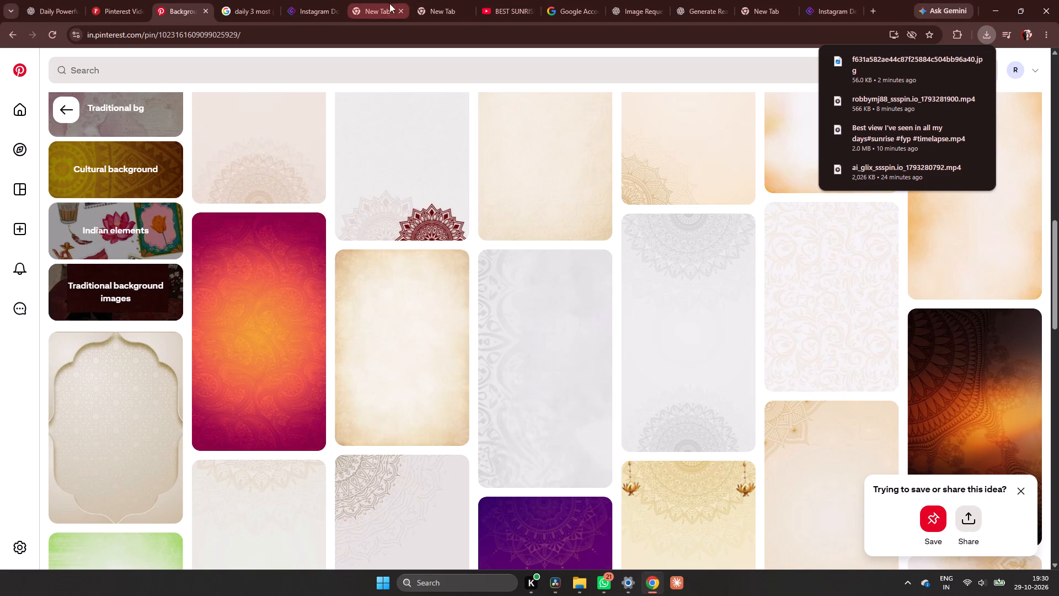
{"action": "left_click", "coordinate": [871, 7]}
{"action": "left_click", "coordinate": [536, 201]}
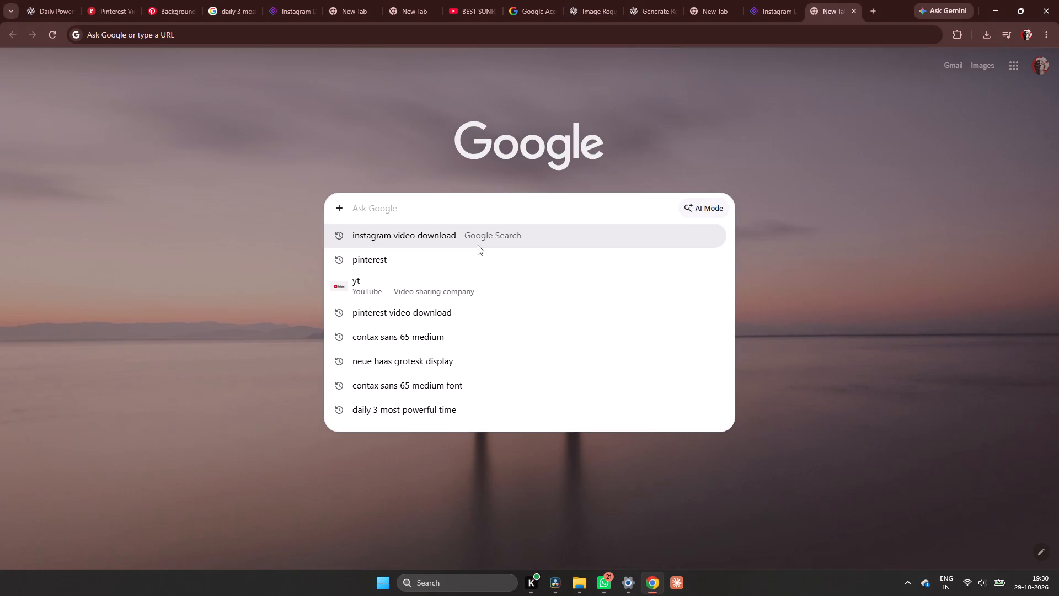
{"action": "left_click", "coordinate": [478, 246]}
{"action": "left_click", "coordinate": [265, 171]}
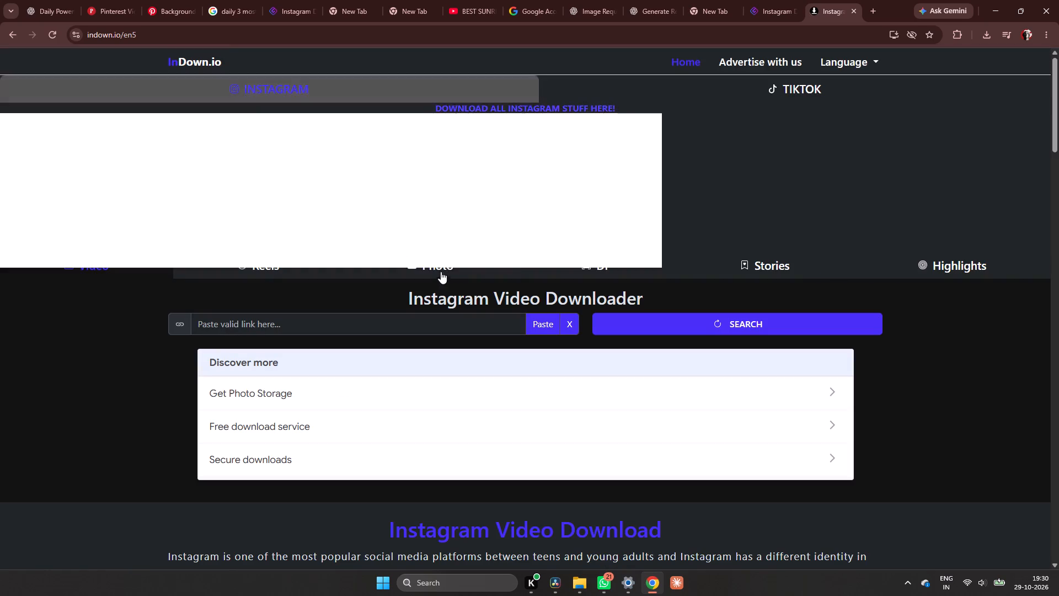
Enter the copied Instagram reel link in the Instagram Video Downloader and search for its video.
{"action": "left_click", "coordinate": [418, 336]}
{"action": "left_click", "coordinate": [414, 322]}
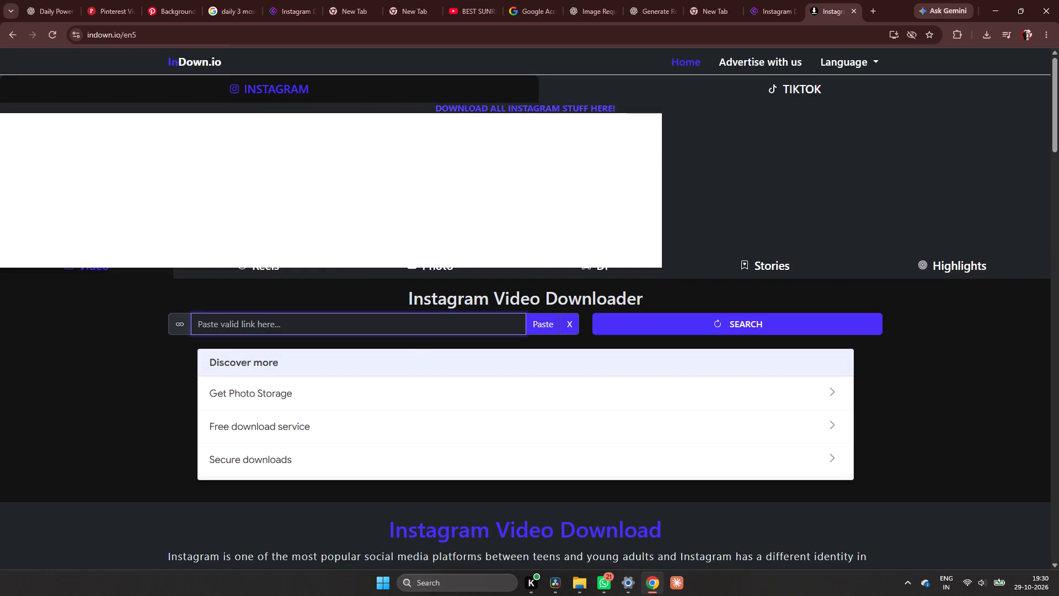
{"action": "key", "text": "ctrl+b"}
{"action": "key", "text": "ctrl+v"}
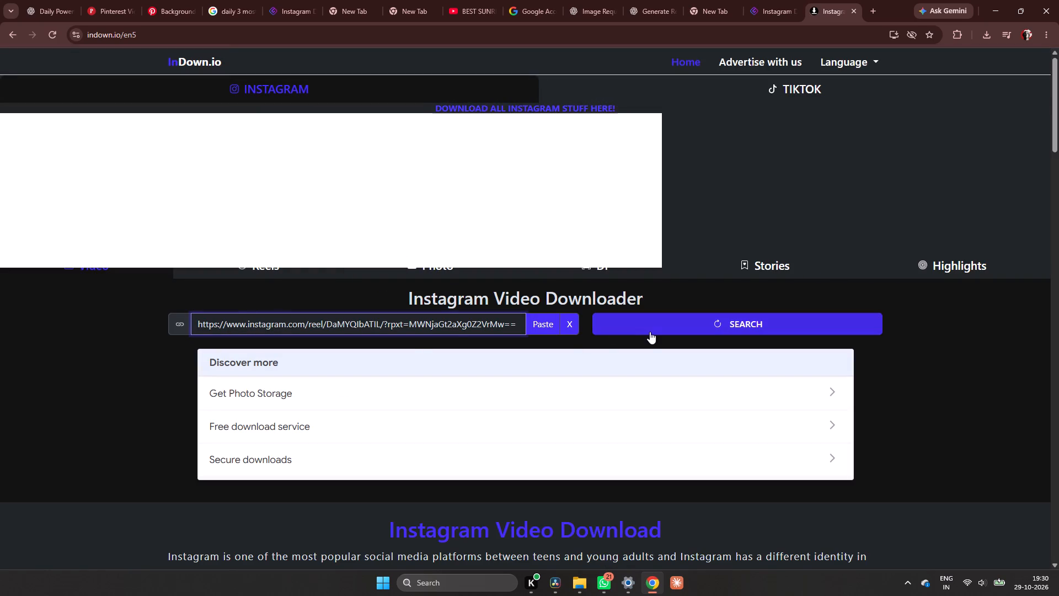
{"action": "left_click", "coordinate": [675, 328]}
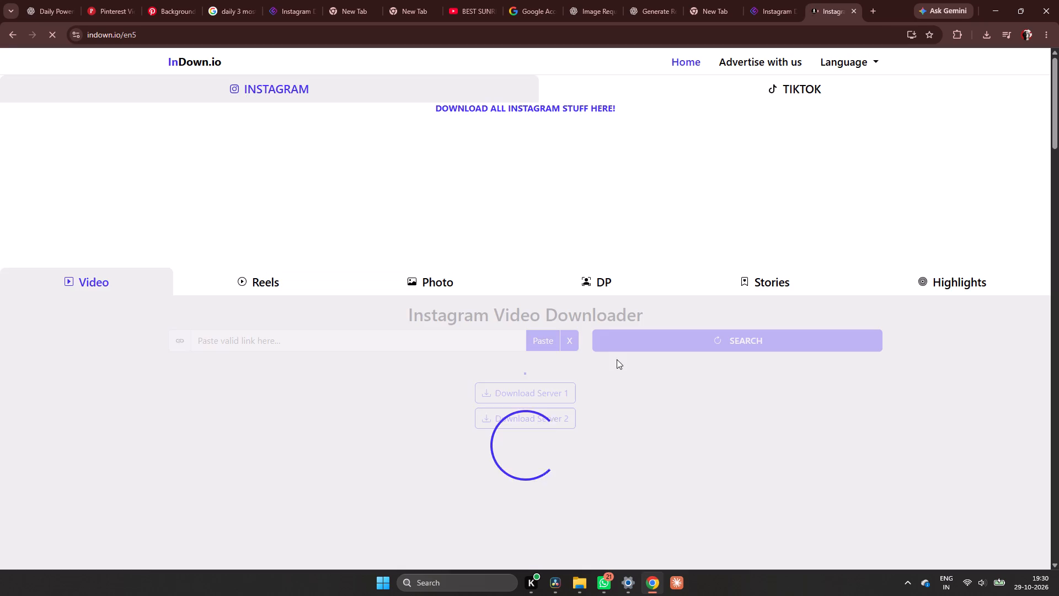
Download the sunrise reel with flying birds from Server 2 and save it as MP4 in the rahukaal PK folder.
{"action": "scroll", "coordinate": [564, 382], "scroll_direction": "down", "scroll_amount": 5}
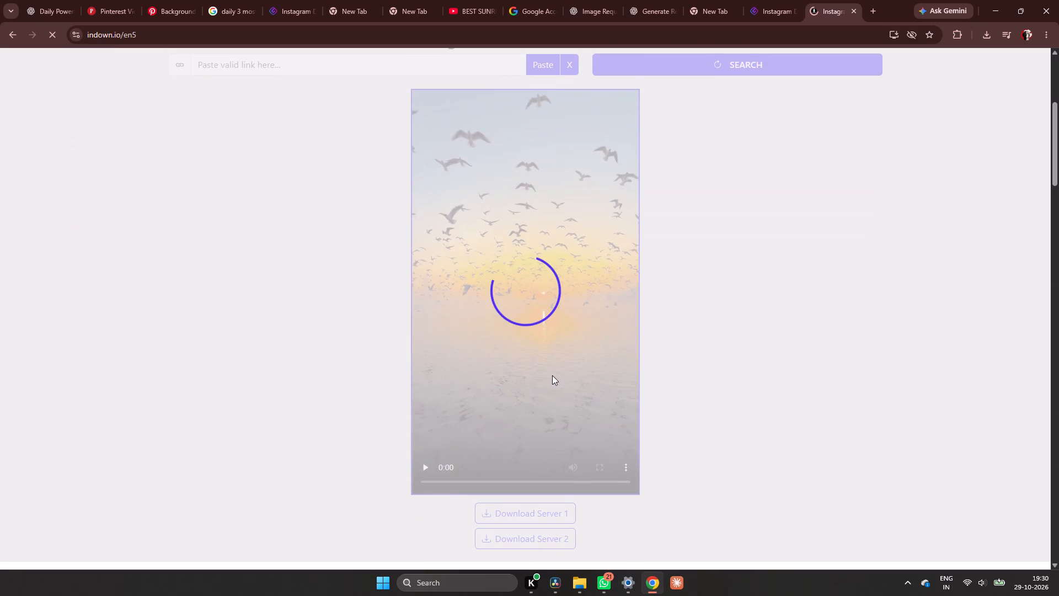
{"action": "scroll", "coordinate": [552, 375], "scroll_direction": "down", "scroll_amount": 1}
{"action": "left_click", "coordinate": [536, 476]}
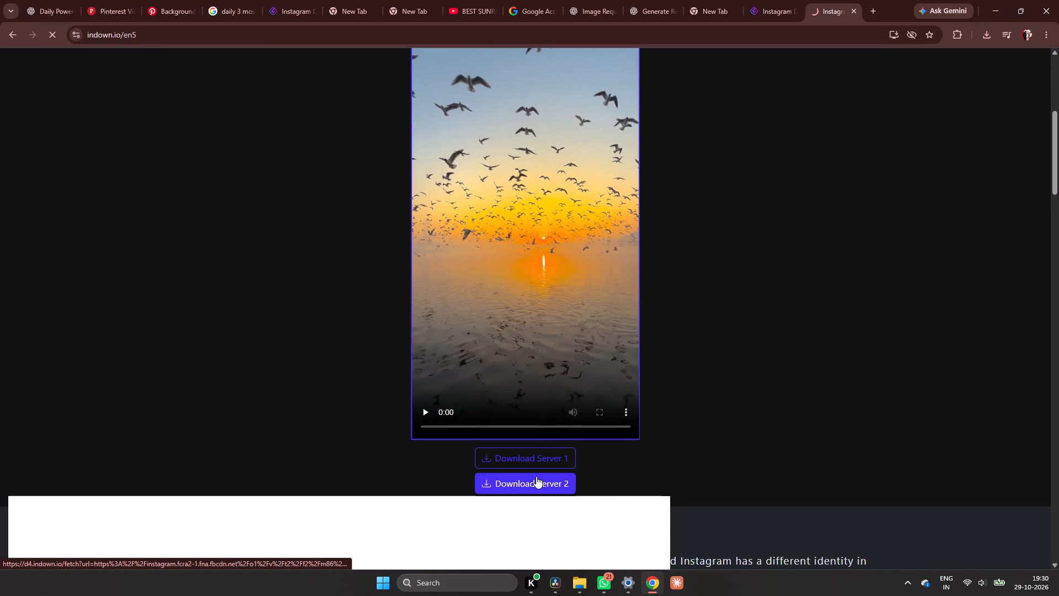
{"action": "left_click", "coordinate": [742, 334]}
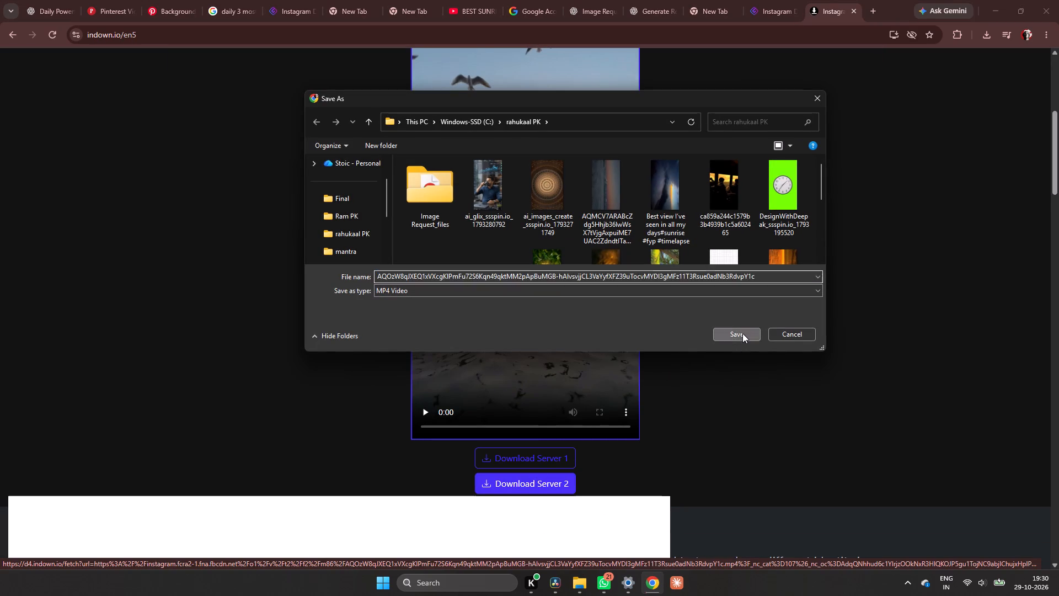
Switch back to DaVinci Resolve with Bin 17 open in the media pool.
{"action": "left_click", "coordinate": [557, 574]}
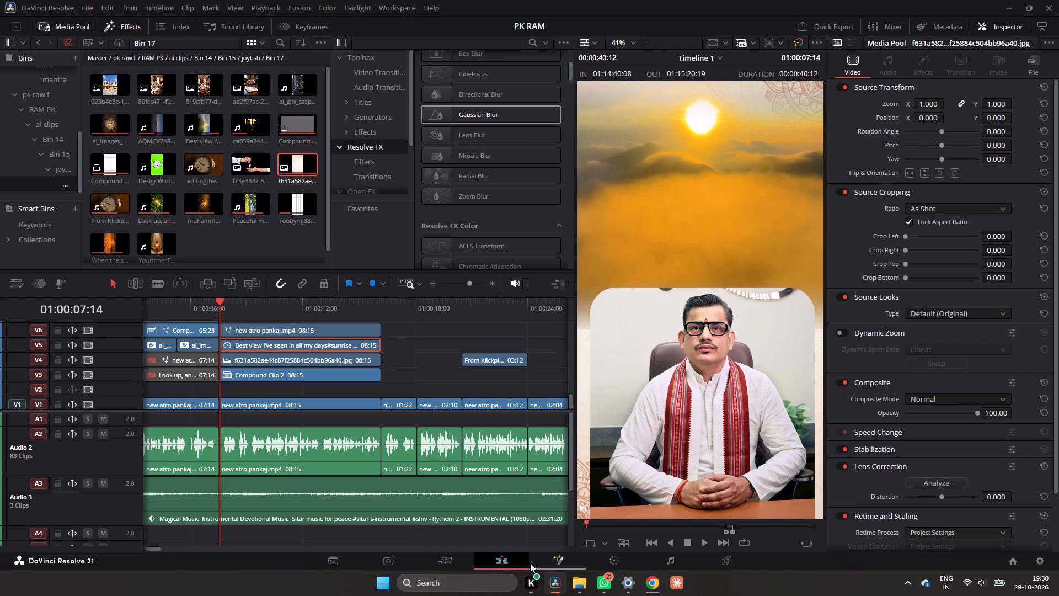
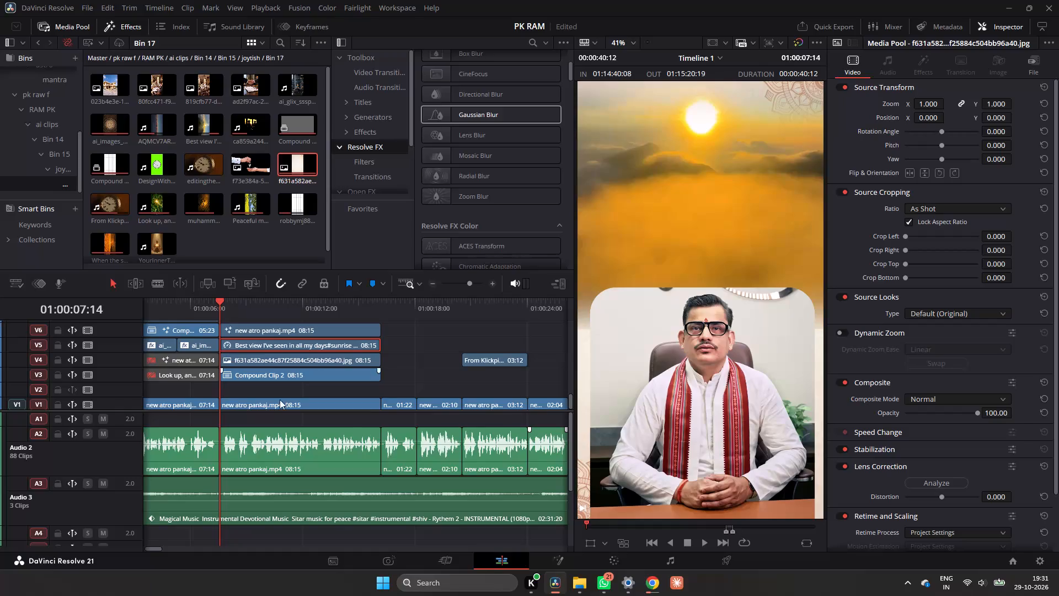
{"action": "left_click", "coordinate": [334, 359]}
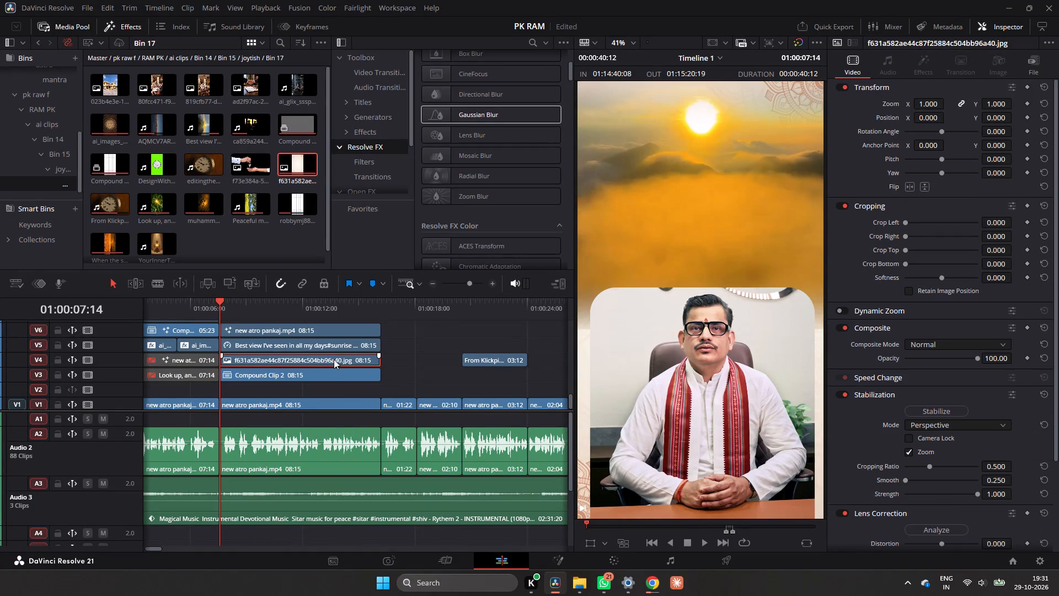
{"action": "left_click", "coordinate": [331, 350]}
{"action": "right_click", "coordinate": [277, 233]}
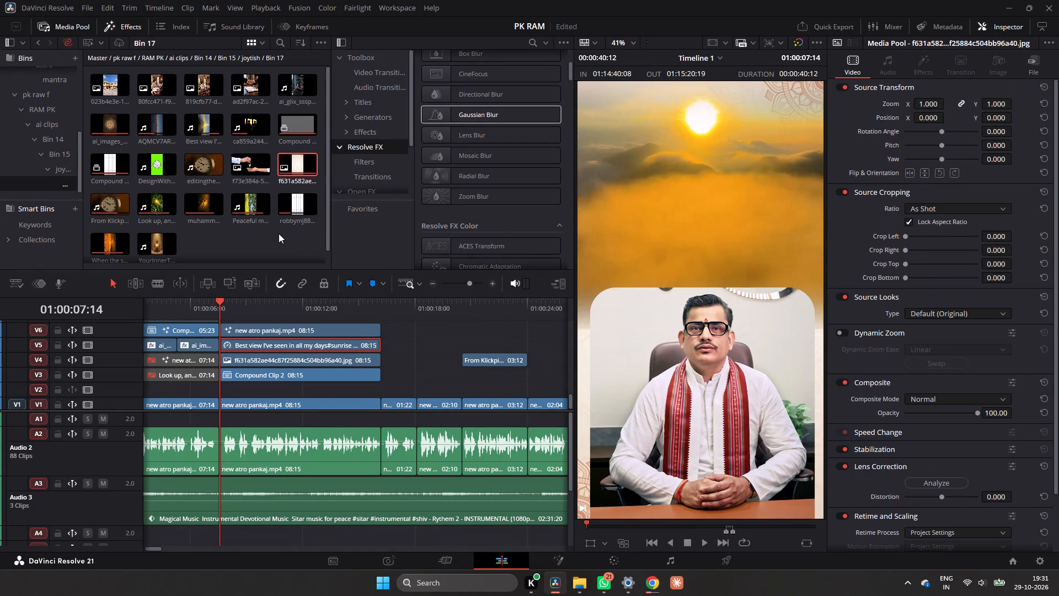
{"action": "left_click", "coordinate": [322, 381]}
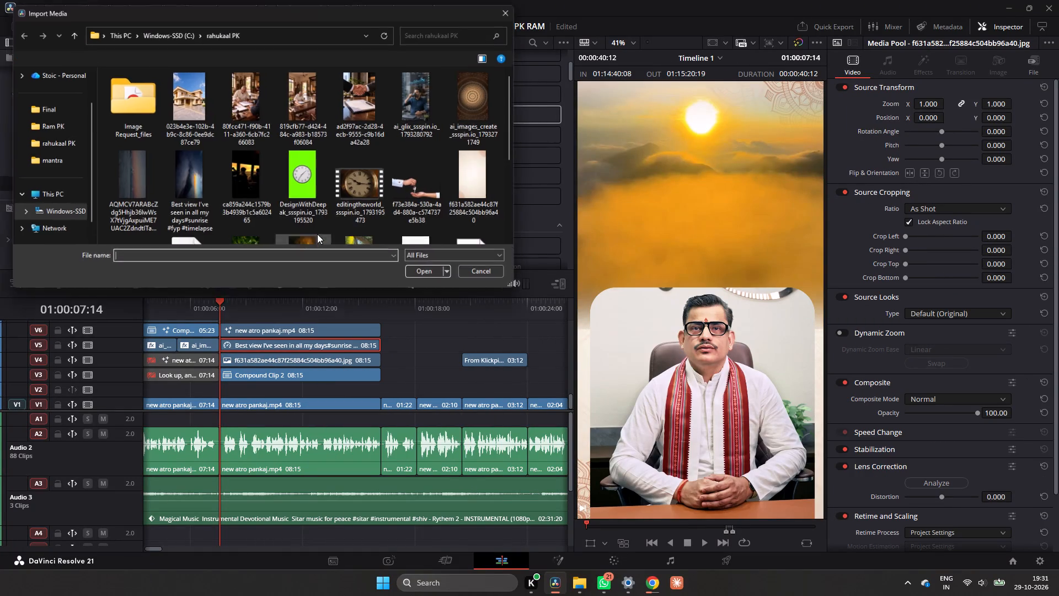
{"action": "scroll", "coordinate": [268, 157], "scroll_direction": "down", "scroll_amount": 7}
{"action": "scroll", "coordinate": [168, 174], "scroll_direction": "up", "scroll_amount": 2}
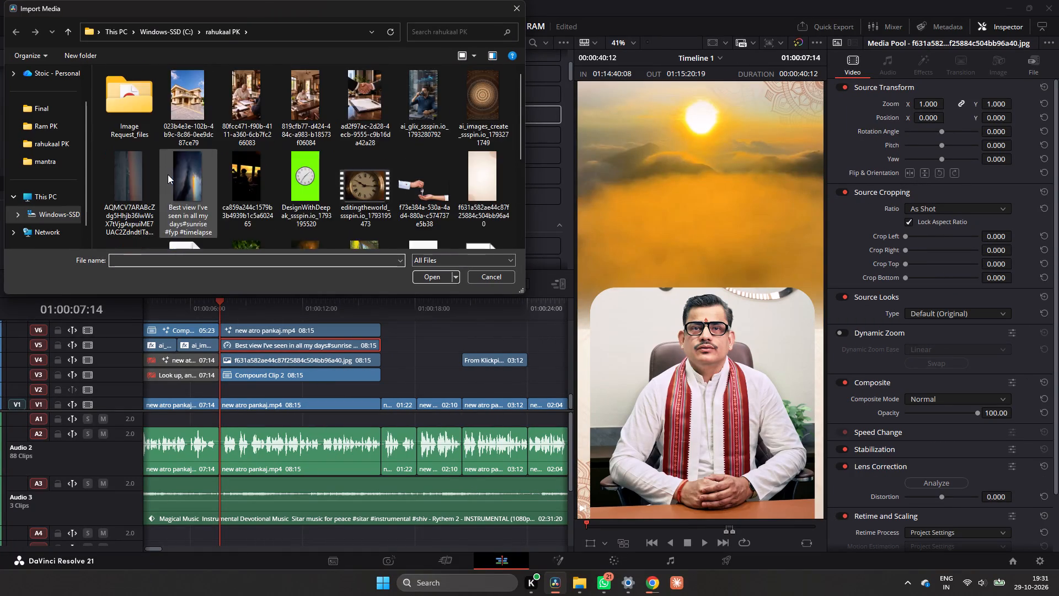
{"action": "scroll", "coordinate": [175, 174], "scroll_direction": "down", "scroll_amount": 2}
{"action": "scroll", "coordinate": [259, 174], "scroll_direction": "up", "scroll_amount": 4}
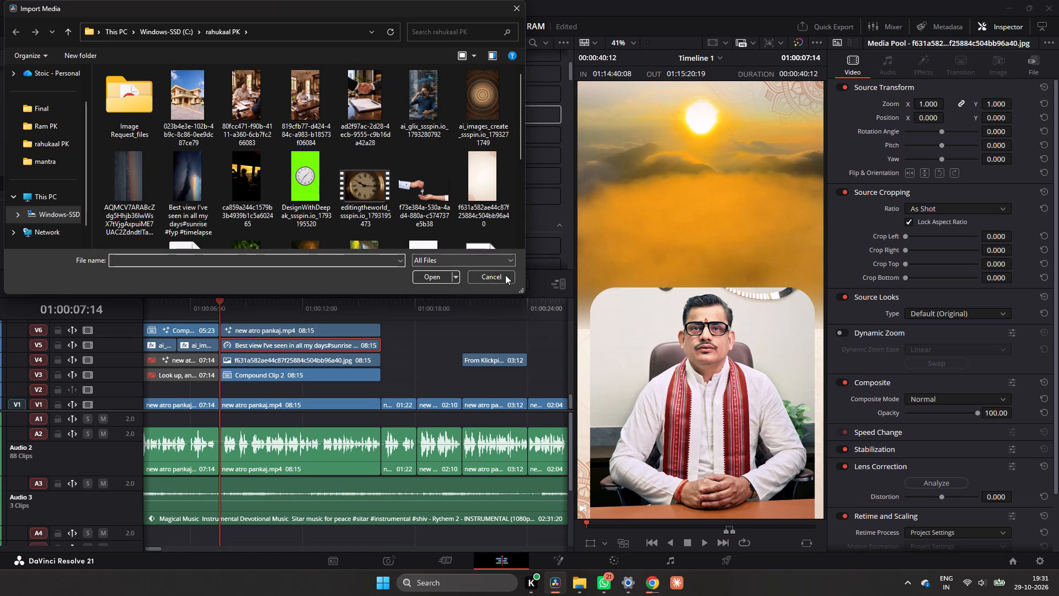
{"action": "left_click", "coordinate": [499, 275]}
Switch to Chrome and check the progress of the newest sunrise video download.
{"action": "left_click", "coordinate": [649, 591]}
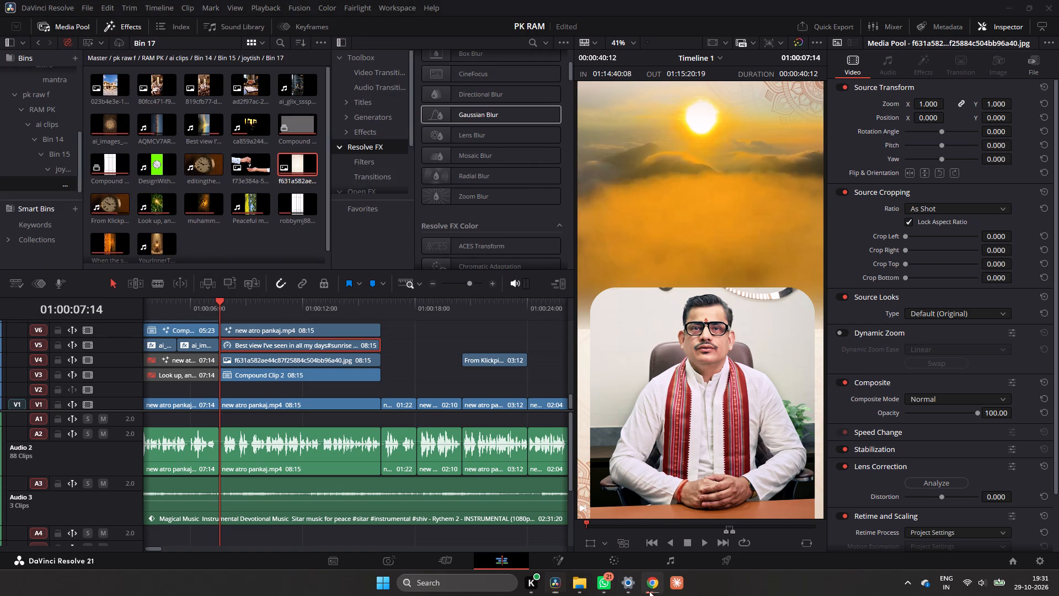
{"action": "left_click", "coordinate": [981, 29]}
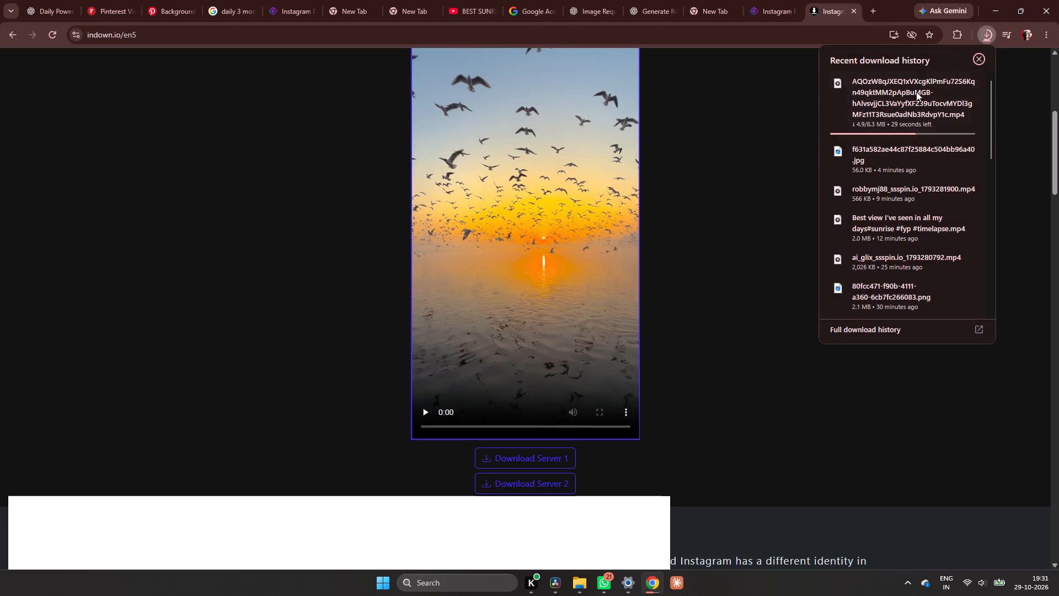
{"action": "left_click", "coordinate": [767, 211]}
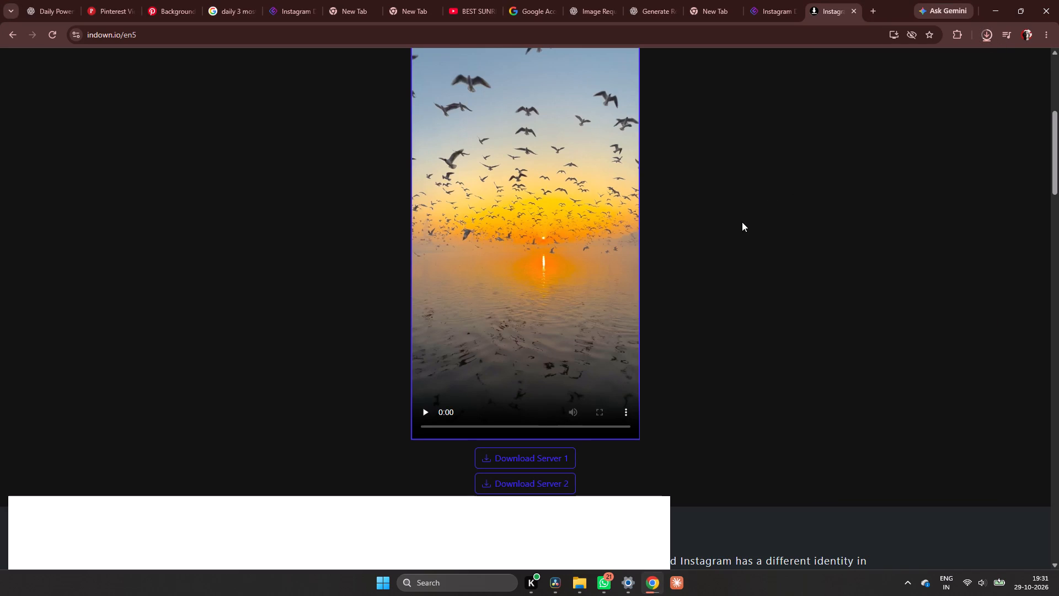
Switch back to DaVinci Resolve and play back the enlarged sunrise section from 01:00:07:14, replaying its closing seconds.
{"action": "left_click", "coordinate": [547, 586]}
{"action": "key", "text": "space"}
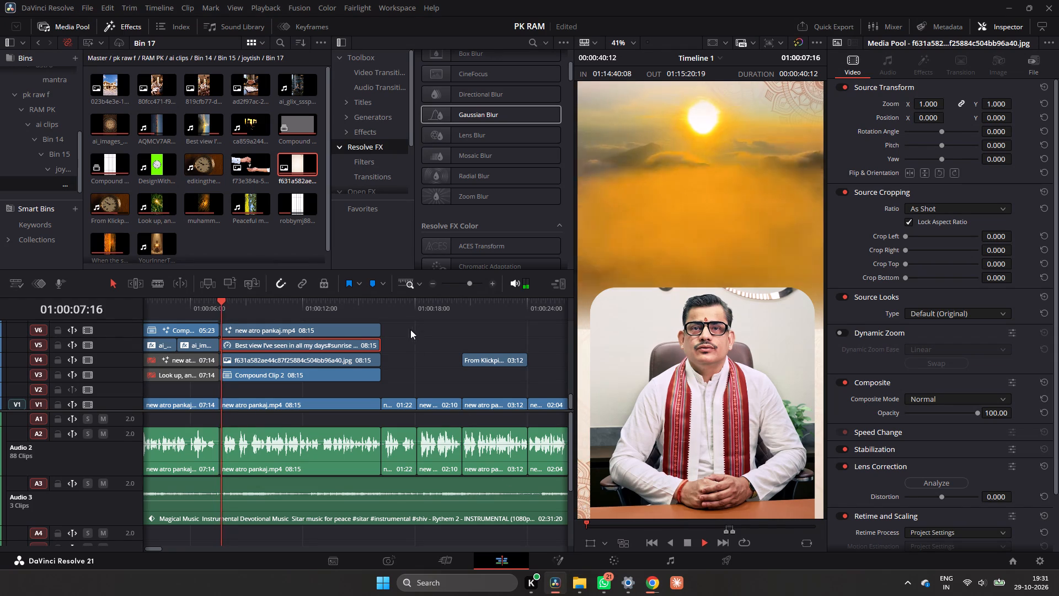
{"action": "left_click", "coordinate": [393, 315]}
{"action": "left_click", "coordinate": [220, 304]}
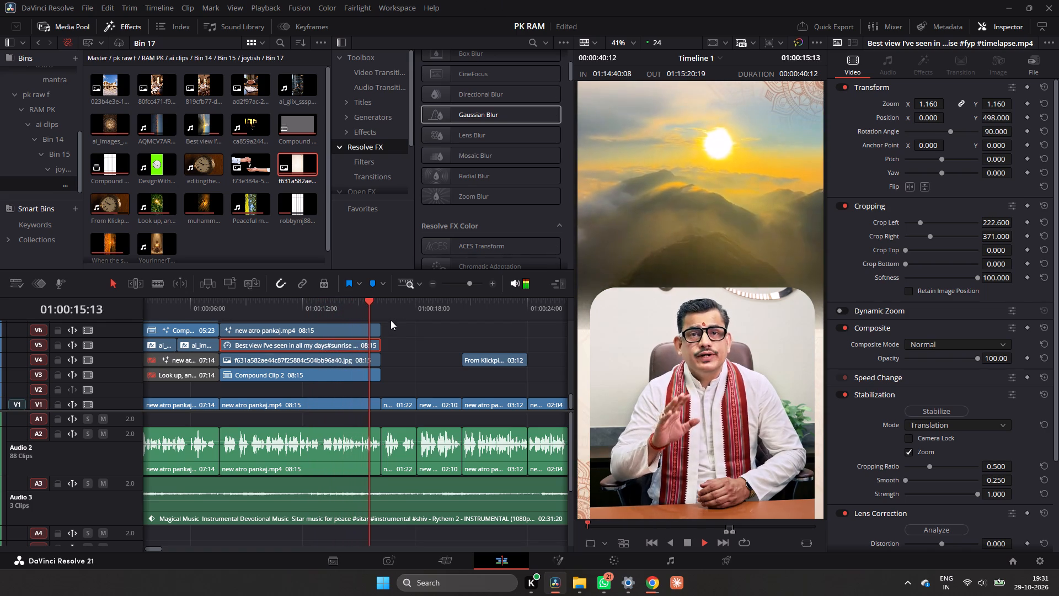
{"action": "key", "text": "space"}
{"action": "left_click", "coordinate": [337, 306]}
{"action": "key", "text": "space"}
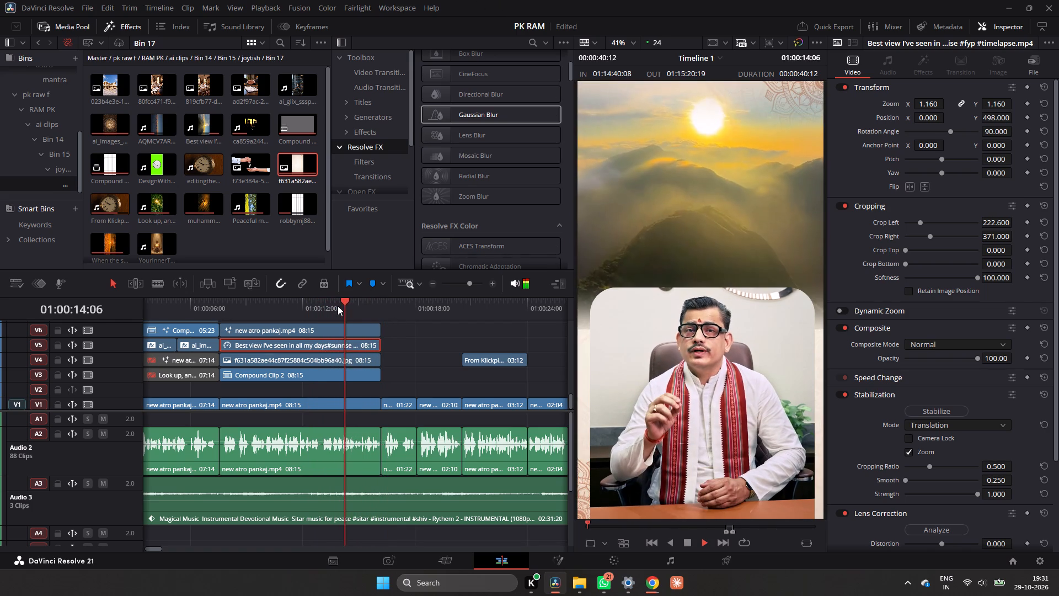
Replay the enlarged V5 sunrise clip over the mandala background to check its look across the section.
{"action": "key", "text": "space"}
{"action": "left_click", "coordinate": [267, 301]}
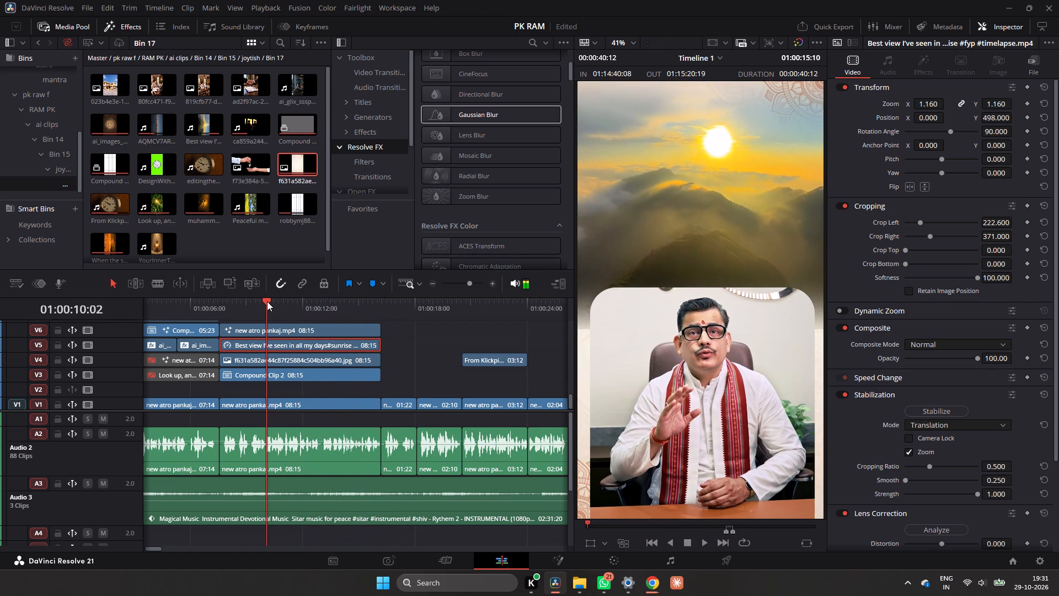
{"action": "key", "text": "space"}
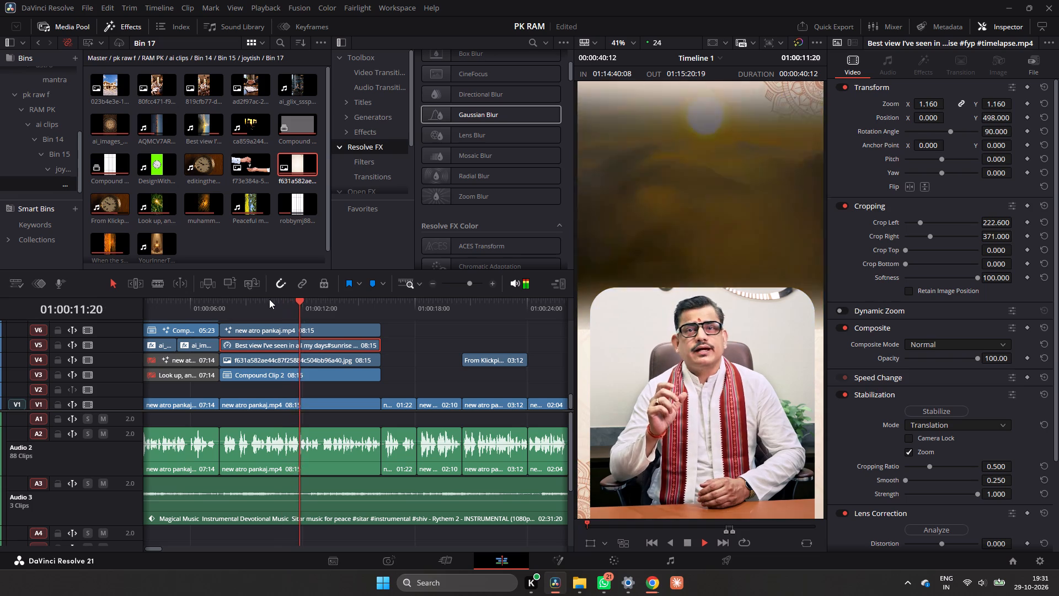
{"action": "key", "text": "space"}
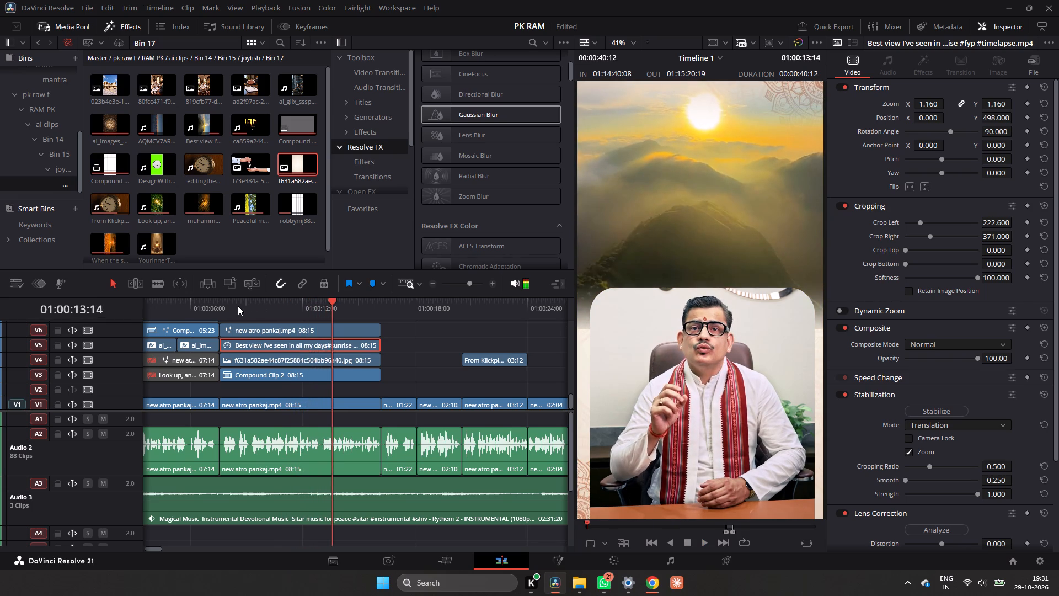
{"action": "left_click", "coordinate": [234, 306]}
{"action": "key", "text": "space"}
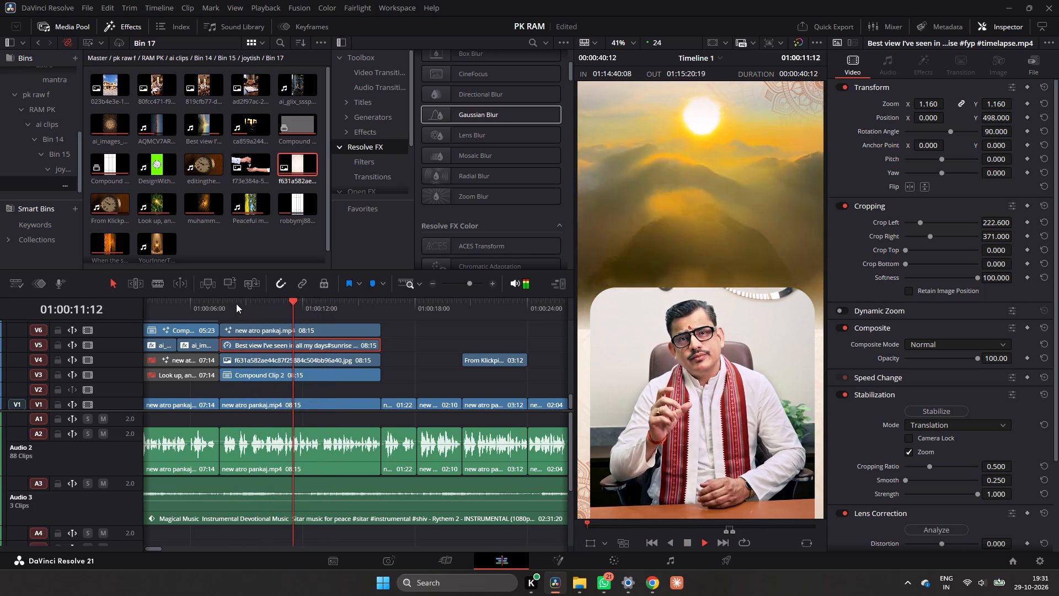
{"action": "key", "text": "space"}
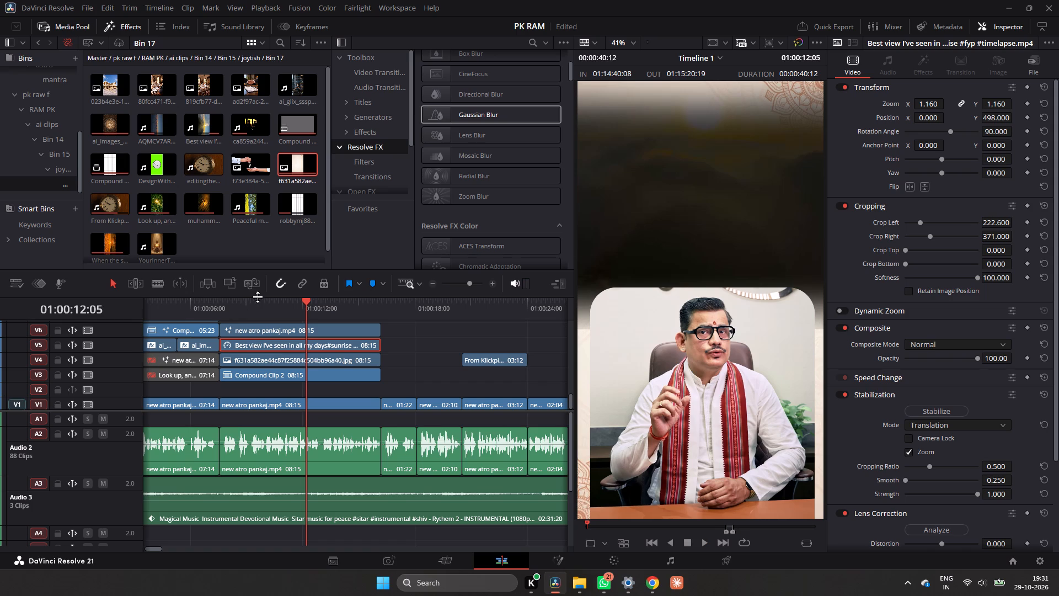
Play the sunrise section through to its end, and replay its opening to judge the V5 clip's look.
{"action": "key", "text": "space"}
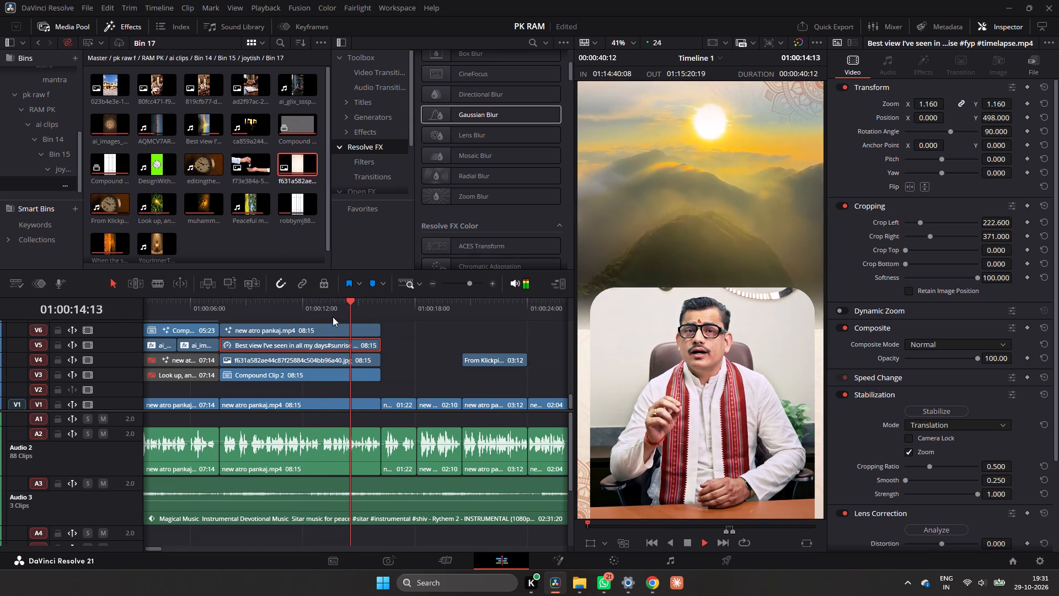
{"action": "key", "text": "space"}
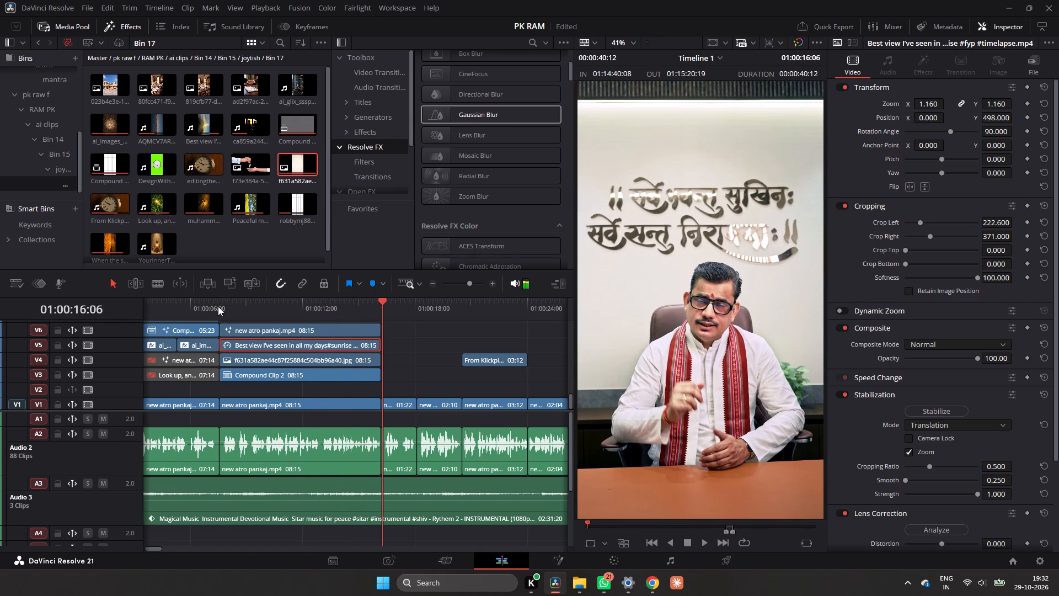
{"action": "left_click", "coordinate": [220, 301]}
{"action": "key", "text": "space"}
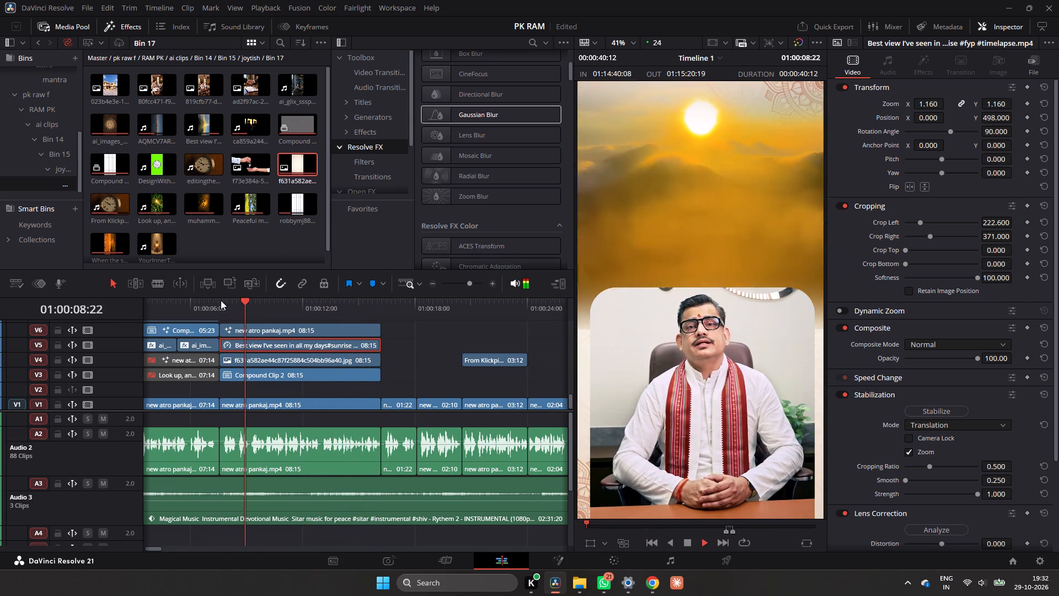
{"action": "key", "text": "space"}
Import the downloaded birds-at-sunrise video, AQOzW8qJXEQ1xVX…mp4, from the rahukaal PK folder into Bin 17.
{"action": "left_click", "coordinate": [656, 574]}
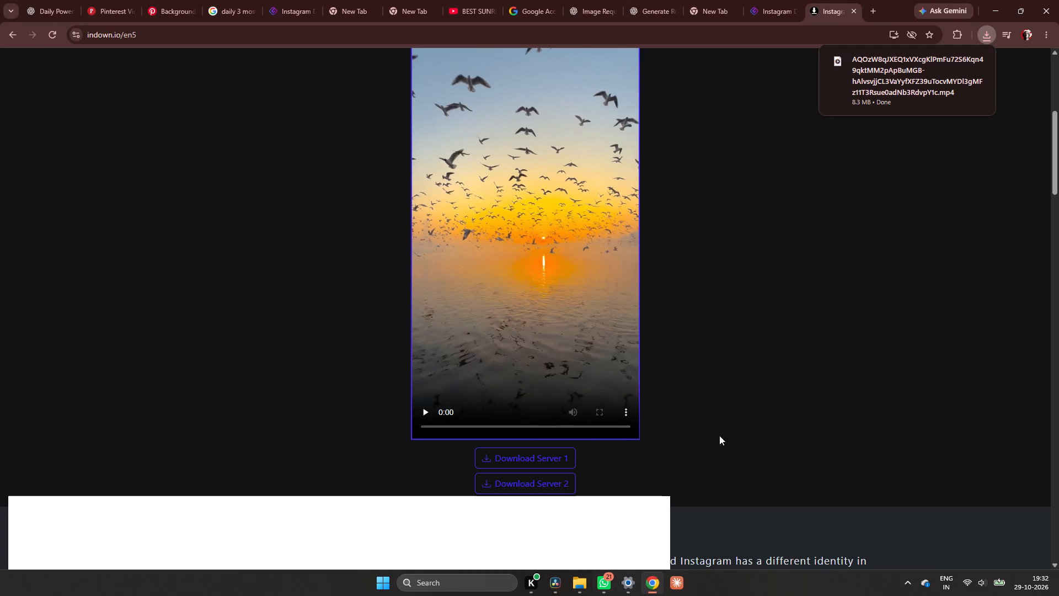
{"action": "left_click", "coordinate": [566, 587]}
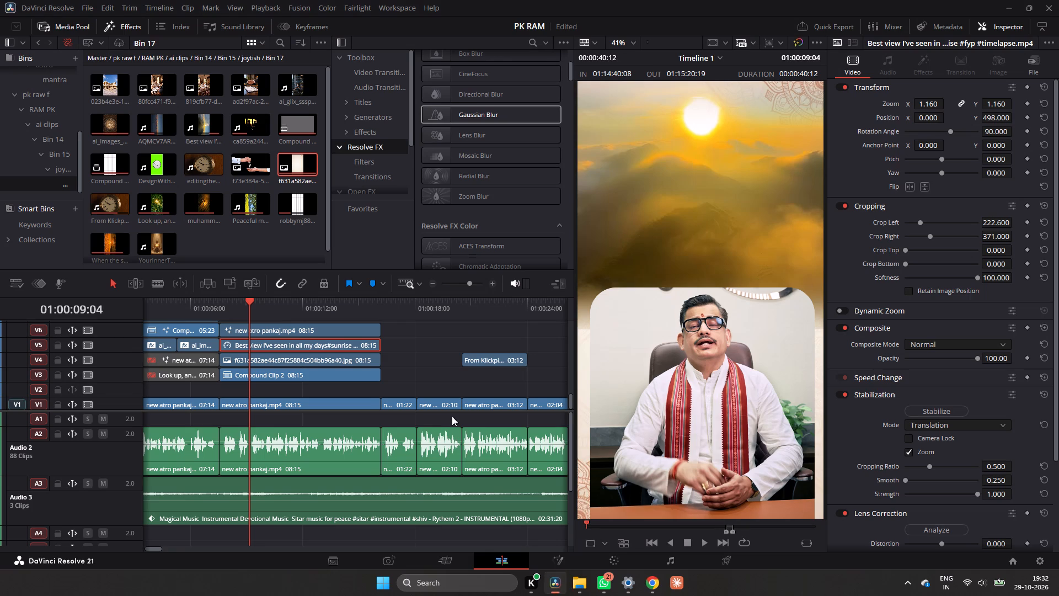
{"action": "right_click", "coordinate": [265, 237]}
{"action": "left_click", "coordinate": [340, 389]}
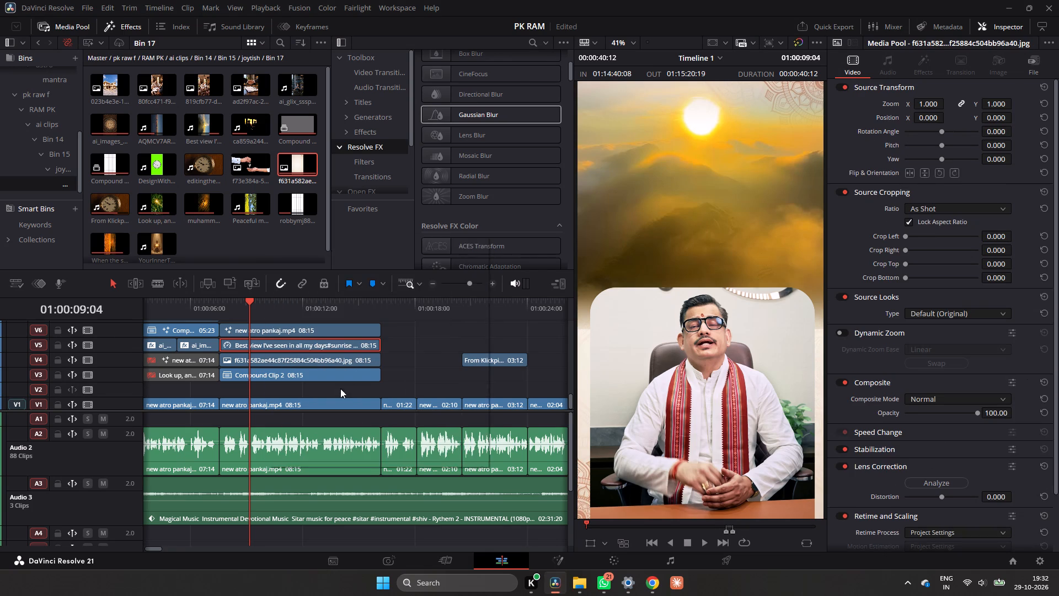
{"action": "left_click", "coordinate": [197, 189]}
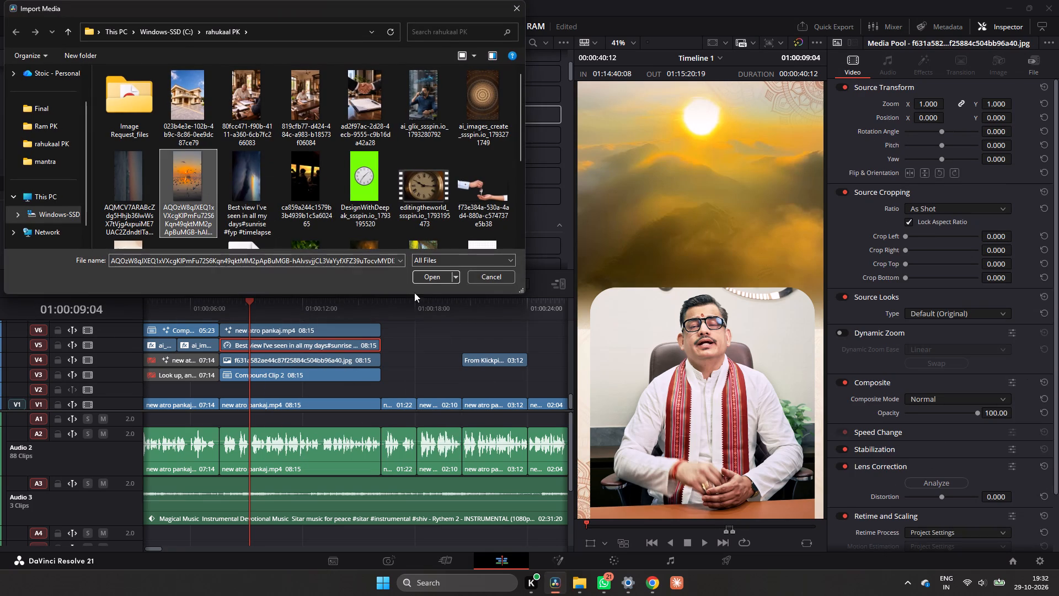
{"action": "left_click", "coordinate": [427, 282]}
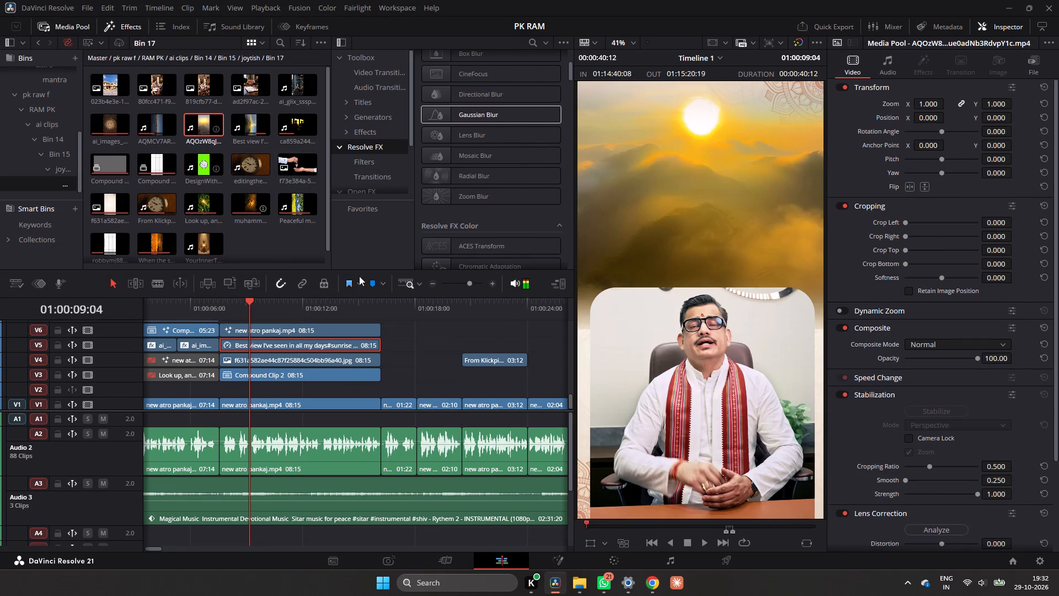
Replace the V5 sunrise timelapse clip above the mandala image with the imported birds-at-sunrise video.
{"action": "left_click", "coordinate": [425, 282]}
{"action": "left_click", "coordinate": [427, 280]}
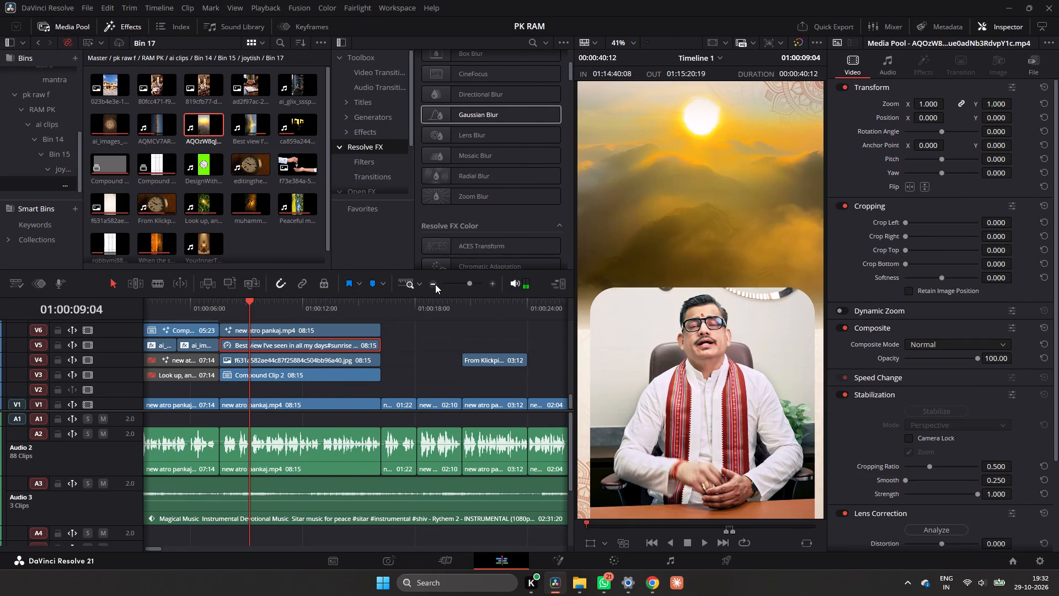
{"action": "left_click", "coordinate": [435, 284]}
{"action": "key", "text": "BackSpace"}
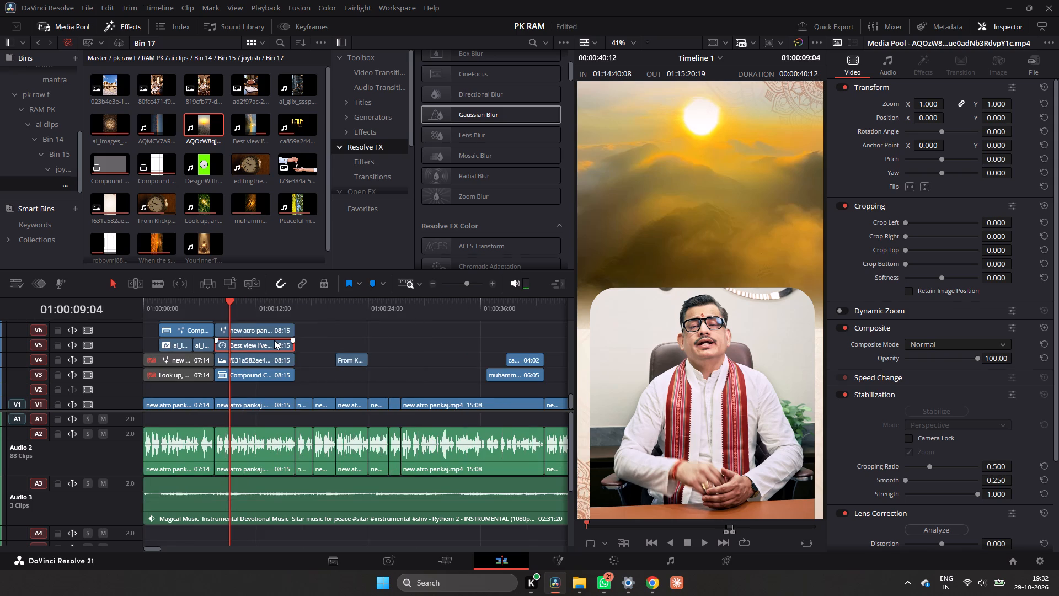
{"action": "left_click", "coordinate": [271, 342]}
{"action": "key", "text": "BackSpace"}
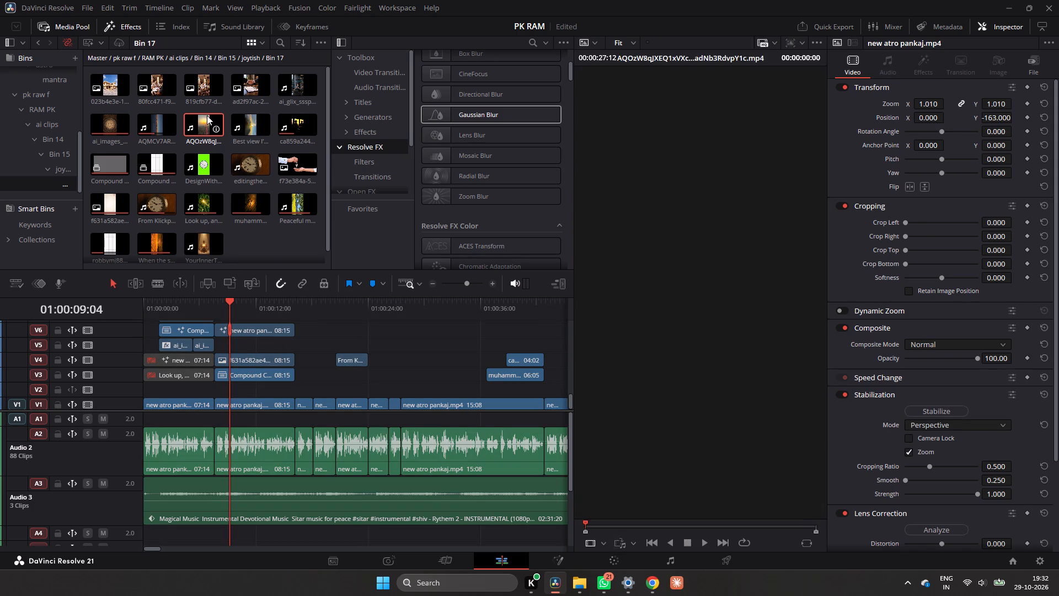
{"action": "left_click_drag", "start_coordinate": [207, 115], "coordinate": [236, 356]}
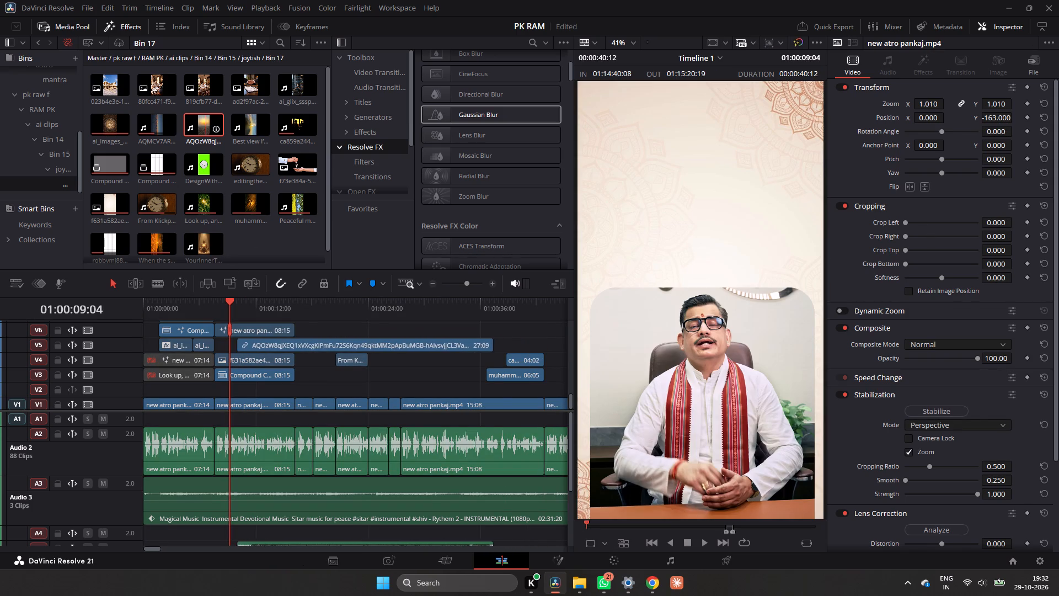
Move the birds-over-water sunset clip on V5 earlier so it starts with the mandala image on V4.
{"action": "left_click_drag", "start_coordinate": [236, 356], "coordinate": [218, 346]}
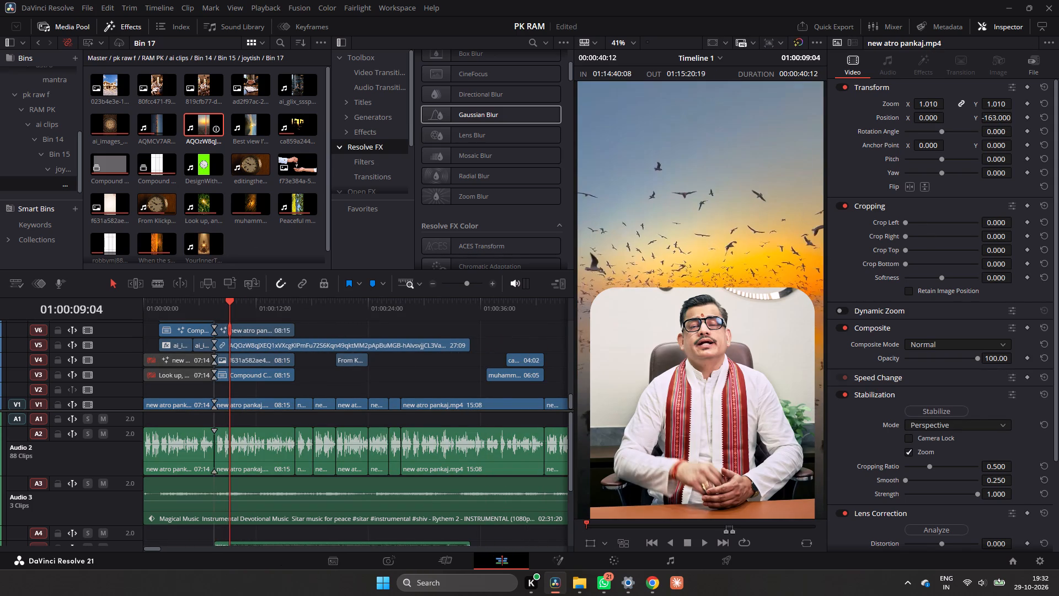
{"action": "left_click_drag", "start_coordinate": [218, 346], "coordinate": [218, 347]}
Delete only the birds sunset clip's audio from track A5, keeping its video on V5.
{"action": "scroll", "coordinate": [266, 408], "scroll_direction": "down", "scroll_amount": 3}
{"action": "scroll", "coordinate": [290, 530], "scroll_direction": "down", "scroll_amount": 2}
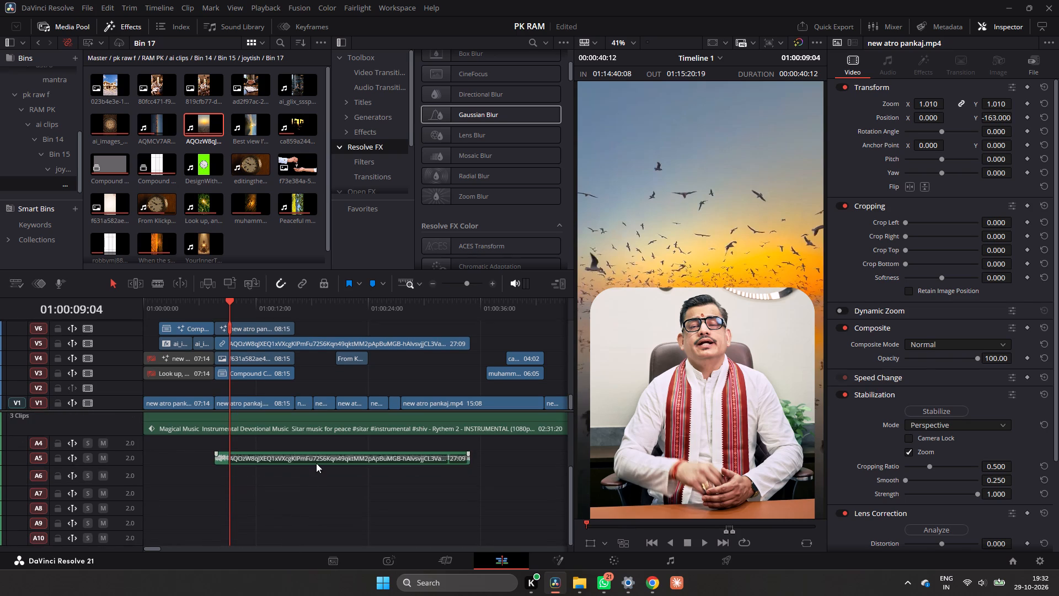
{"action": "left_click", "coordinate": [317, 461]}
{"action": "key", "text": "BackSpace"}
{"action": "scroll", "coordinate": [306, 424], "scroll_direction": "up", "scroll_amount": 2}
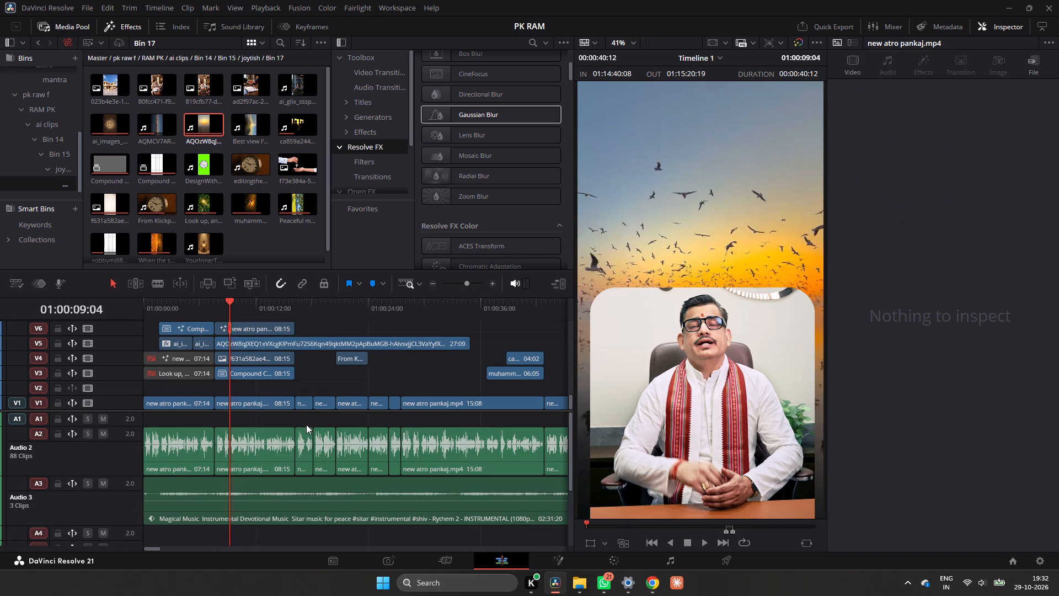
{"action": "scroll", "coordinate": [306, 424], "scroll_direction": "up", "scroll_amount": 3}
{"action": "scroll", "coordinate": [280, 350], "scroll_direction": "up", "scroll_amount": 1}
{"action": "scroll", "coordinate": [274, 349], "scroll_direction": "down", "scroll_amount": 1}
Set the V5 birds clip's crop softness to 100 and its bottom crop to 887.
{"action": "left_click", "coordinate": [272, 347]}
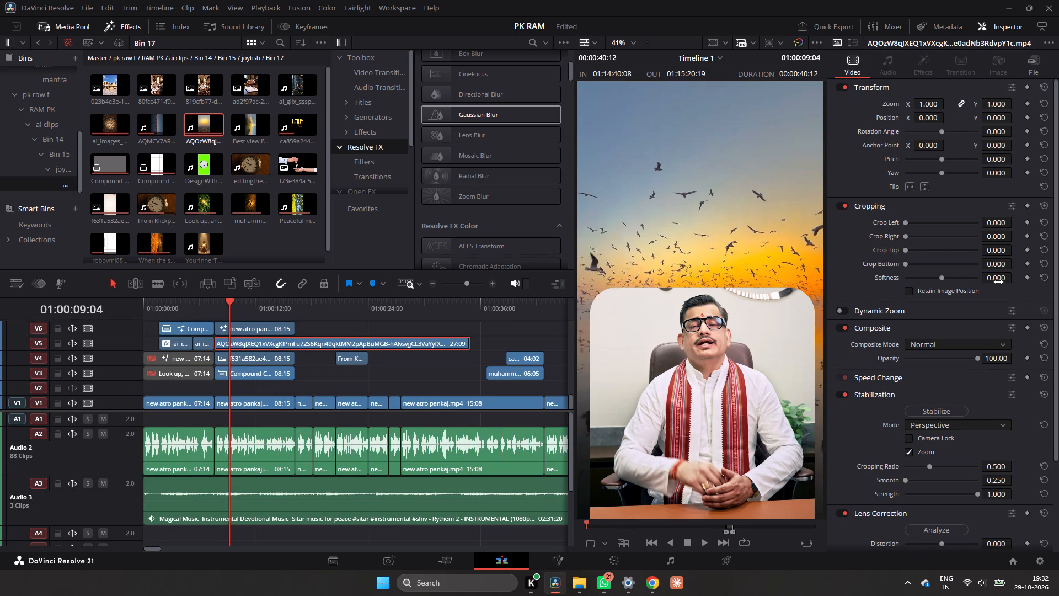
{"action": "left_click_drag", "start_coordinate": [998, 282], "coordinate": [694, 300]}
{"action": "left_click_drag", "start_coordinate": [983, 280], "coordinate": [648, 294]}
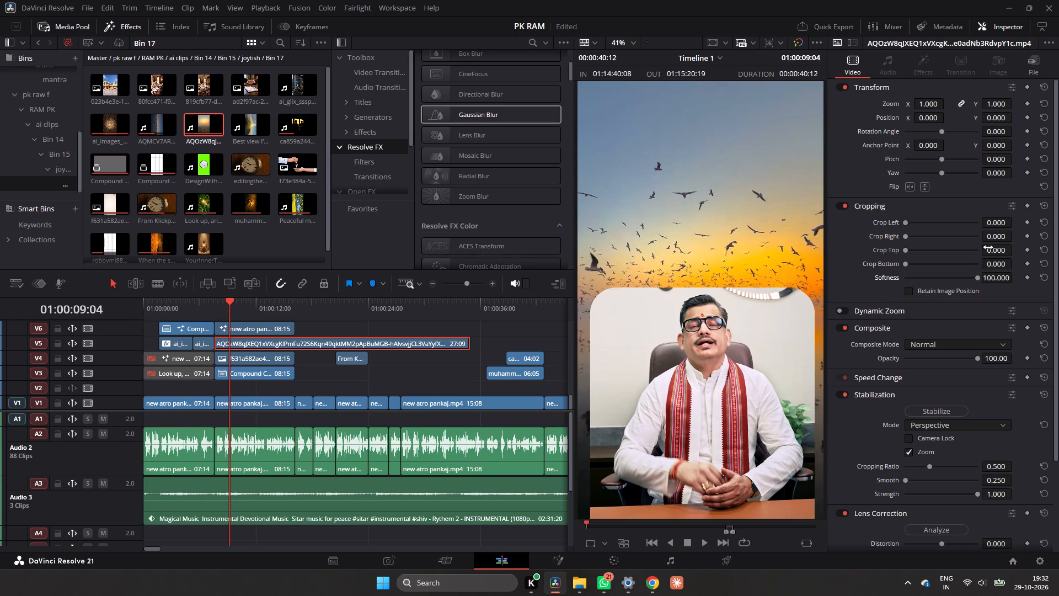
{"action": "left_click_drag", "start_coordinate": [1001, 267], "coordinate": [549, 301]}
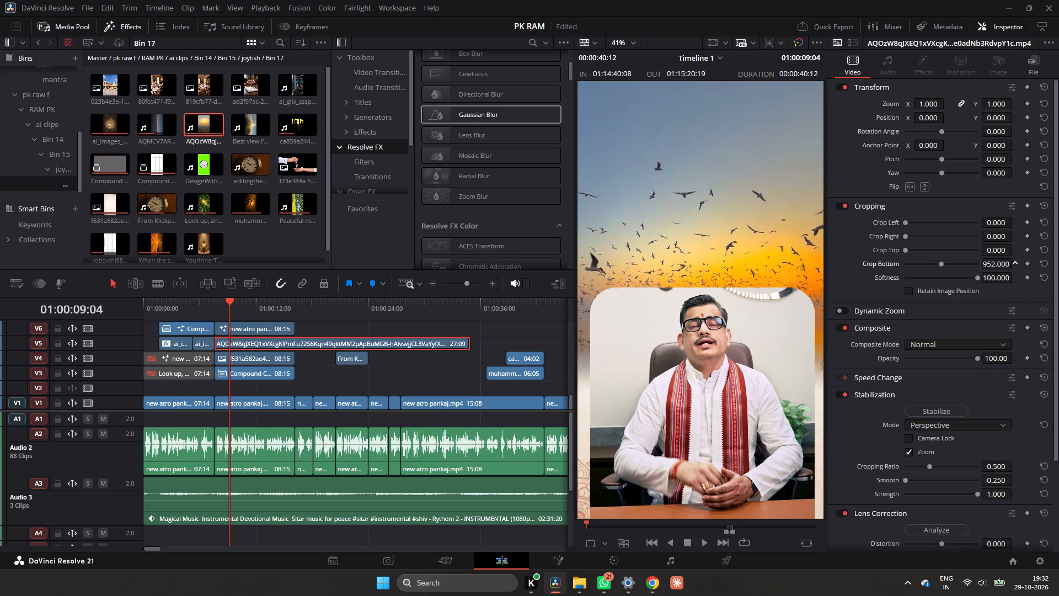
{"action": "left_click_drag", "start_coordinate": [549, 301], "coordinate": [539, 434]}
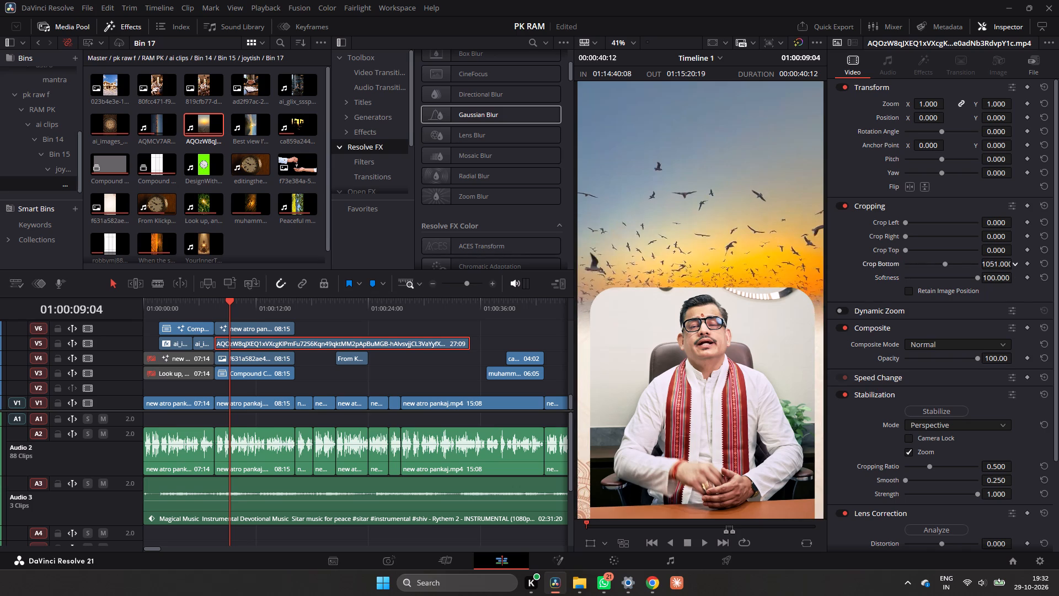
{"action": "left_click_drag", "start_coordinate": [539, 434], "coordinate": [451, 474]}
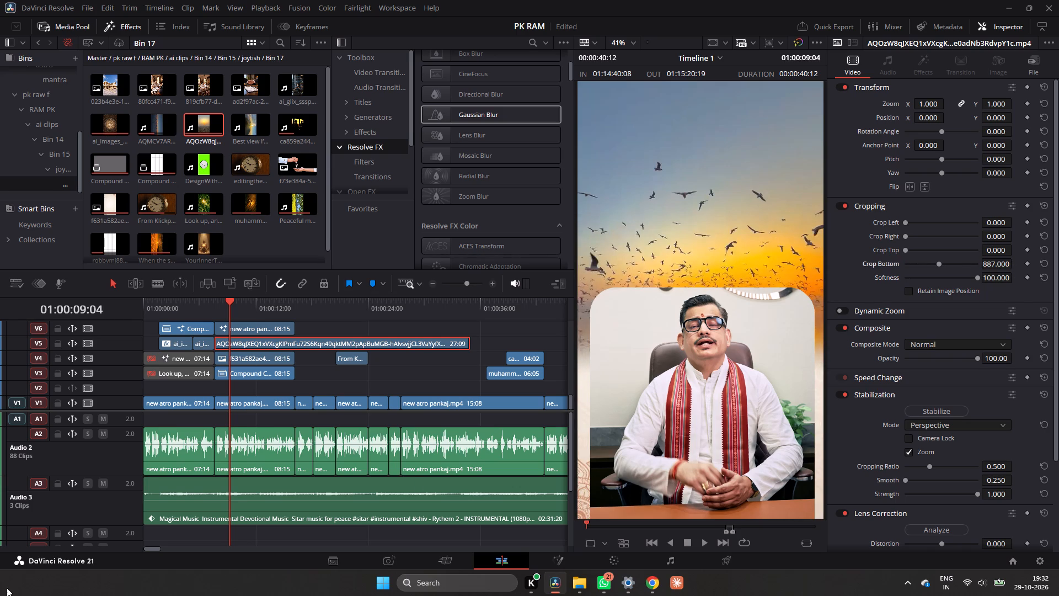
Set the V5 birds clip's vertical position to 348 and its bottom crop to 595.
{"action": "left_click_drag", "start_coordinate": [993, 118], "coordinate": [532, 296]}
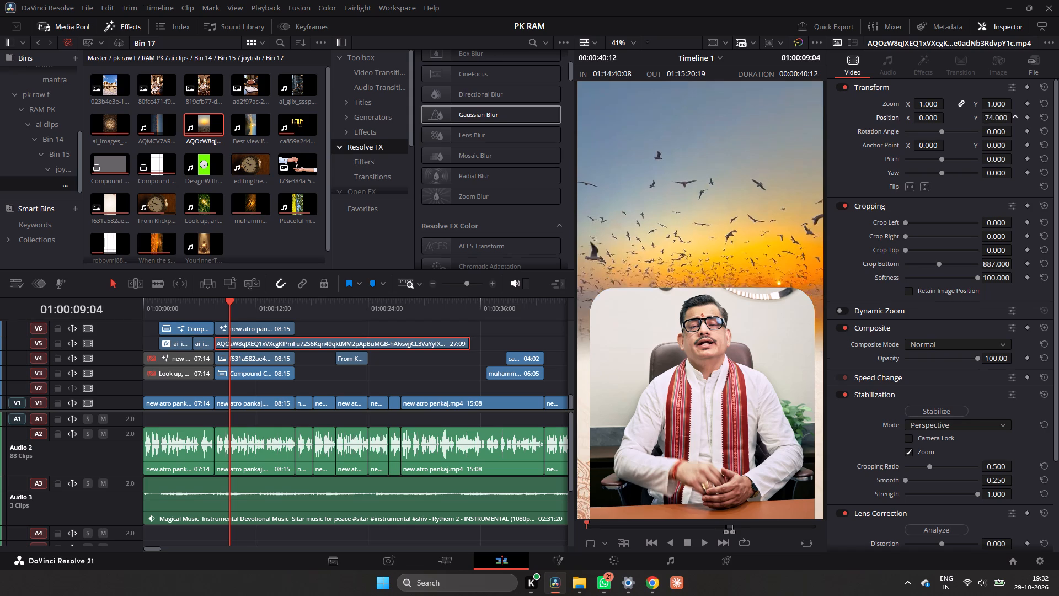
{"action": "left_click_drag", "start_coordinate": [532, 296], "coordinate": [665, 333]}
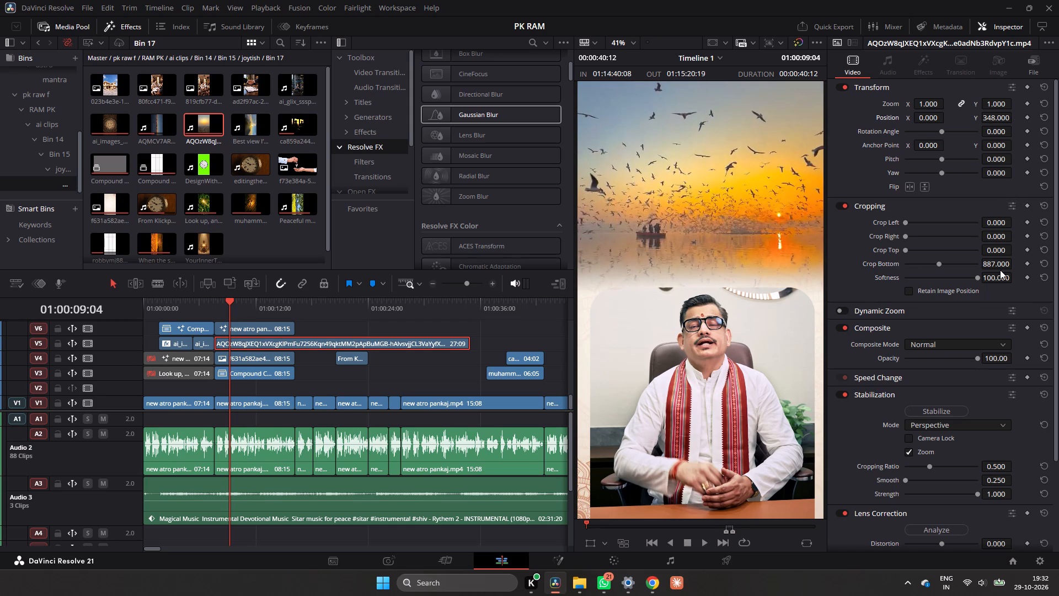
{"action": "left_click_drag", "start_coordinate": [1009, 262], "coordinate": [852, 320]}
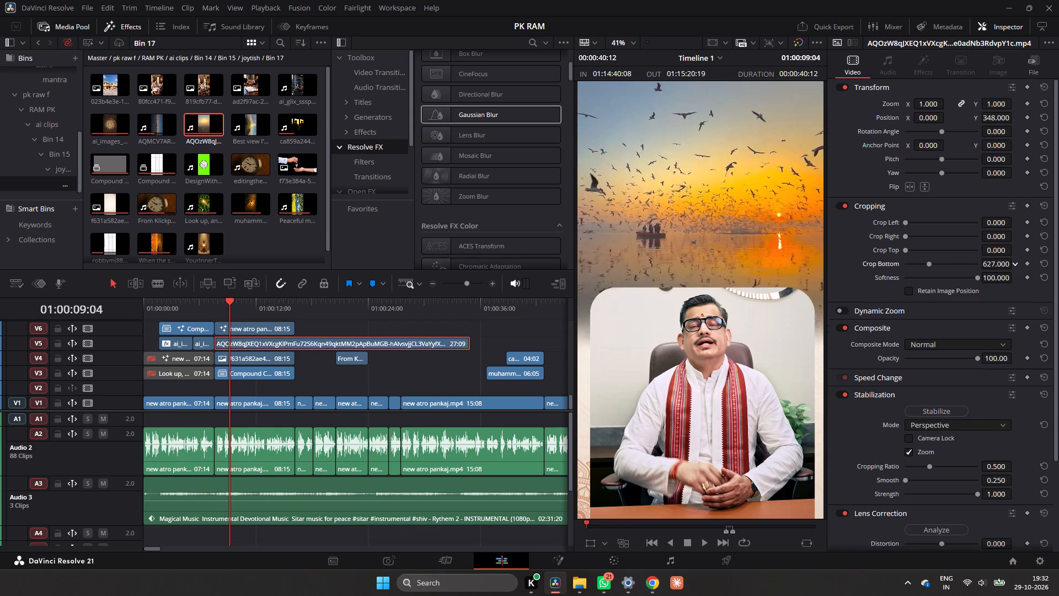
{"action": "left_click_drag", "start_coordinate": [852, 320], "coordinate": [821, 326]}
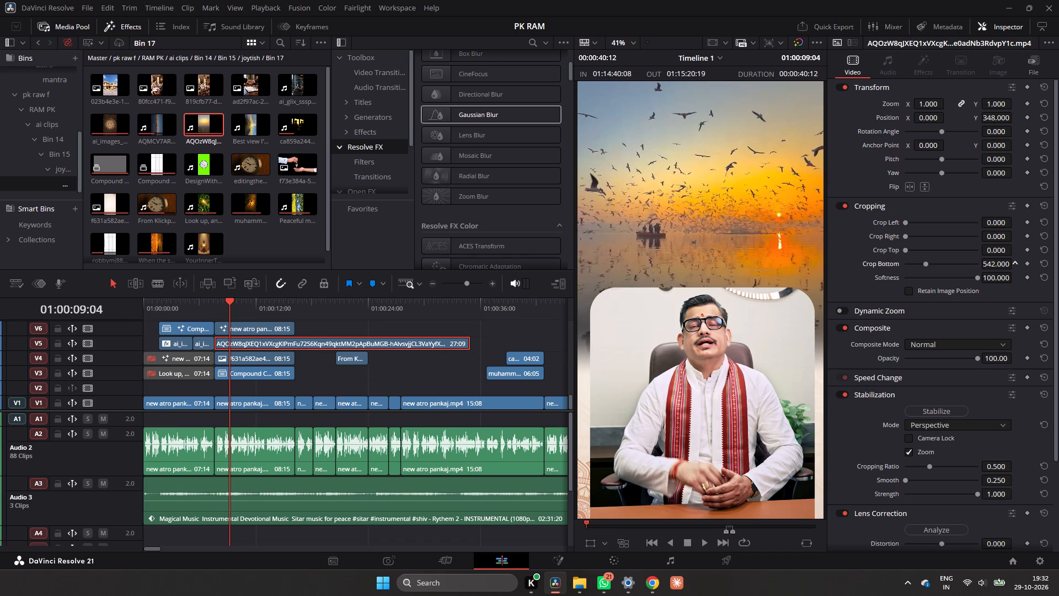
{"action": "left_click_drag", "start_coordinate": [821, 326], "coordinate": [848, 331]}
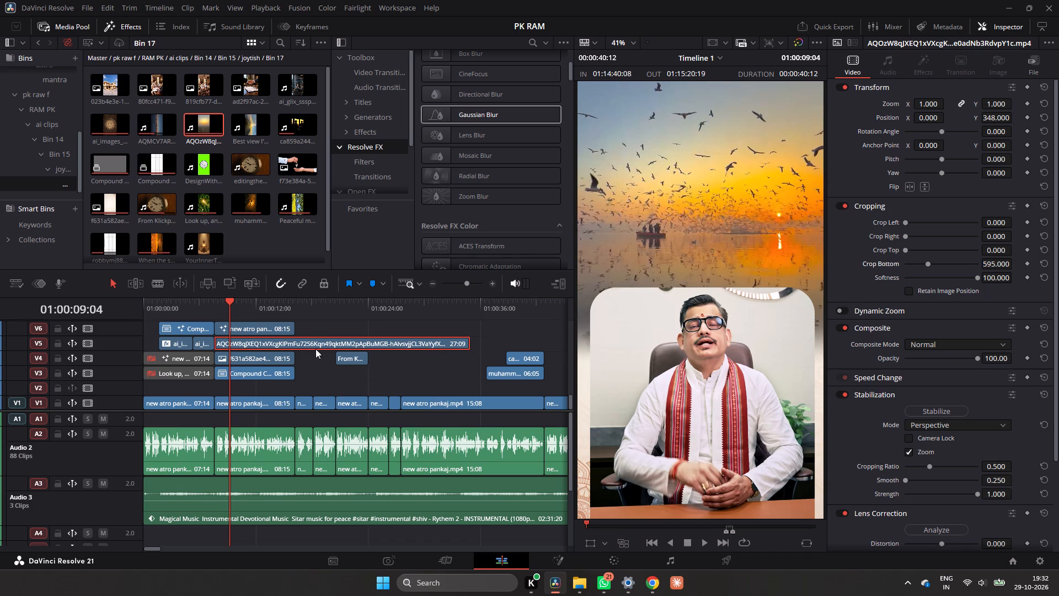
Play through the V5 birds clip from its start to review its shots, returning to 01:00:08:07.
{"action": "left_click", "coordinate": [213, 304]}
{"action": "key", "text": "space"}
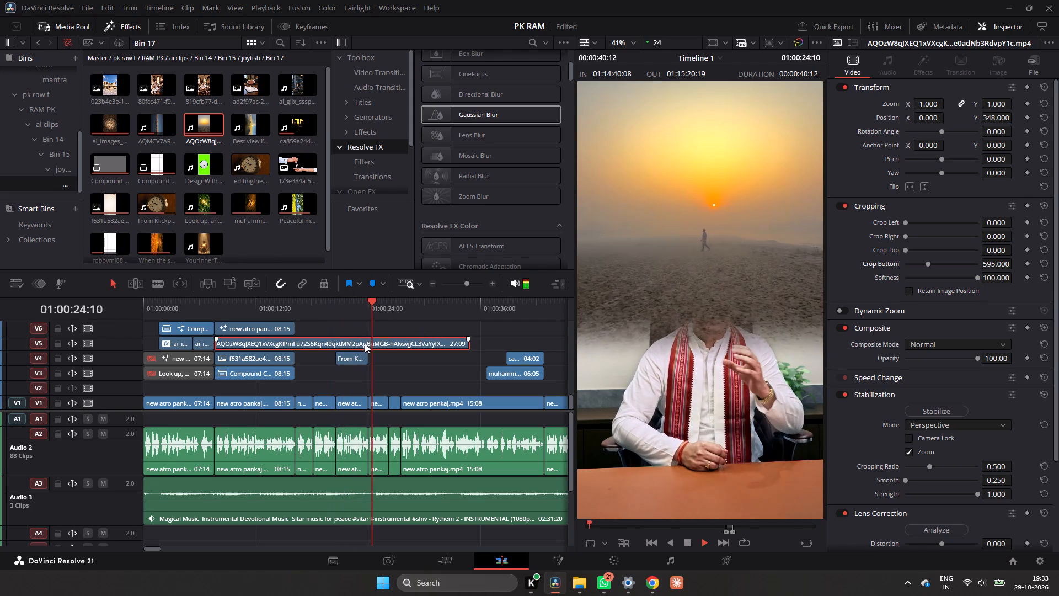
{"action": "key", "text": "space"}
{"action": "right_click", "coordinate": [224, 304]}
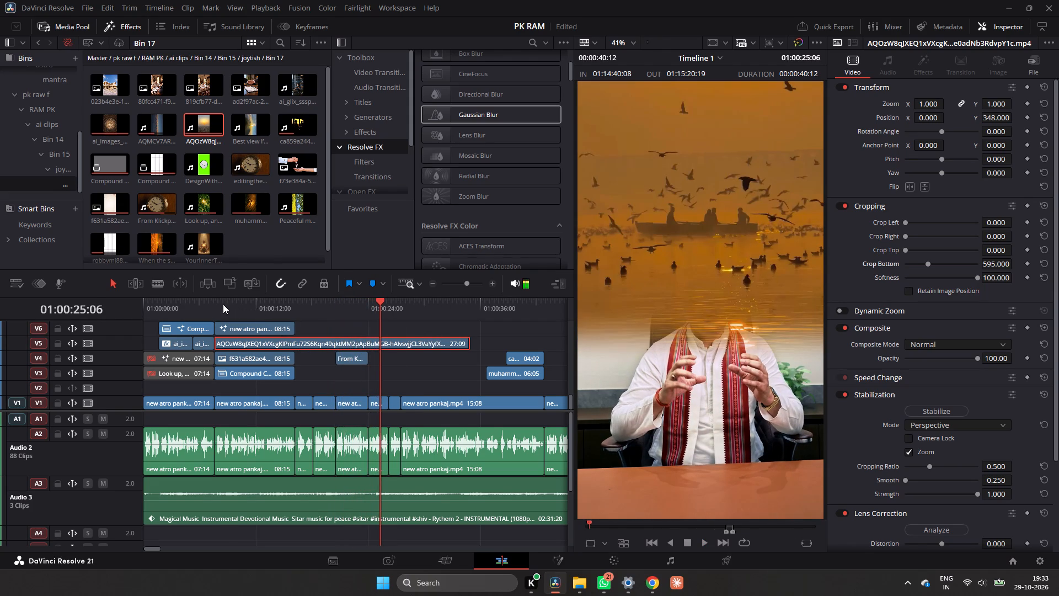
{"action": "left_click", "coordinate": [221, 304]}
Slow the V5 birds clip to a speed of 73%.
{"action": "right_click", "coordinate": [256, 344]}
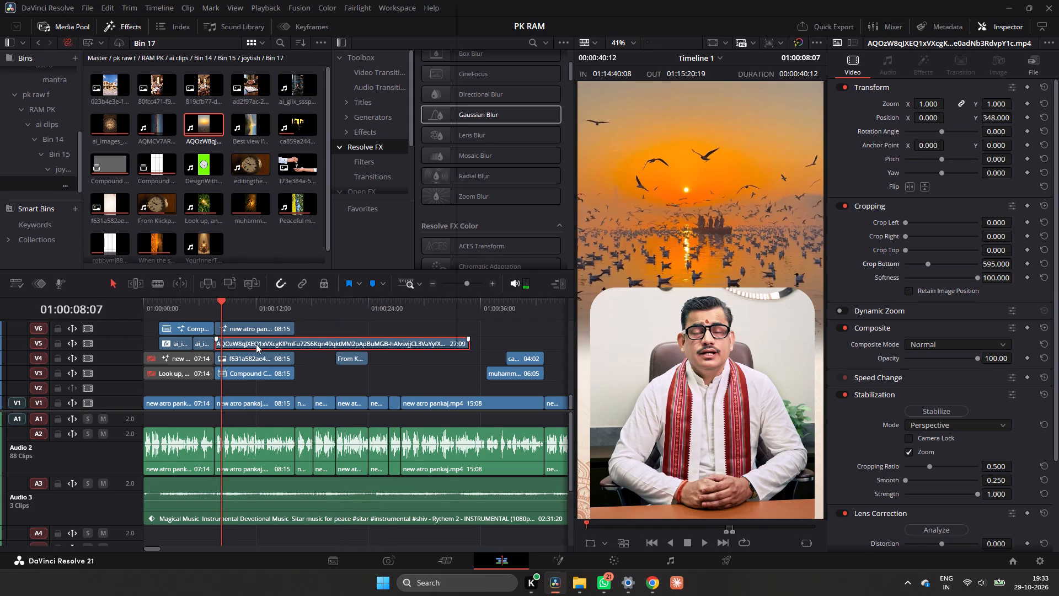
{"action": "left_click", "coordinate": [321, 157]}
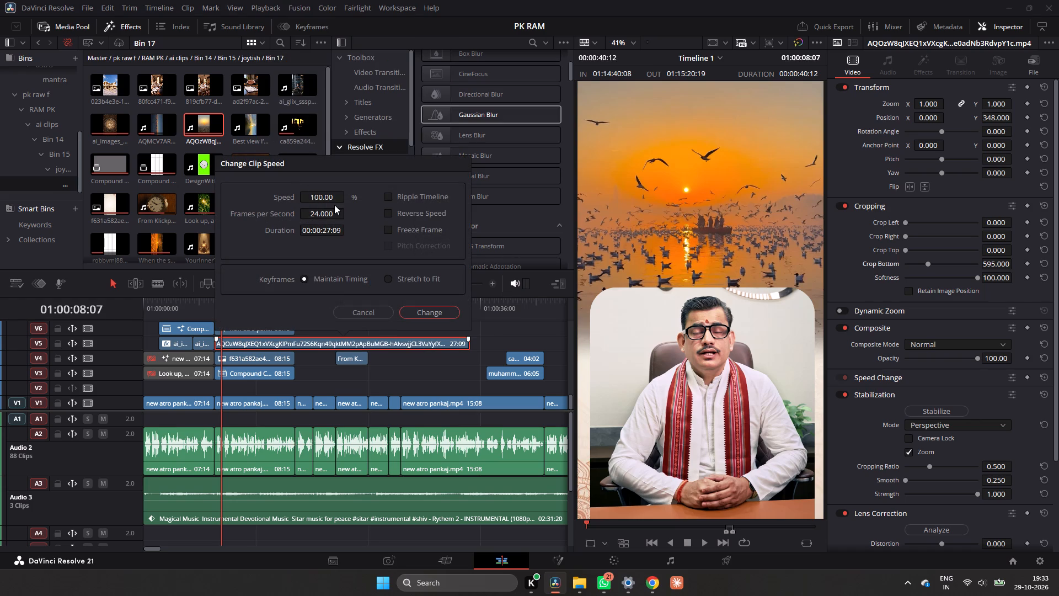
{"action": "left_click_drag", "start_coordinate": [331, 200], "coordinate": [317, 218]}
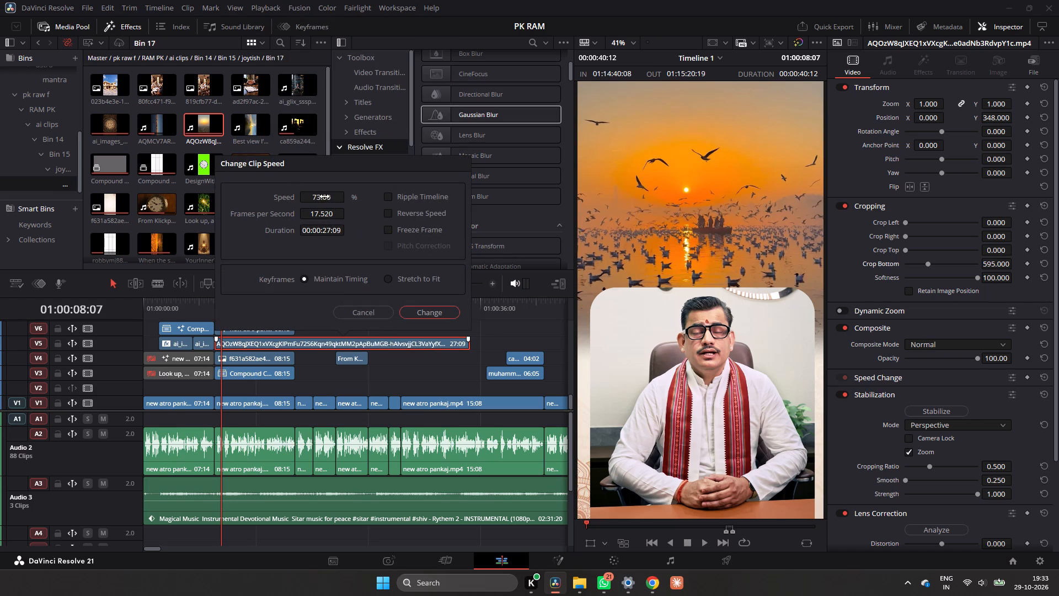
{"action": "left_click", "coordinate": [324, 196]}
{"action": "left_click", "coordinate": [440, 306]}
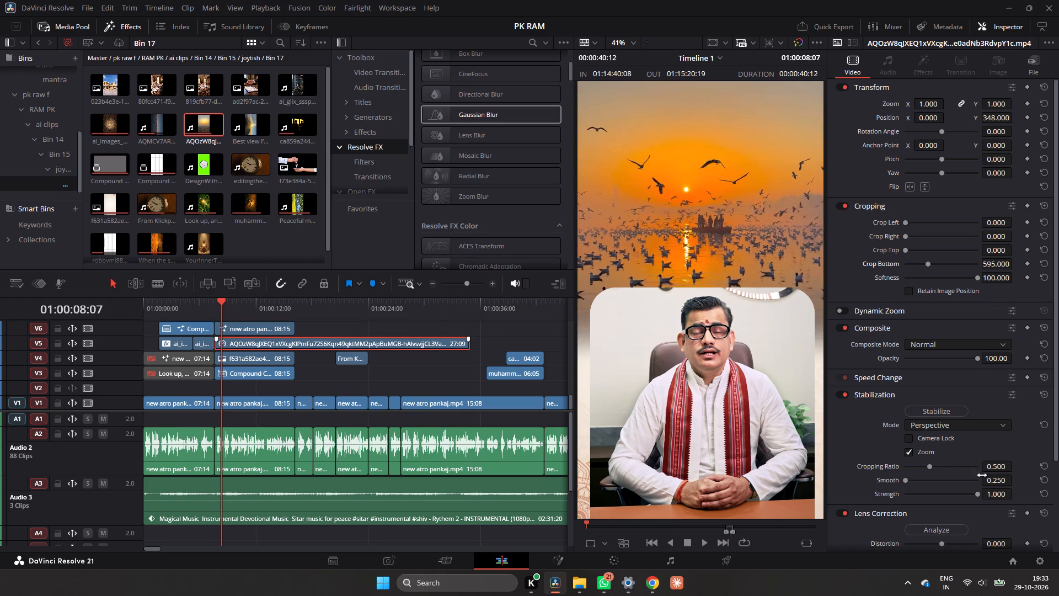
Set the V5 birds clip's retime process to Optical Flow and its motion estimation to Enhanced Better.
{"action": "left_click", "coordinate": [966, 423]}
{"action": "left_click", "coordinate": [827, 457]}
{"action": "scroll", "coordinate": [855, 465], "scroll_direction": "down", "scroll_amount": 5}
{"action": "left_click", "coordinate": [909, 467]}
{"action": "left_click", "coordinate": [924, 521]}
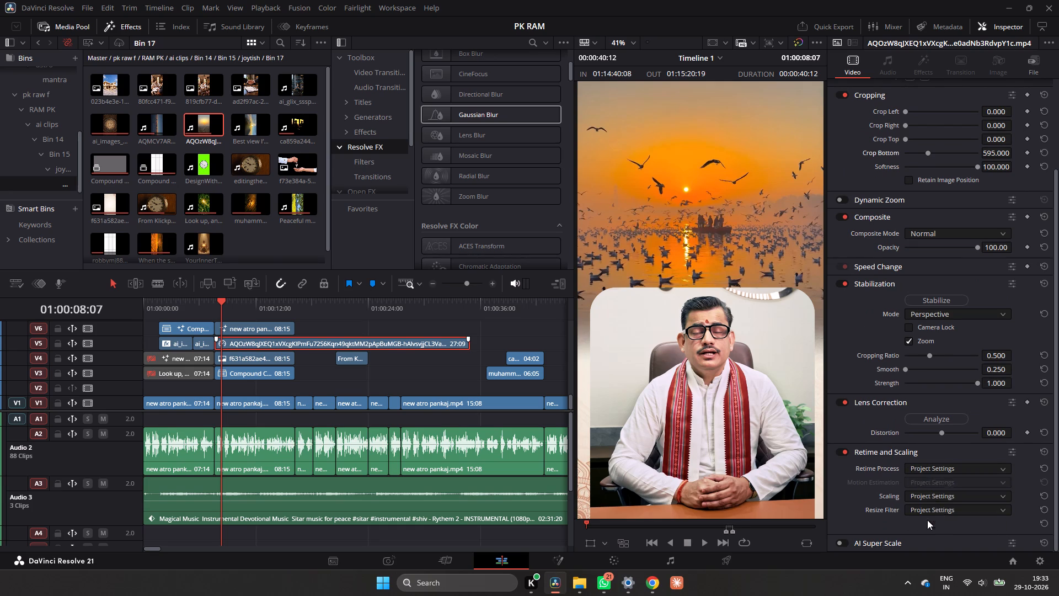
{"action": "left_click", "coordinate": [946, 484]}
{"action": "left_click", "coordinate": [930, 540]}
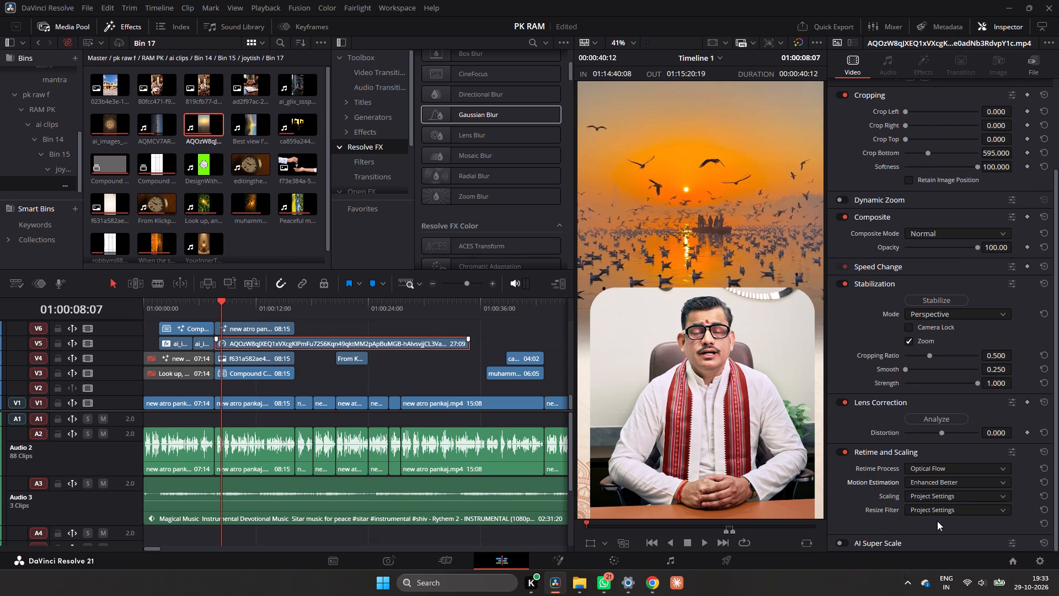
Stabilize the V5 birds clip, changing the stabilization mode from Perspective to Translation.
{"action": "left_click", "coordinate": [932, 298]}
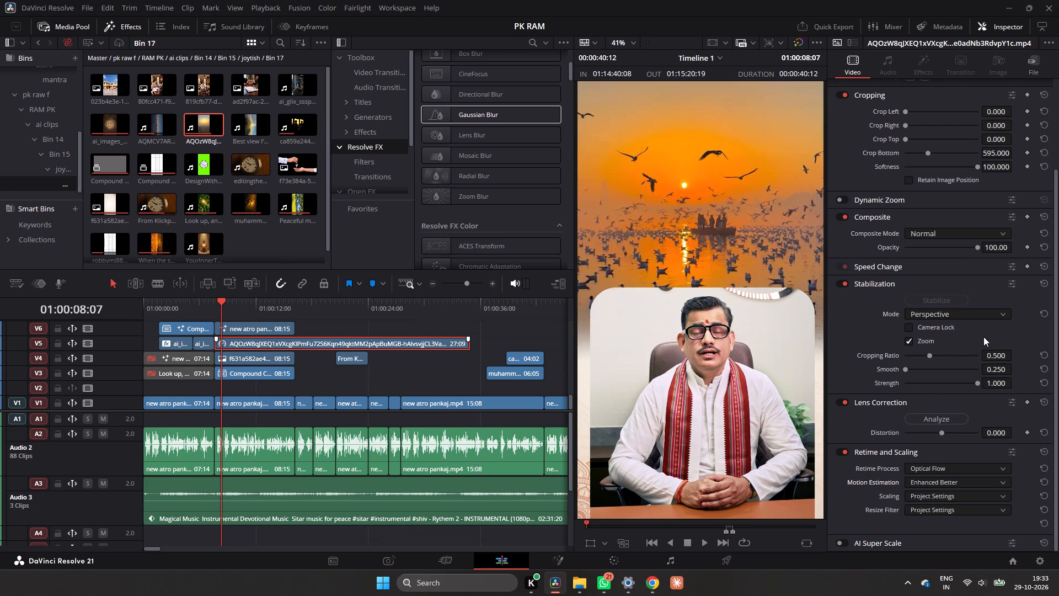
{"action": "left_click", "coordinate": [972, 307]}
{"action": "left_click", "coordinate": [969, 312]}
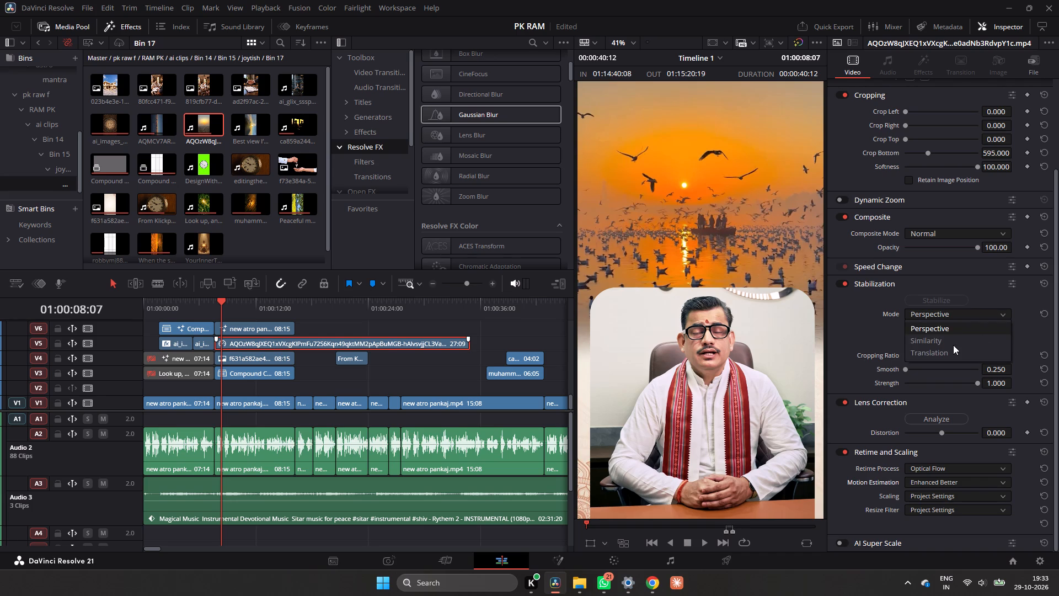
{"action": "left_click", "coordinate": [951, 354]}
{"action": "left_click", "coordinate": [947, 301]}
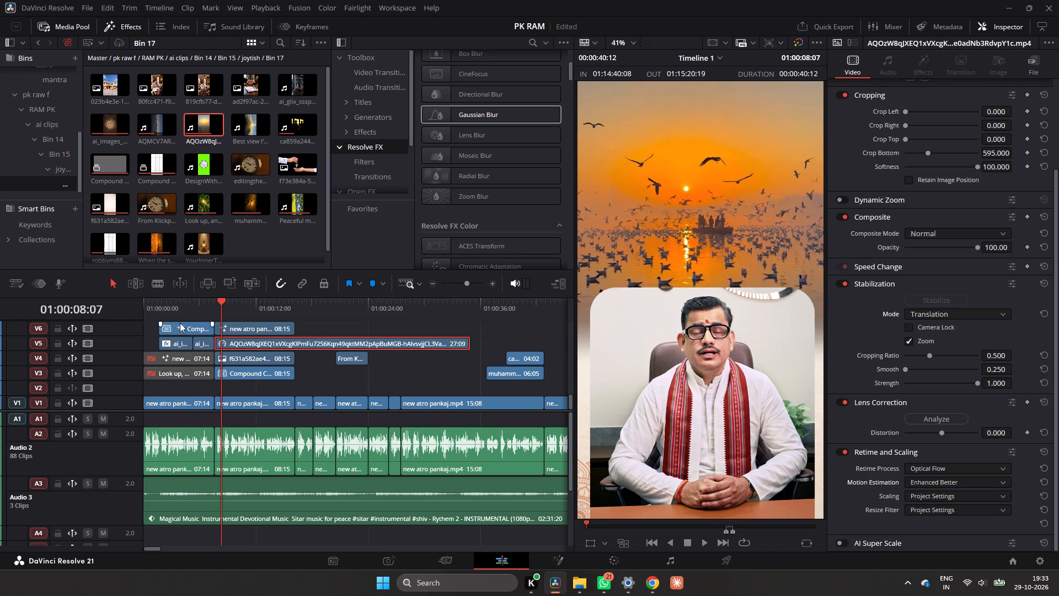
Play back the slowed, stabilized birds clip over the speaker section, pausing around the end of the V6 speaker clip.
{"action": "left_click", "coordinate": [190, 302]}
{"action": "key", "text": "space"}
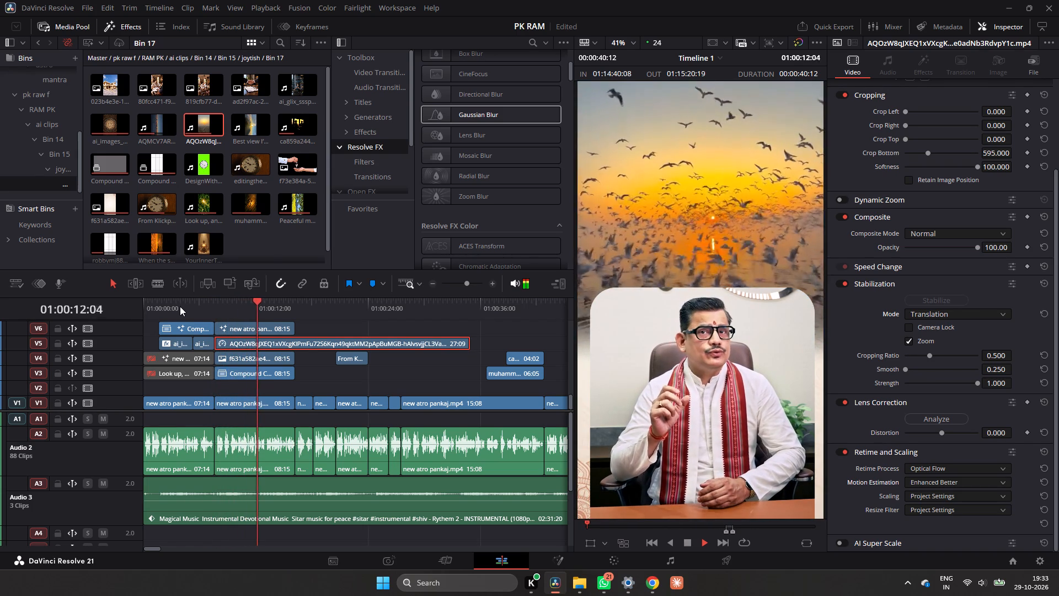
{"action": "key", "text": "space"}
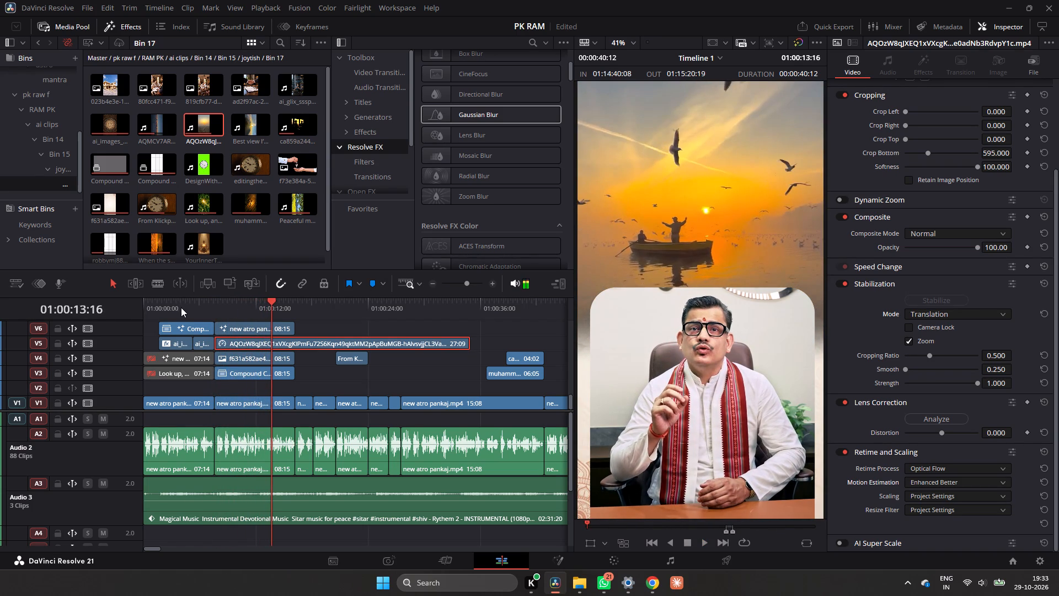
{"action": "key", "text": "space"}
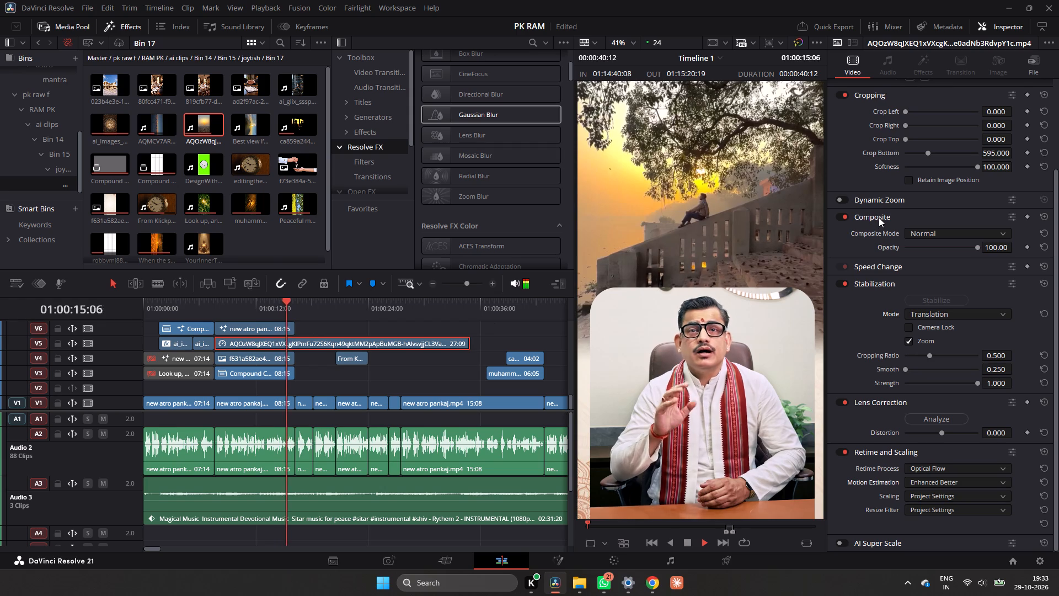
{"action": "key", "text": "space"}
{"action": "key", "text": "space"}
{"action": "key", "text": "space"}
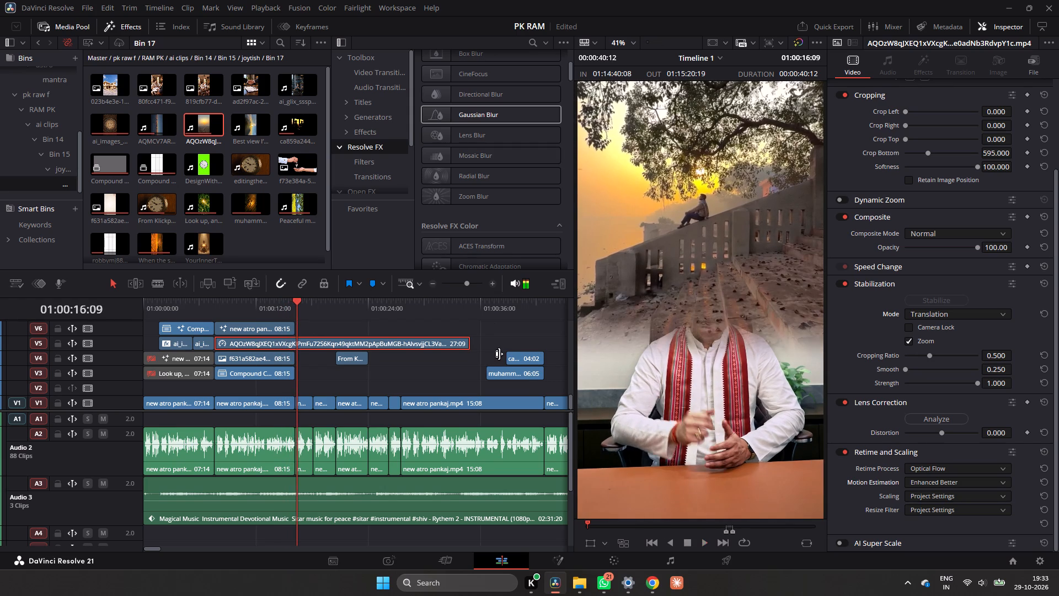
{"action": "key", "text": "space"}
{"action": "key", "text": "space"}
{"action": "double_click", "coordinate": [491, 287]}
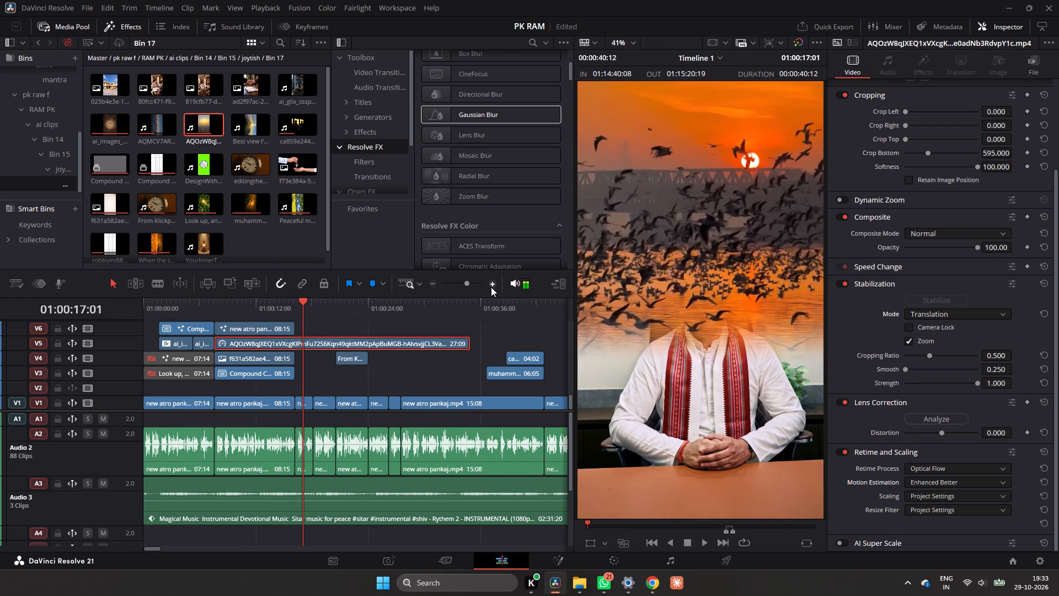
Split the V5 birds clip at 01:00:16:05, where the V6 speaker clip ends, and delete the remainder after the cut.
{"action": "left_click", "coordinate": [264, 308]}
{"action": "key", "text": "space"}
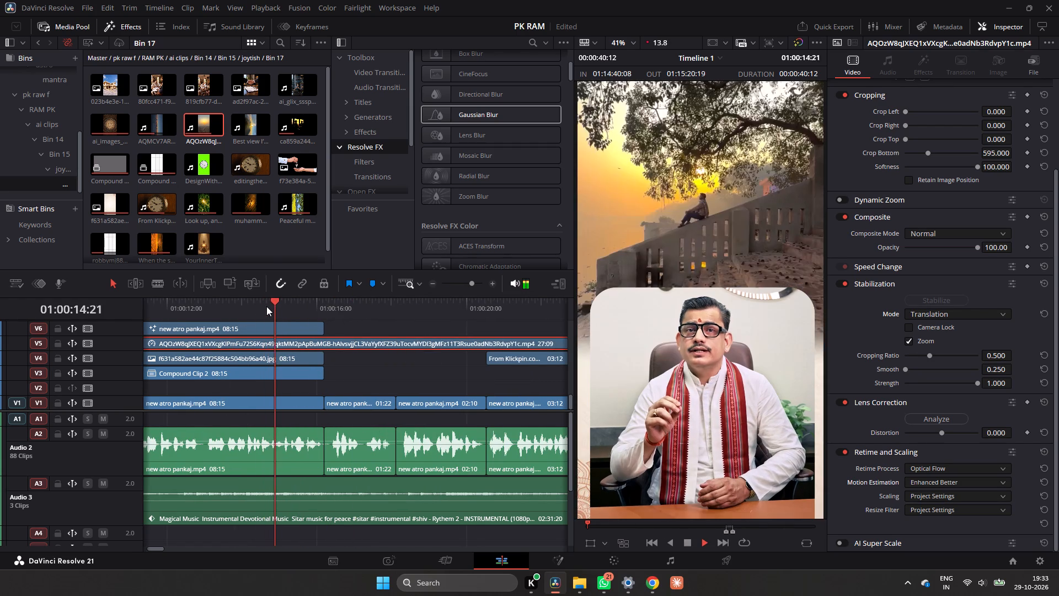
{"action": "key", "text": "space"}
{"action": "key", "text": "space"}
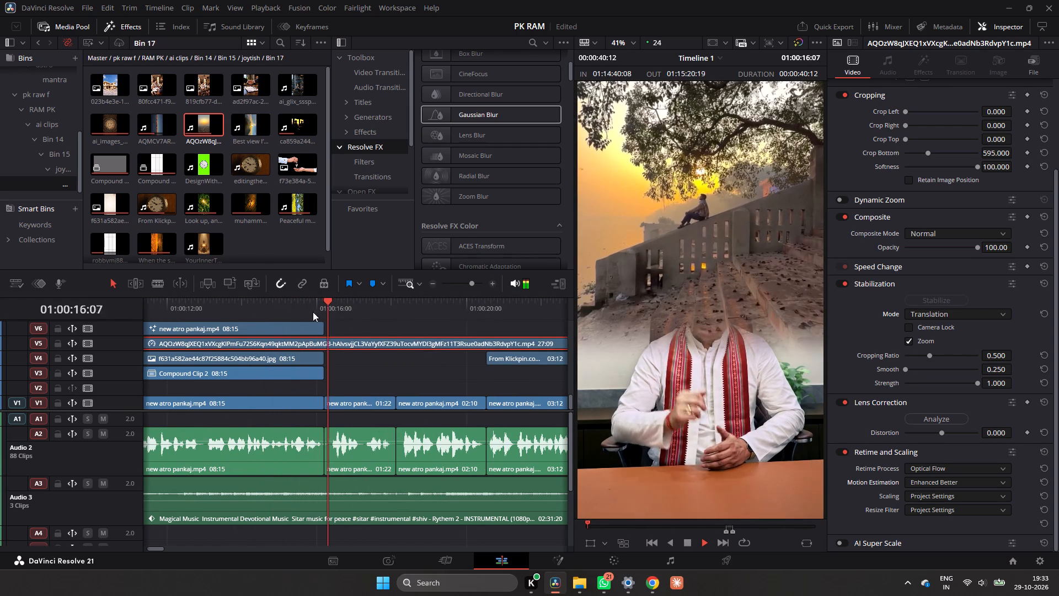
{"action": "key", "text": "space"}
{"action": "left_click_drag", "start_coordinate": [335, 305], "coordinate": [325, 315]}
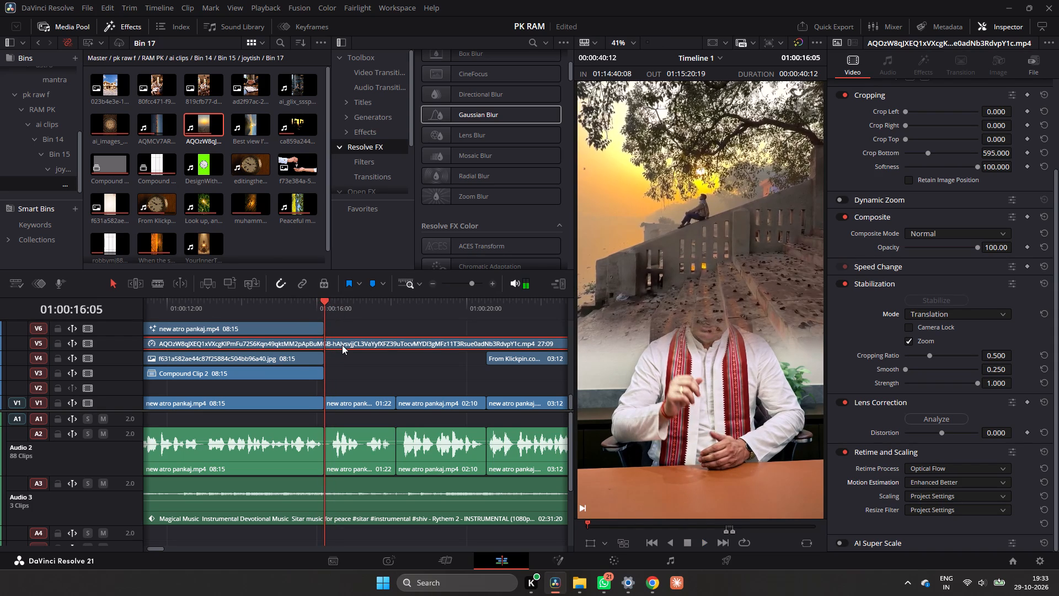
{"action": "key", "text": "ctrl+b"}
{"action": "left_click", "coordinate": [342, 345]}
{"action": "key", "text": "BackSpace"}
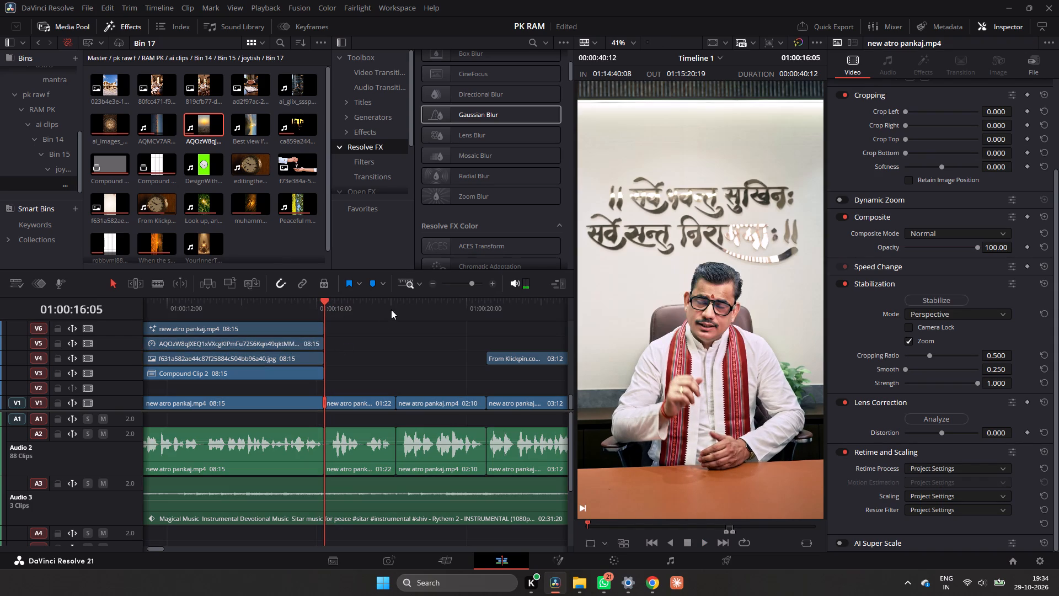
Play back the trimmed birds section and replay the transition into the full-frame speaker shot from 01:00:16:05.
{"action": "double_click", "coordinate": [434, 281]}
{"action": "left_click", "coordinate": [224, 303]}
{"action": "key", "text": "space"}
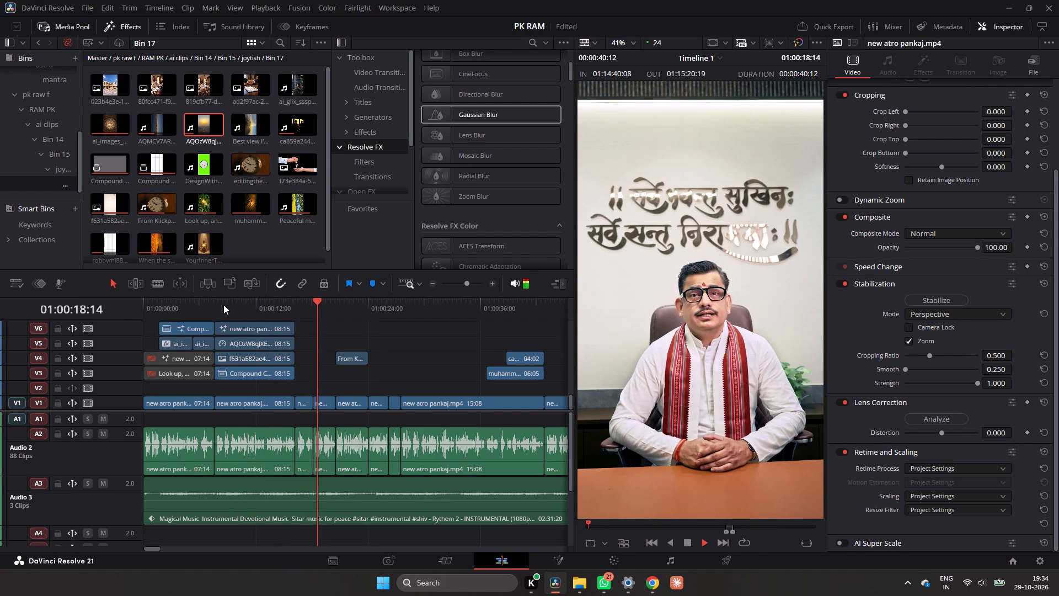
{"action": "key", "text": "space"}
{"action": "left_click", "coordinate": [301, 302]}
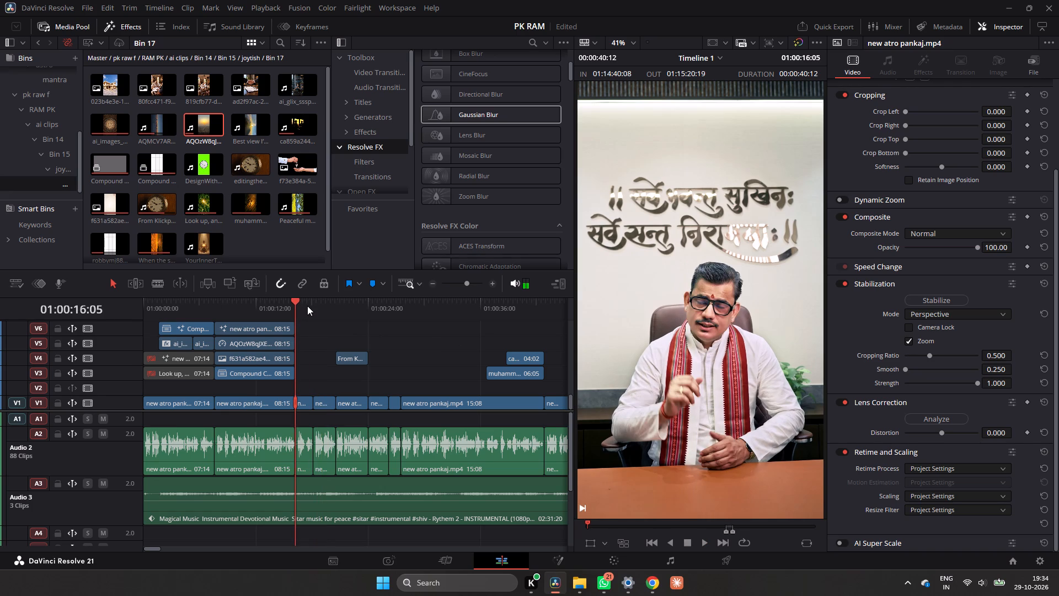
{"action": "key", "text": "space"}
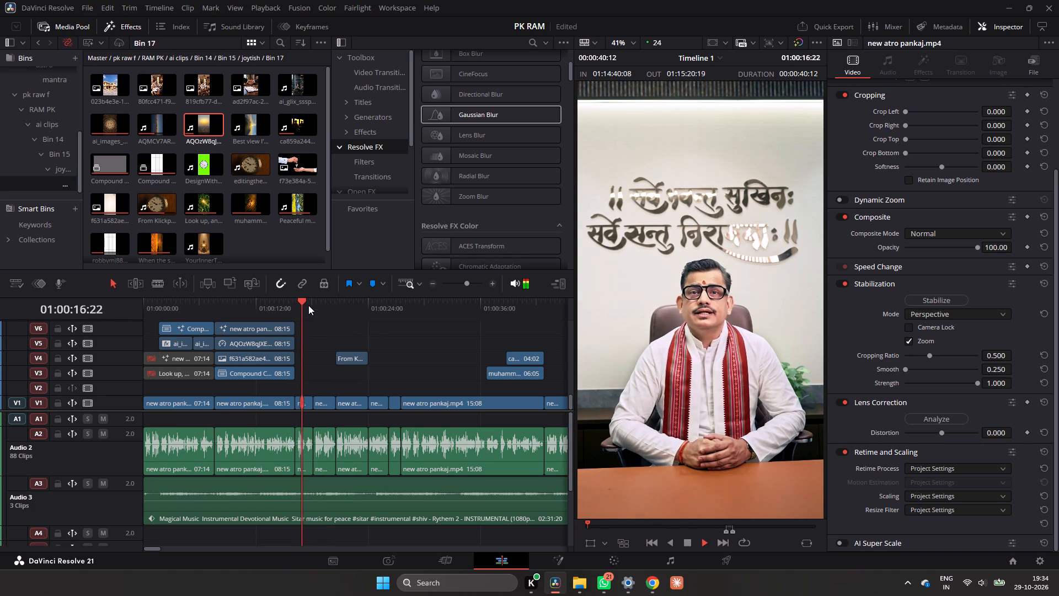
{"action": "key", "text": "space"}
{"action": "left_click", "coordinate": [302, 304]}
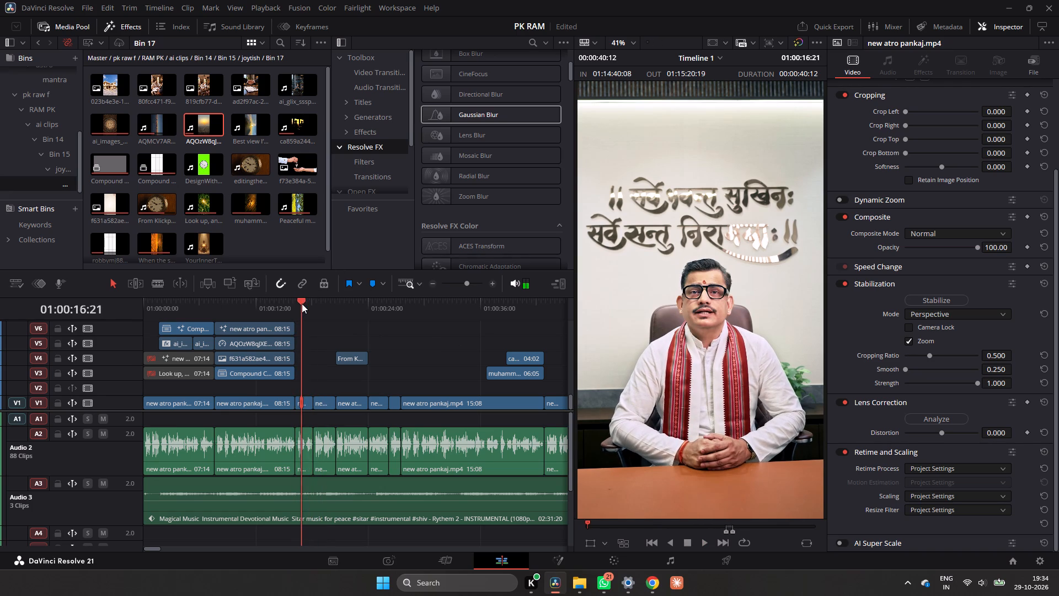
{"action": "left_click", "coordinate": [295, 305]}
{"action": "key", "text": "space"}
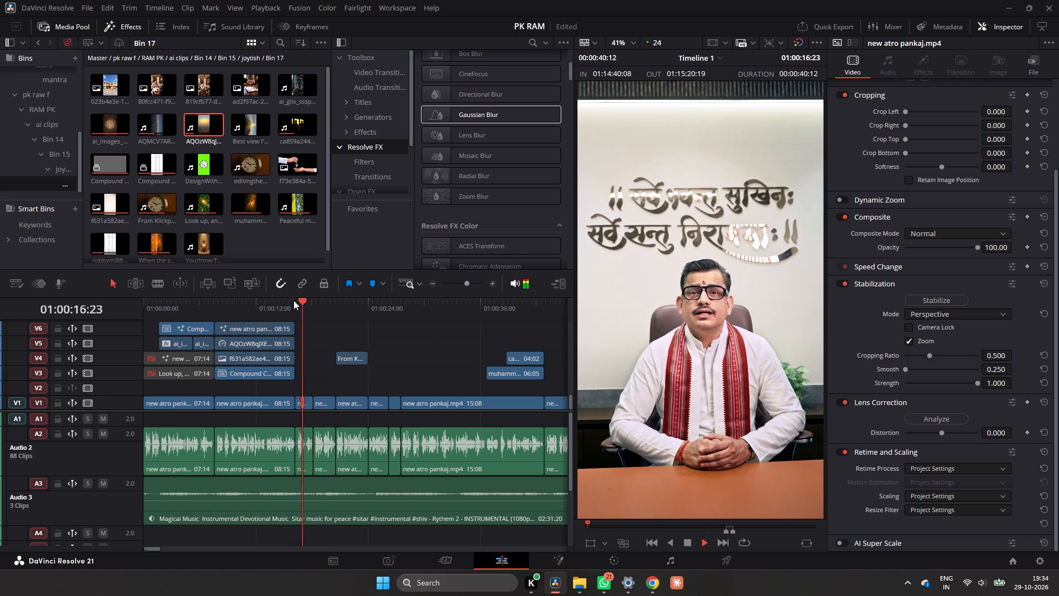
{"action": "key", "text": "space"}
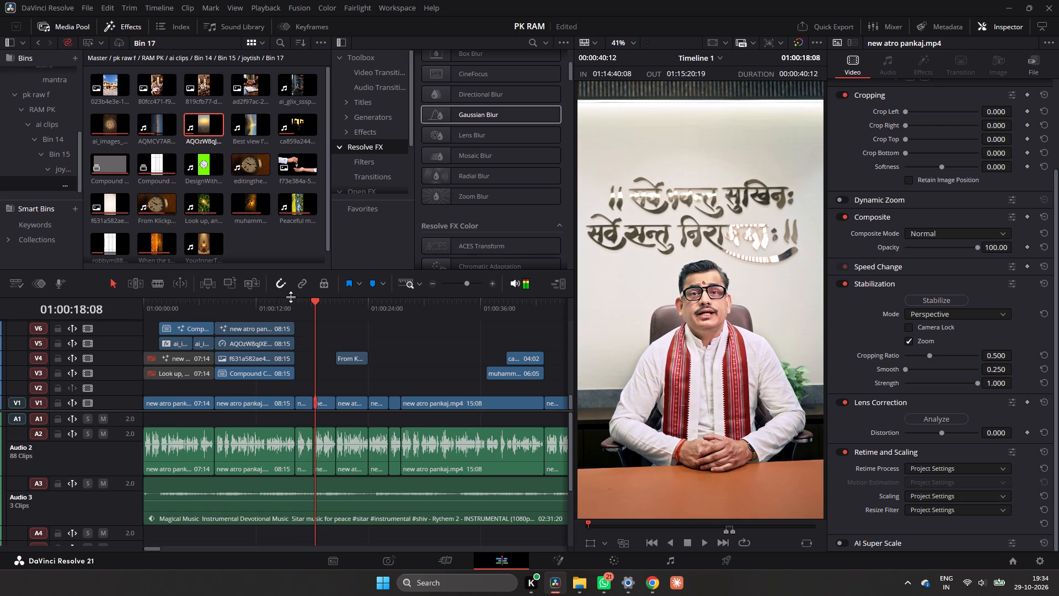
{"action": "left_click", "coordinate": [297, 306]}
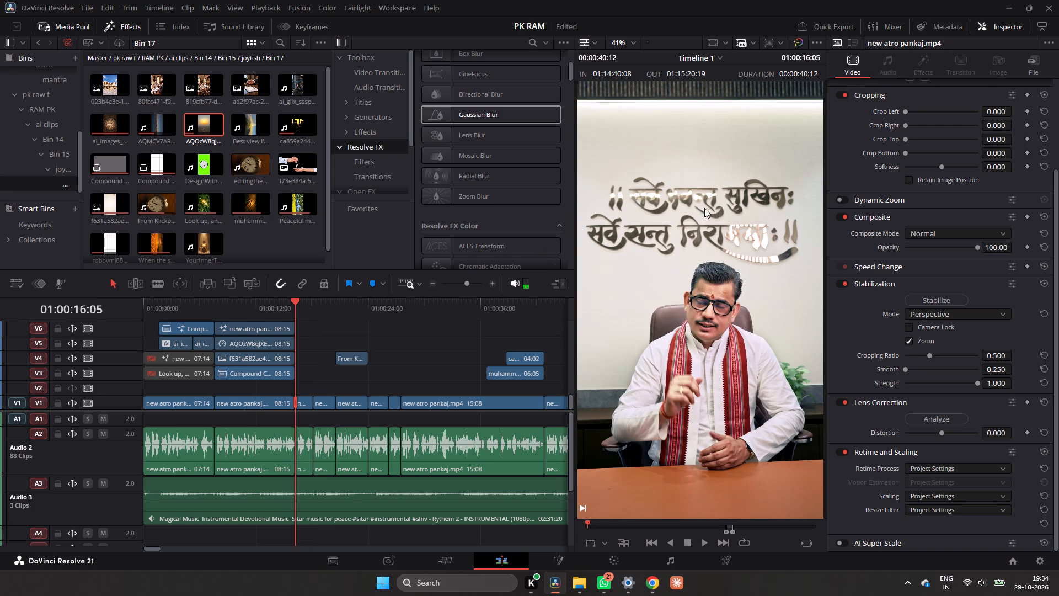
{"action": "left_click", "coordinate": [494, 281]}
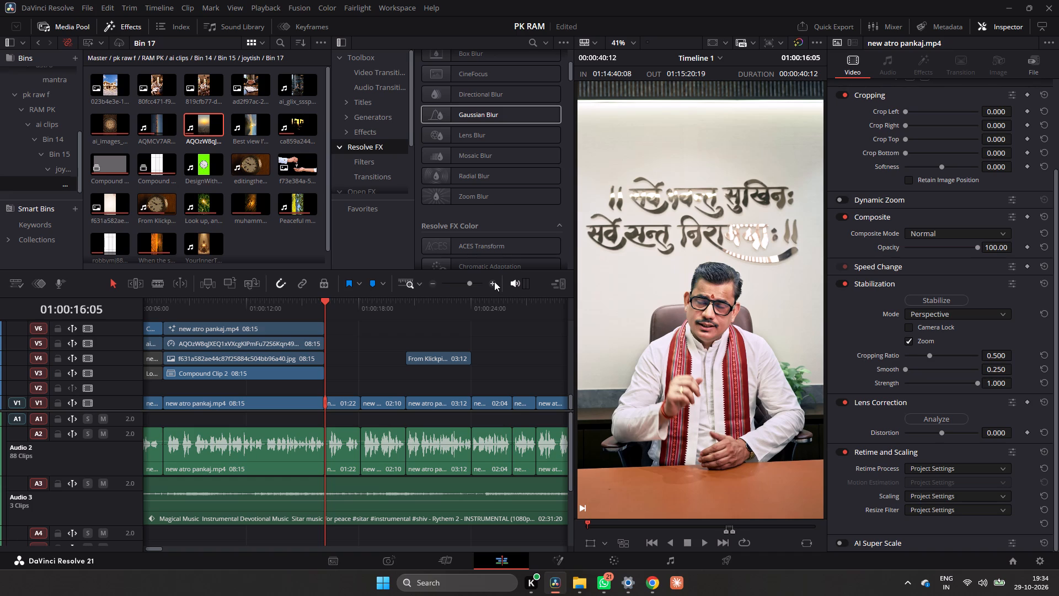
{"action": "key", "text": "space"}
{"action": "key", "text": "space"}
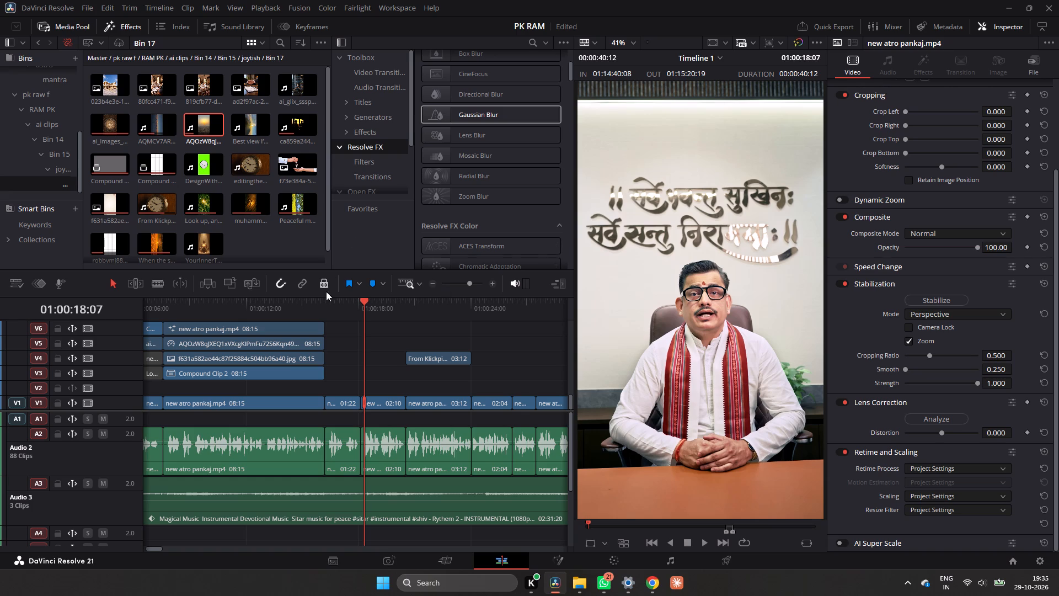
Raise the rounded V6 speaker clip in the frame by setting its Position Y to -62.
{"action": "left_click", "coordinate": [210, 312]}
{"action": "key", "text": "space"}
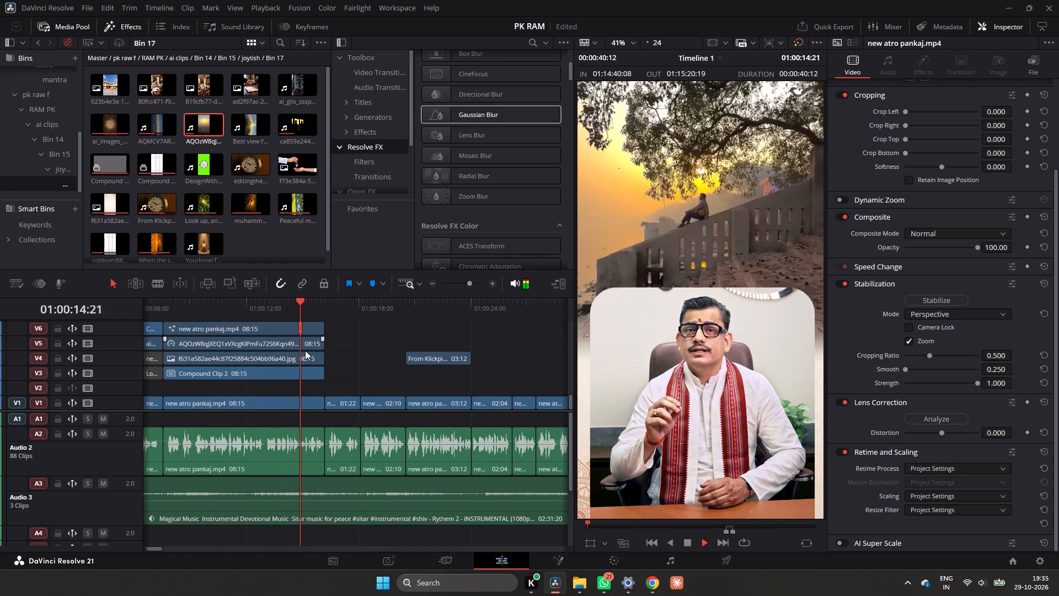
{"action": "key", "text": "space"}
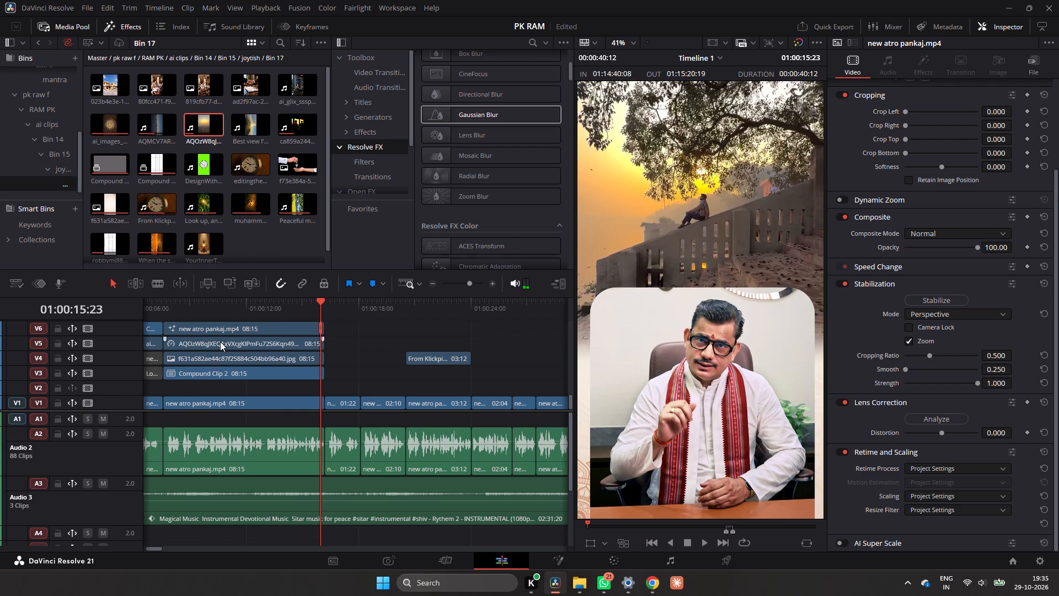
{"action": "left_click", "coordinate": [219, 328]}
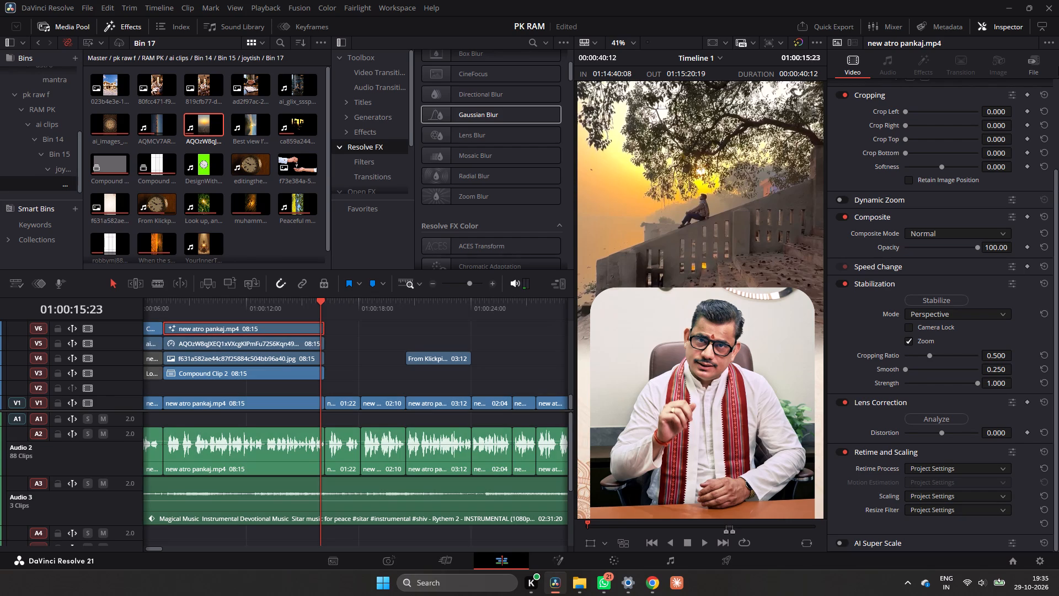
{"action": "scroll", "coordinate": [988, 127], "scroll_direction": "up", "scroll_amount": 4}
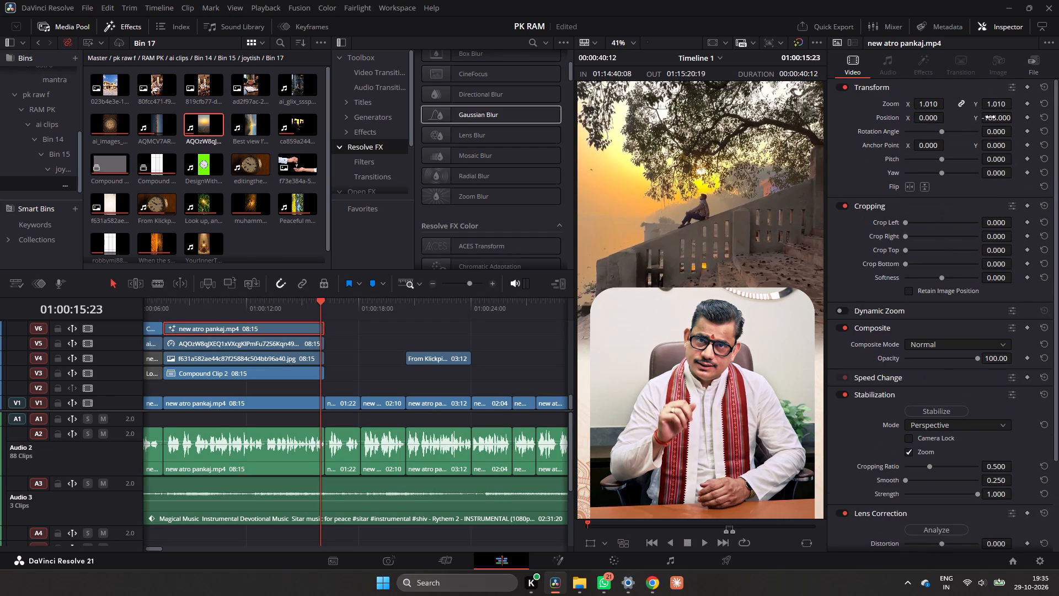
{"action": "left_click_drag", "start_coordinate": [997, 116], "coordinate": [547, 304]}
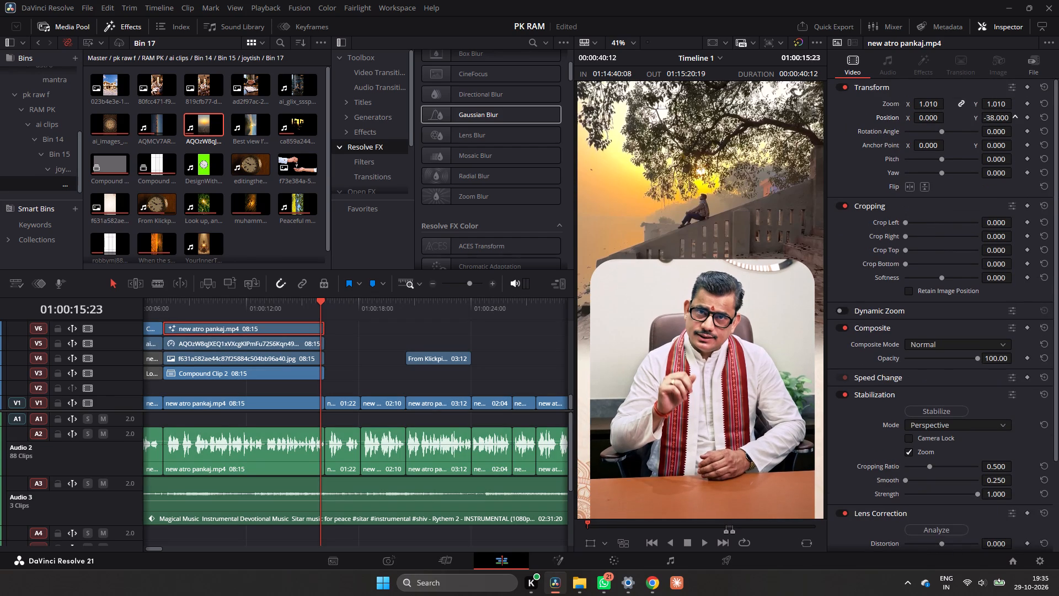
{"action": "left_click_drag", "start_coordinate": [547, 304], "coordinate": [533, 318]}
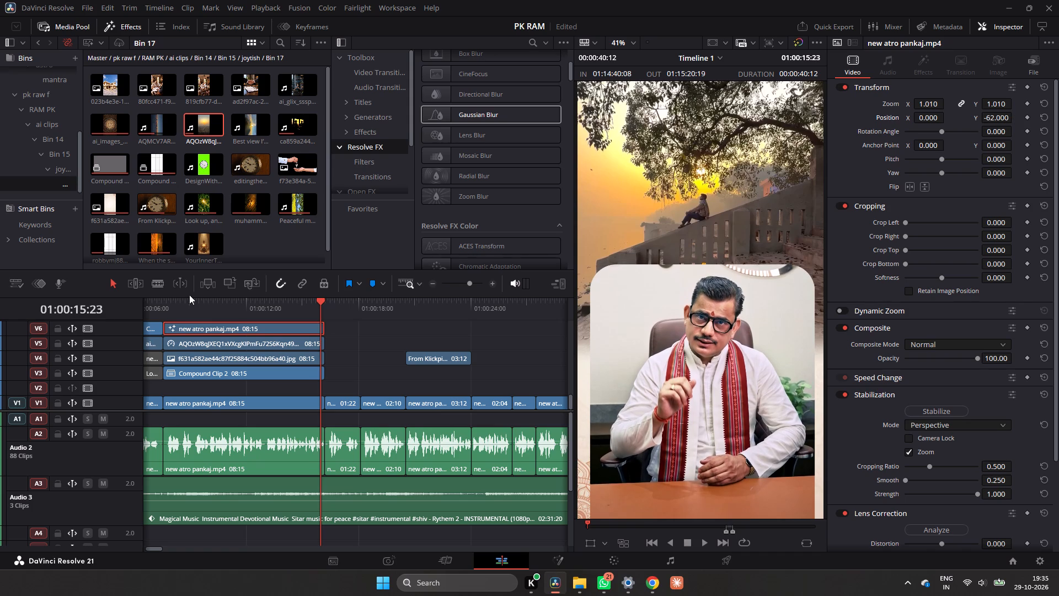
Play back the section with the repositioned speaker clip from its start, replaying the full-frame speaker shot around 01:00:17.
{"action": "left_click", "coordinate": [174, 305]}
{"action": "key", "text": "space"}
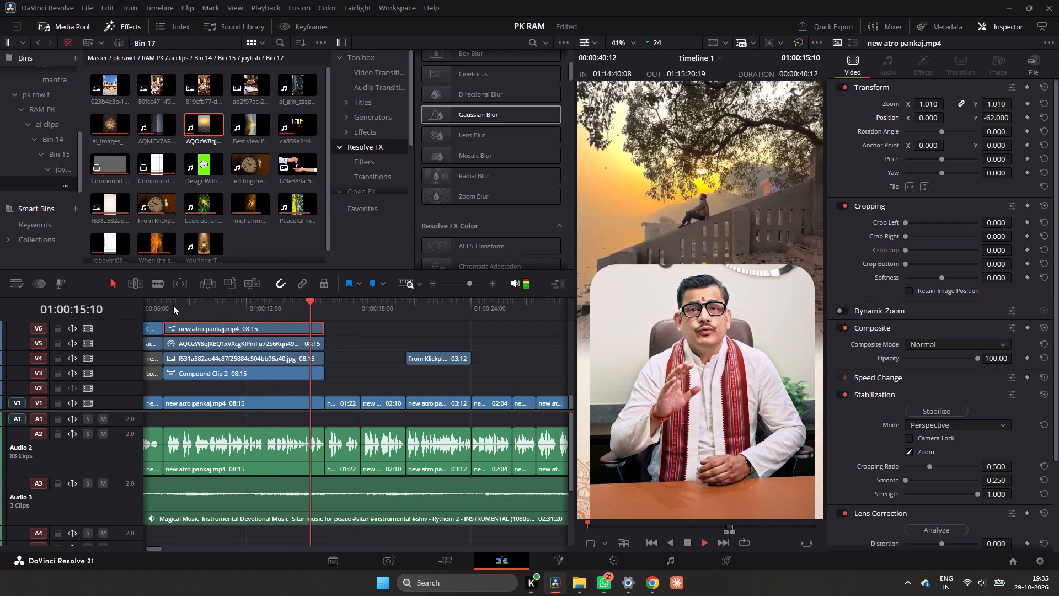
{"action": "key", "text": "space"}
{"action": "left_click", "coordinate": [173, 305]}
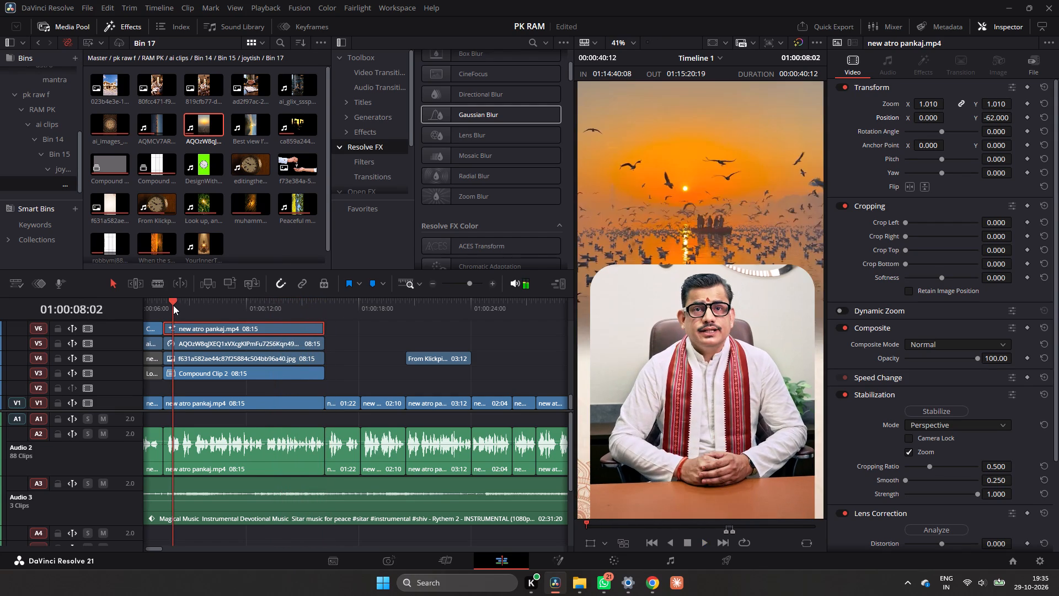
{"action": "key", "text": "space"}
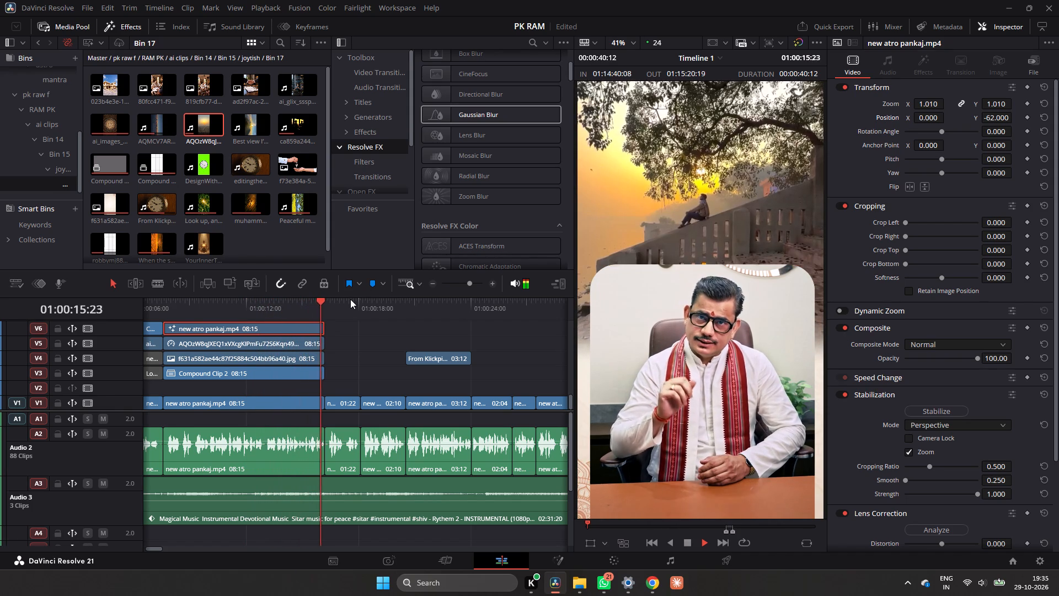
{"action": "key", "text": "space"}
{"action": "key", "text": "space"}
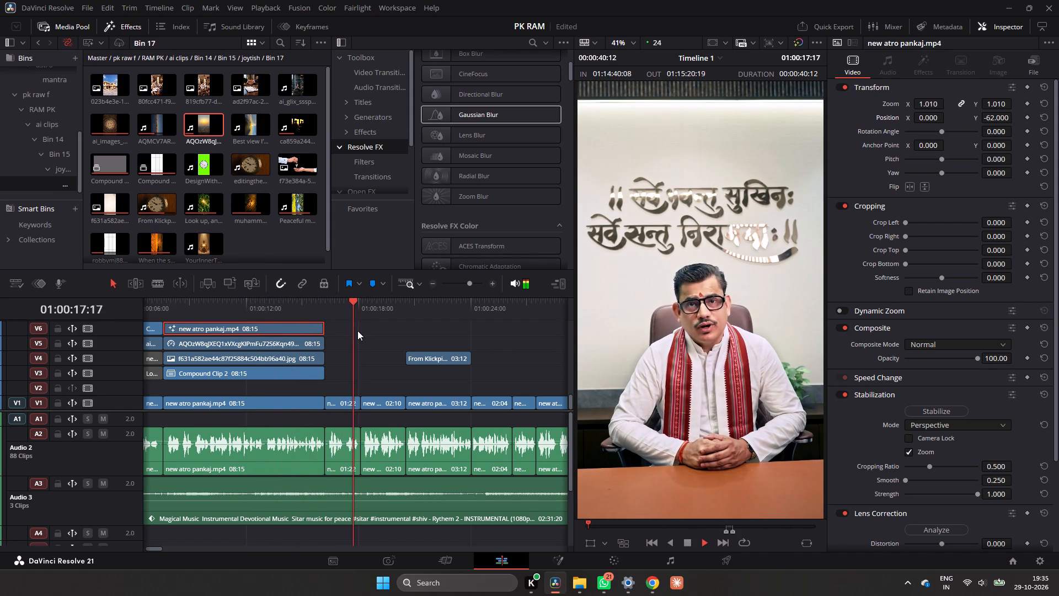
{"action": "key", "text": "space"}
{"action": "left_click", "coordinate": [341, 308]}
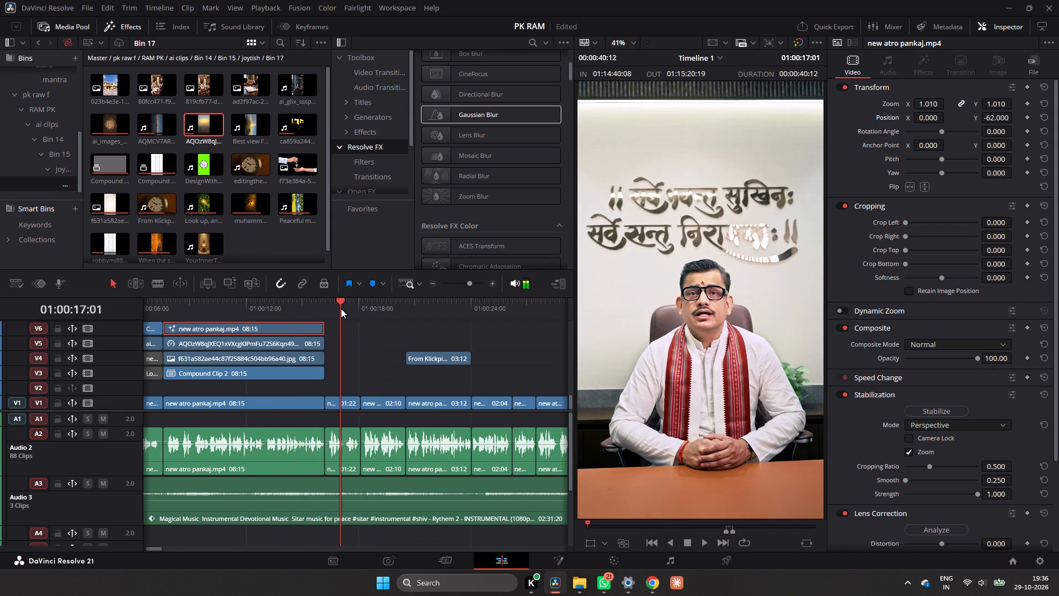
{"action": "left_click", "coordinate": [333, 307]}
{"action": "left_click", "coordinate": [322, 307]}
{"action": "key", "text": "space"}
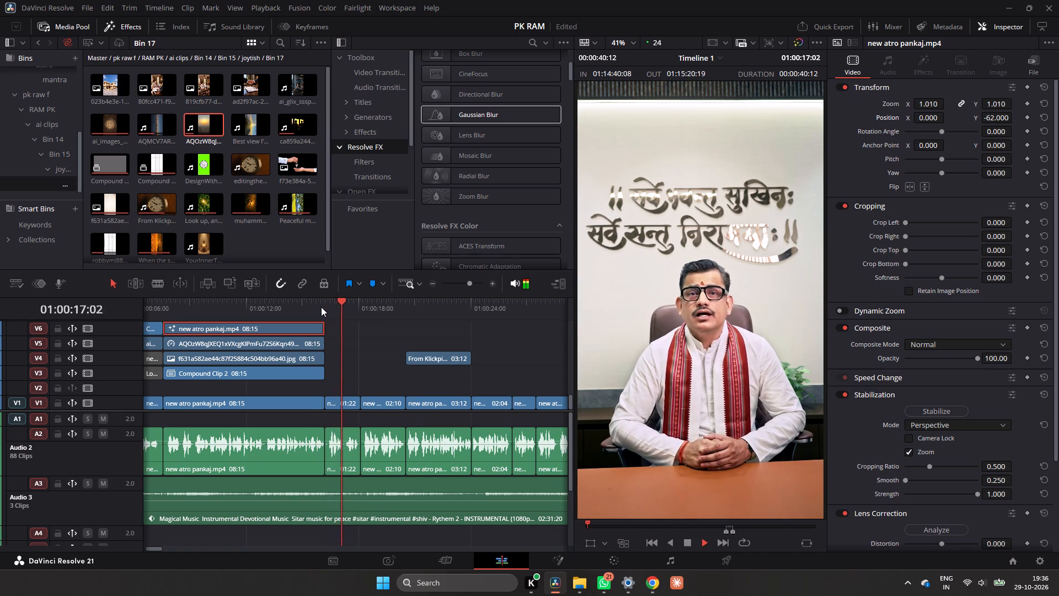
{"action": "left_click", "coordinate": [351, 299]}
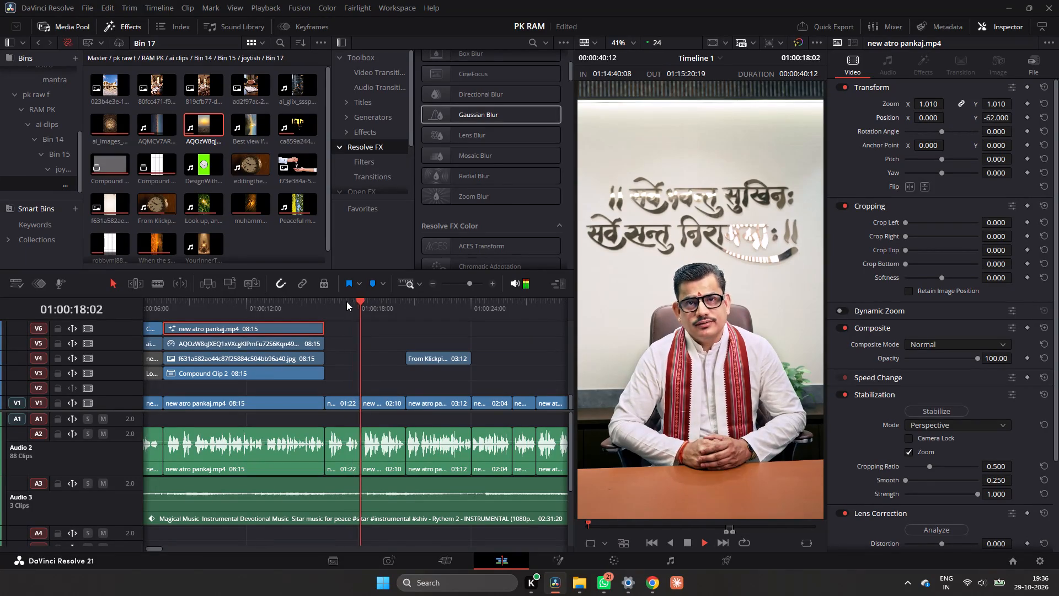
{"action": "left_click", "coordinate": [346, 301]}
{"action": "key", "text": "space"}
{"action": "left_click", "coordinate": [346, 301]}
Switch to Chrome and look over the SSSPIN Pinterest downloader page among the open tabs.
{"action": "left_click", "coordinate": [656, 590]}
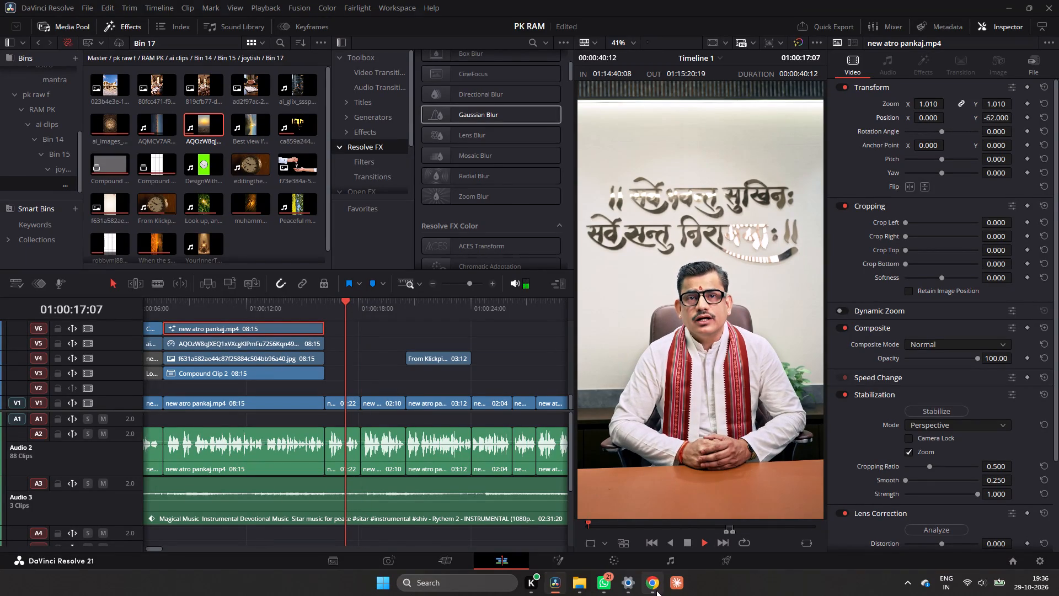
{"action": "left_click", "coordinate": [876, 4]}
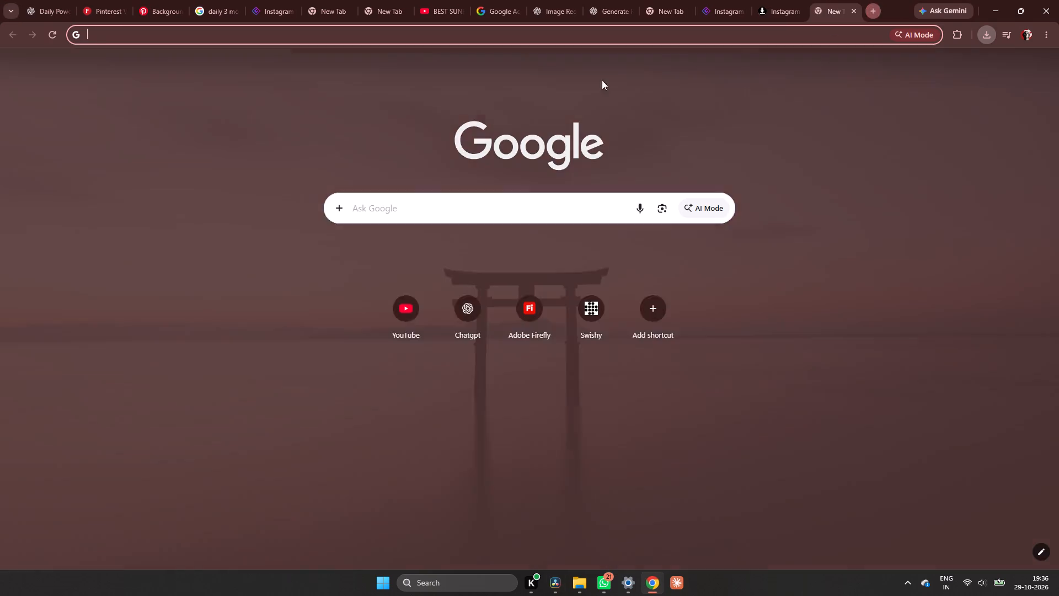
{"action": "left_click", "coordinate": [408, 211]}
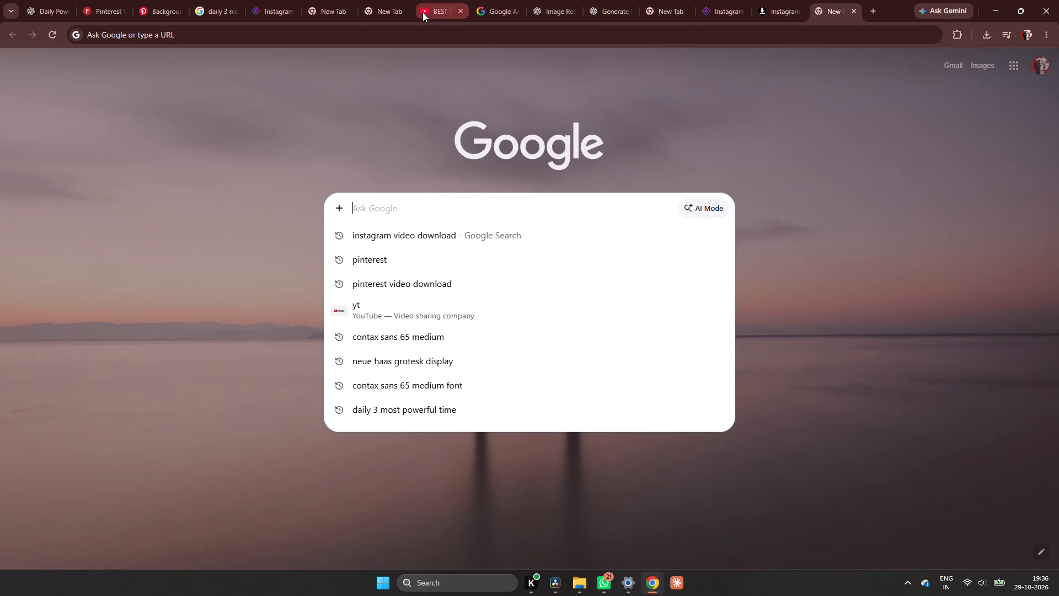
{"action": "left_click", "coordinate": [112, 14]}
{"action": "scroll", "coordinate": [352, 155], "scroll_direction": "up", "scroll_amount": 5}
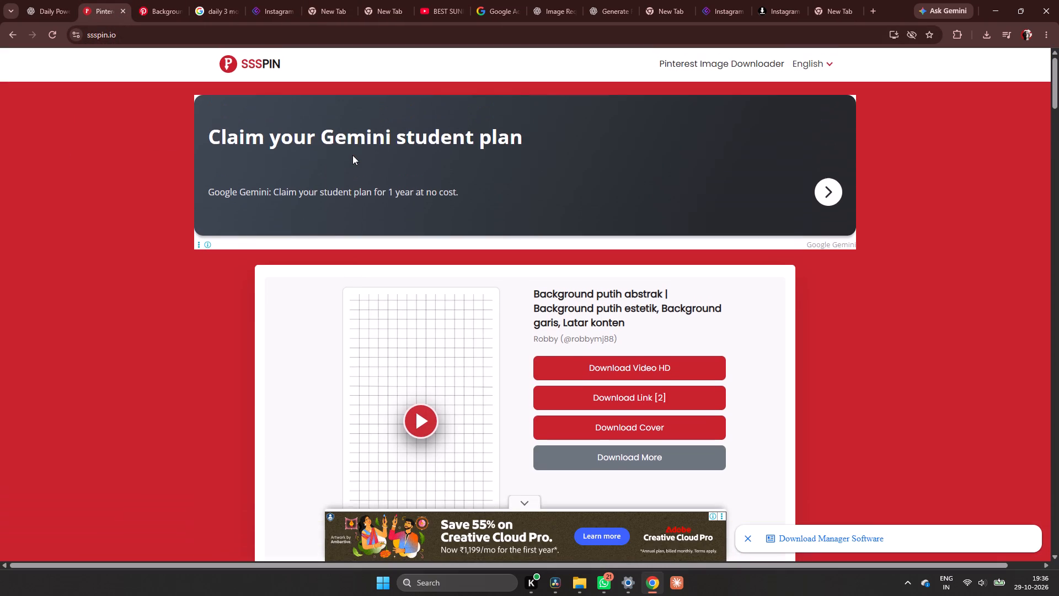
{"action": "scroll", "coordinate": [352, 155], "scroll_direction": "up", "scroll_amount": 7}
{"action": "scroll", "coordinate": [412, 184], "scroll_direction": "down", "scroll_amount": 7}
{"action": "scroll", "coordinate": [90, 15], "scroll_direction": "down", "scroll_amount": 1}
{"action": "scroll", "coordinate": [89, 15], "scroll_direction": "up", "scroll_amount": 1}
{"action": "scroll", "coordinate": [89, 15], "scroll_direction": "down", "scroll_amount": 2}
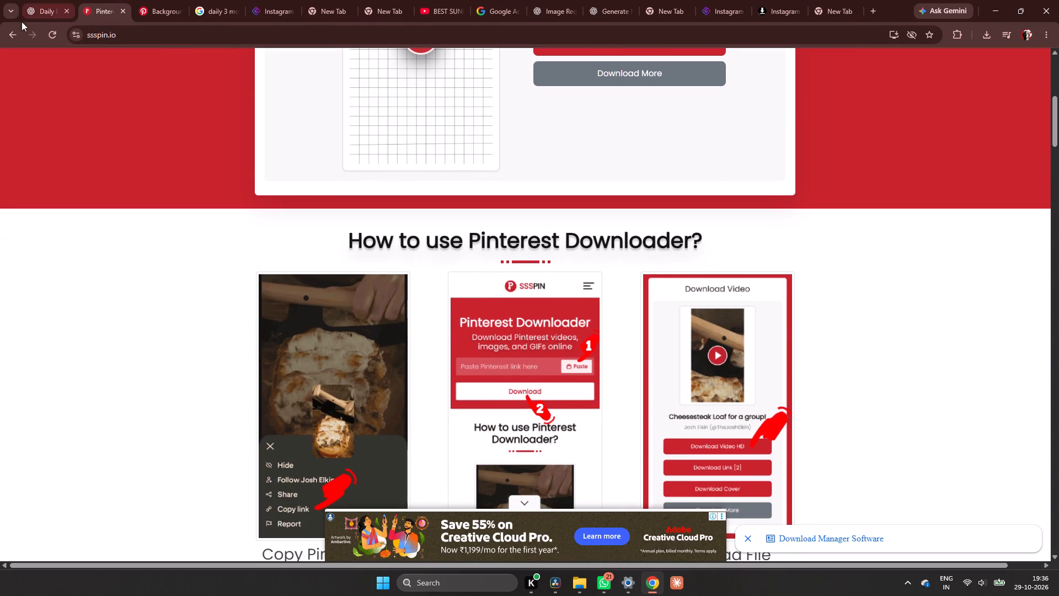
{"action": "left_click", "coordinate": [38, 11]}
{"action": "left_click", "coordinate": [106, 12]}
{"action": "scroll", "coordinate": [354, 201], "scroll_direction": "up", "scroll_amount": 9}
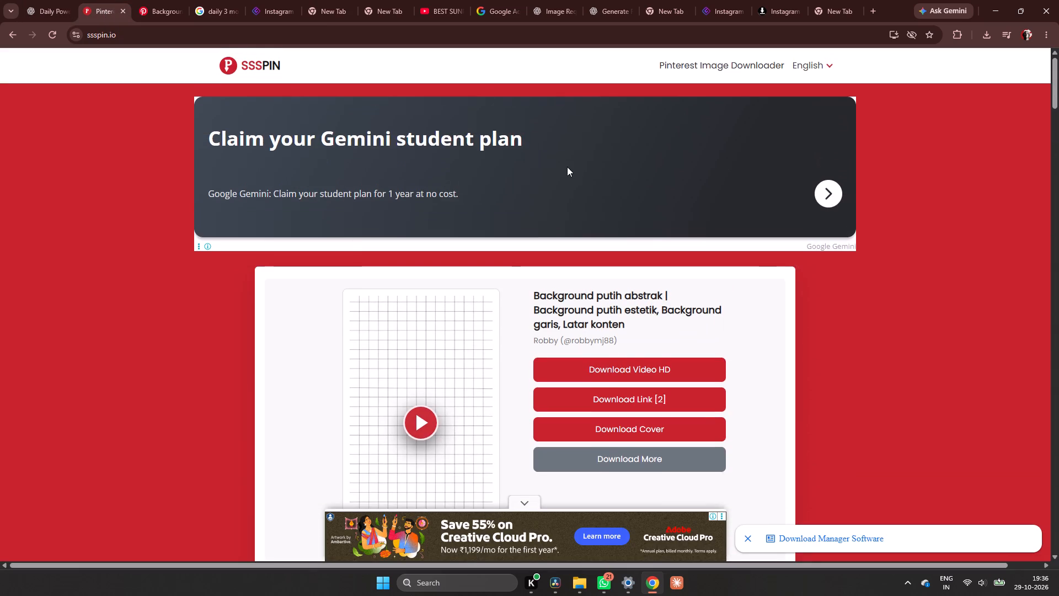
{"action": "scroll", "coordinate": [567, 167], "scroll_direction": "up", "scroll_amount": 5}
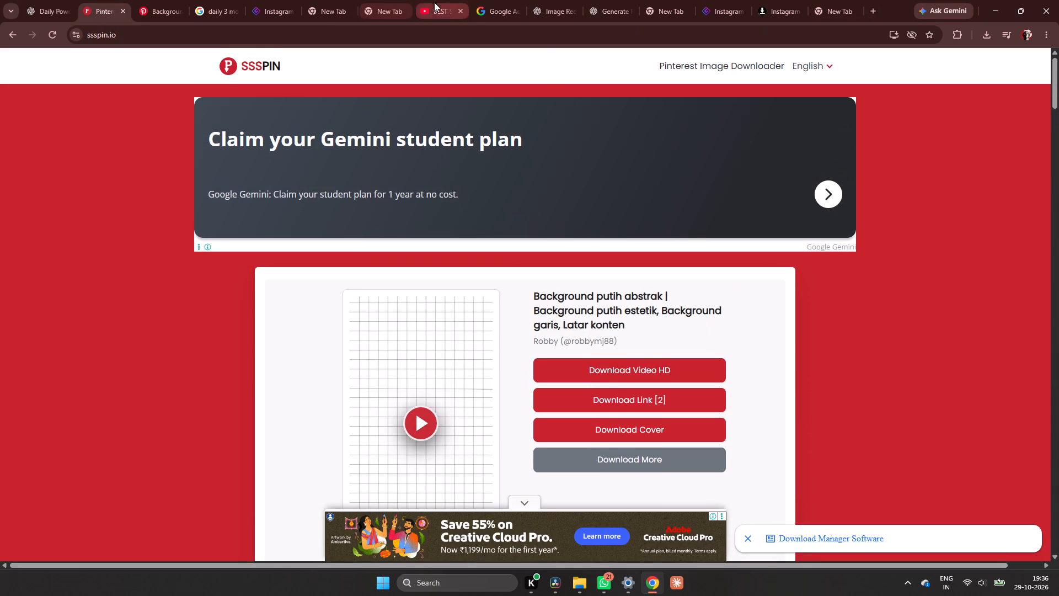
Search Pinterest for "rahukal".
{"action": "left_click", "coordinate": [152, 15]}
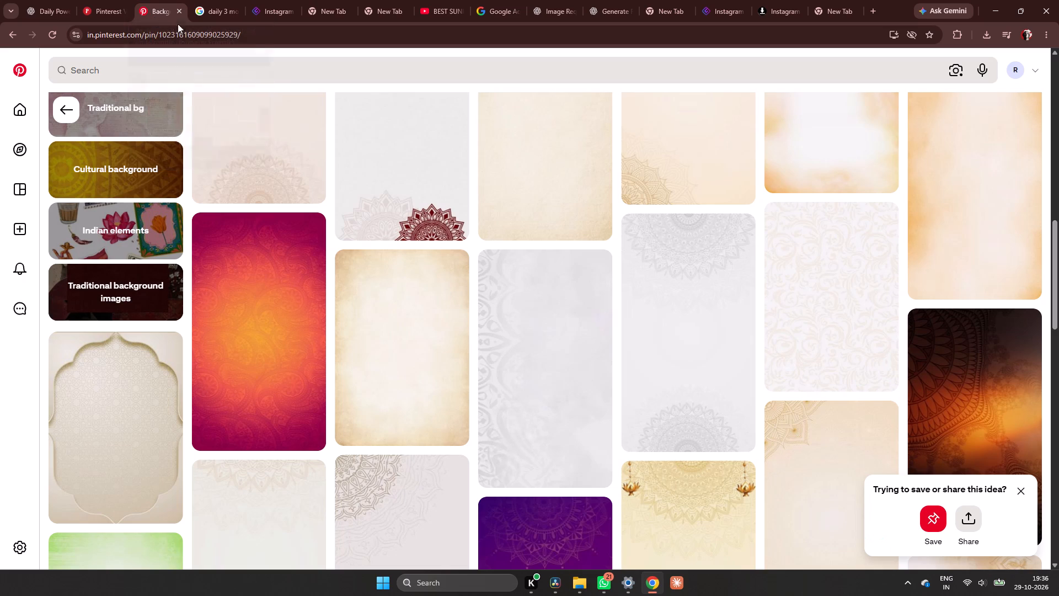
{"action": "left_click", "coordinate": [379, 81]}
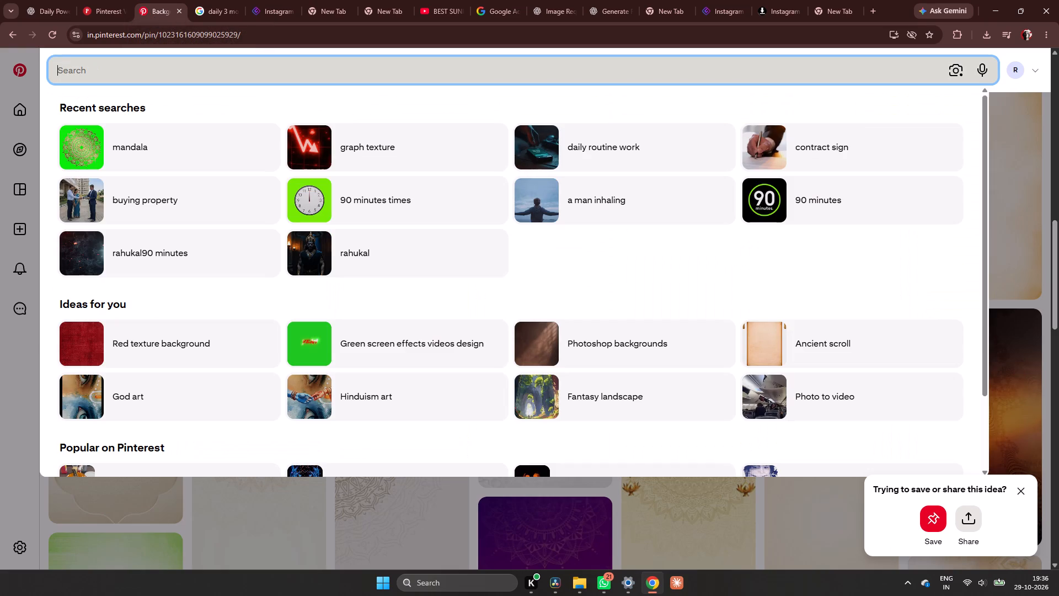
{"action": "key", "text": "p"}
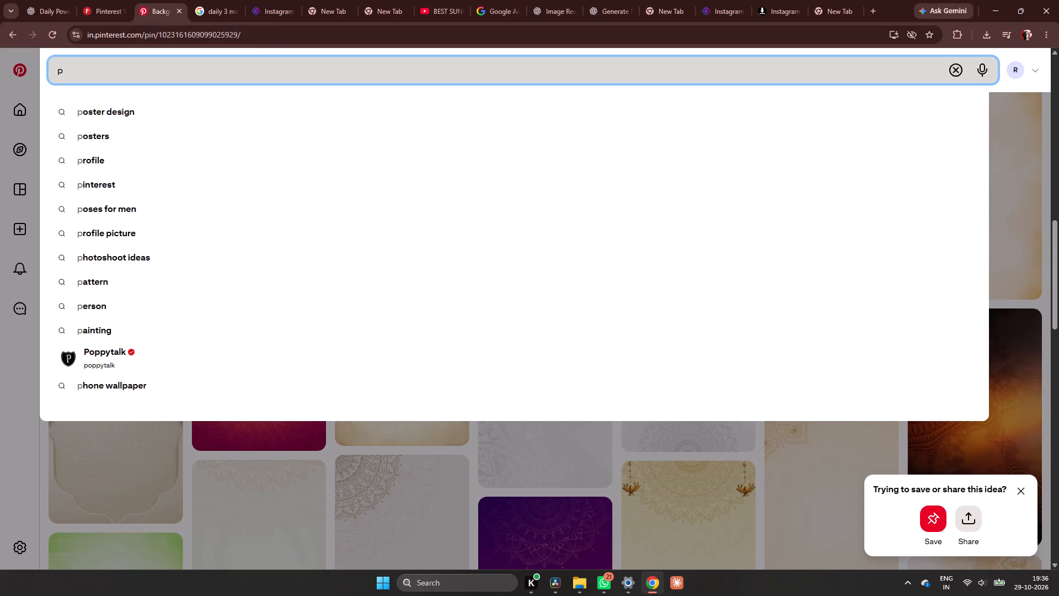
{"action": "key", "text": "BackSpace"}
{"action": "key", "text": "p"}
{"action": "key", "text": "BackSpace"}
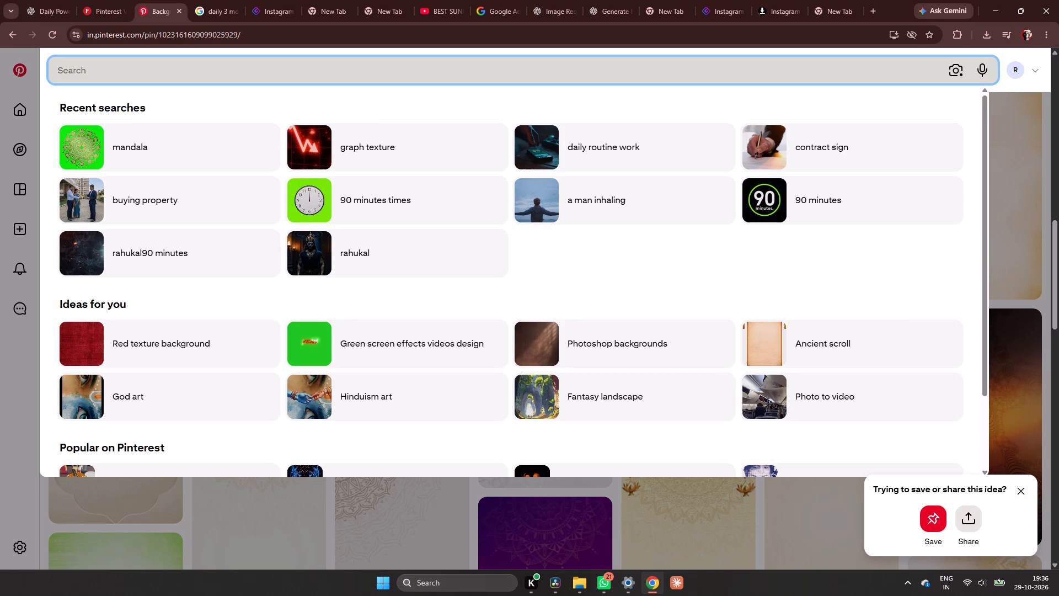
{"action": "type", "text": "rahi"}
{"action": "key", "text": "BackSpace"}
{"action": "type", "text": "ukal"}
{"action": "key", "text": "Return"}
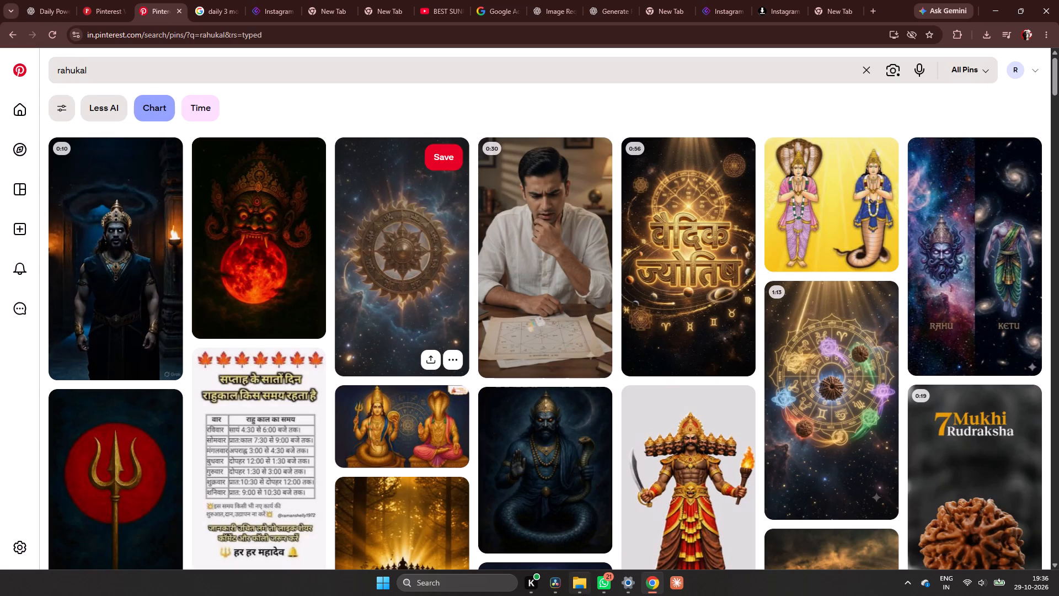
Browse the rahukal Pinterest results for images or clips that could suit the video.
{"action": "scroll", "coordinate": [640, 337], "scroll_direction": "down", "scroll_amount": 8}
{"action": "scroll", "coordinate": [597, 392], "scroll_direction": "down", "scroll_amount": 6}
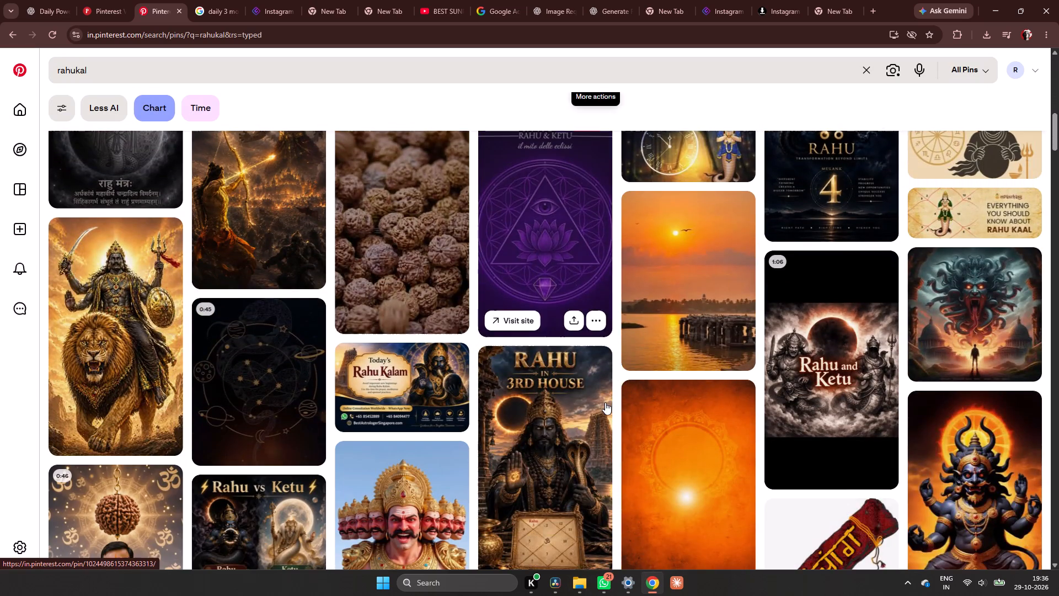
{"action": "scroll", "coordinate": [605, 402], "scroll_direction": "down", "scroll_amount": 9}
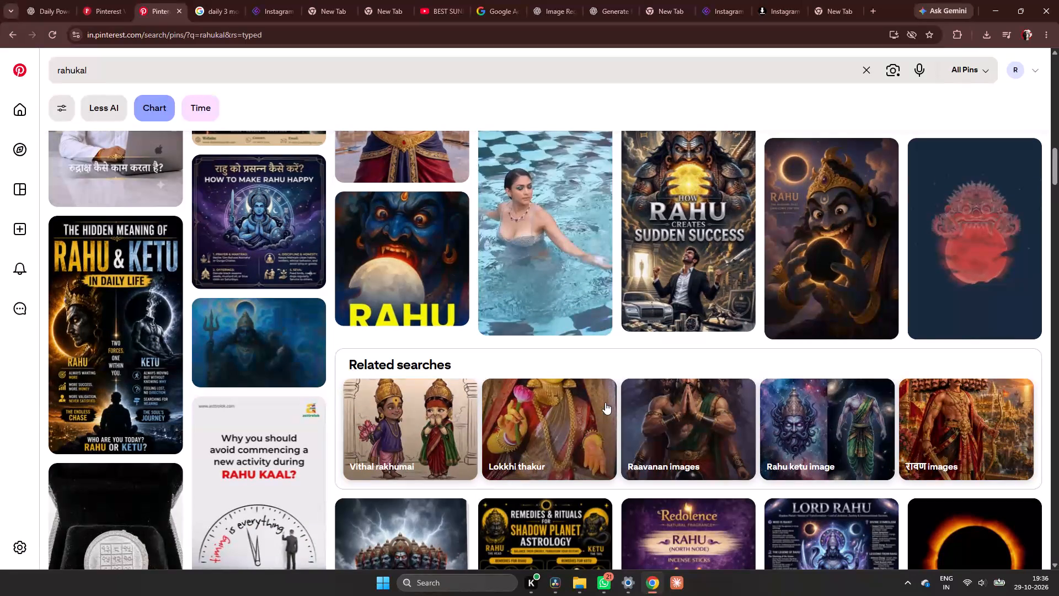
{"action": "scroll", "coordinate": [605, 402], "scroll_direction": "down", "scroll_amount": 3}
{"action": "scroll", "coordinate": [605, 402], "scroll_direction": "up", "scroll_amount": 3}
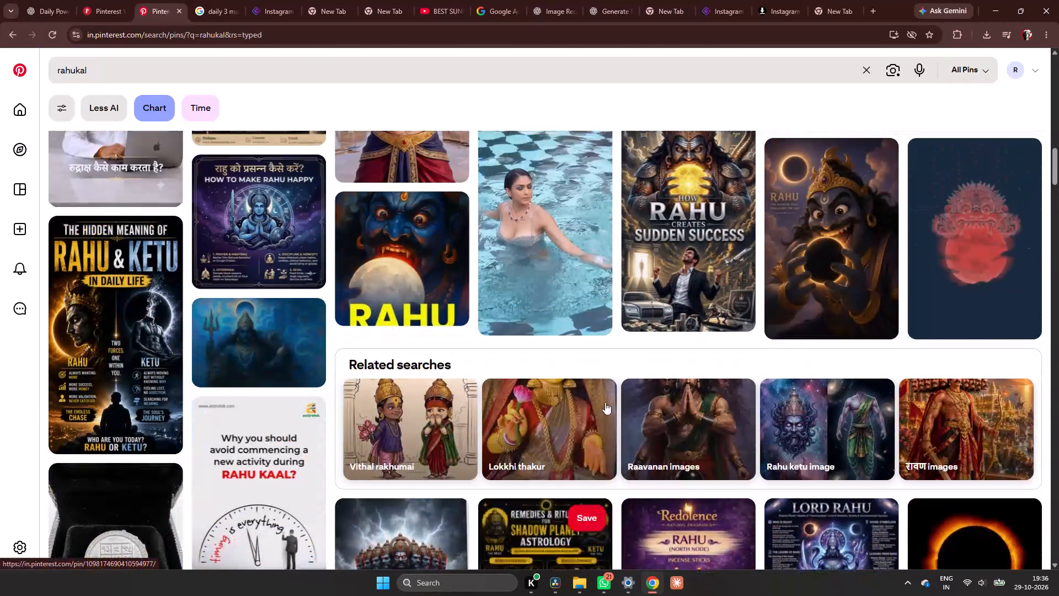
{"action": "scroll", "coordinate": [605, 402], "scroll_direction": "down", "scroll_amount": 1}
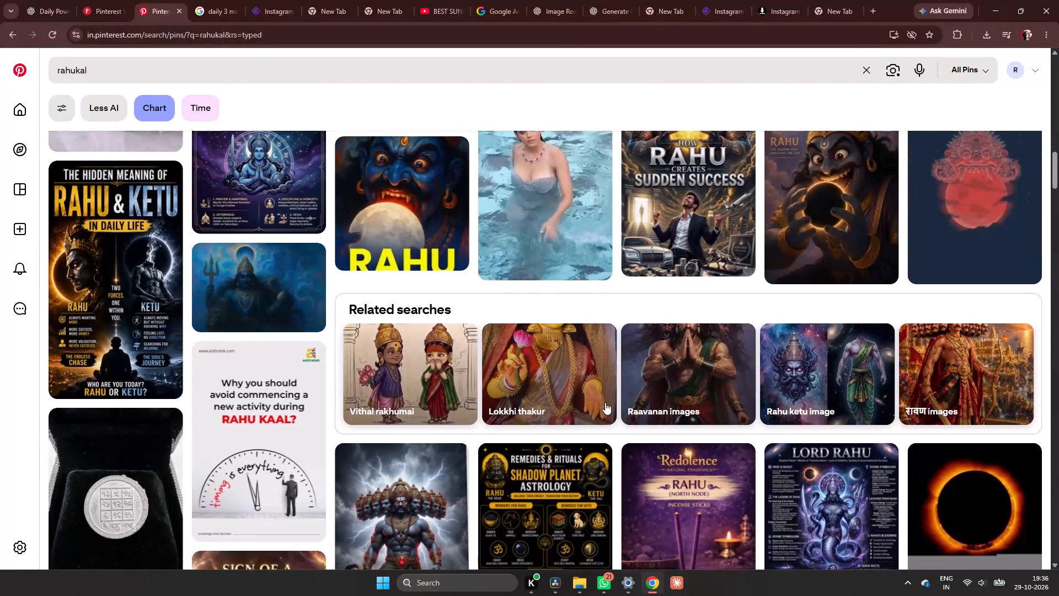
{"action": "scroll", "coordinate": [605, 402], "scroll_direction": "down", "scroll_amount": 3}
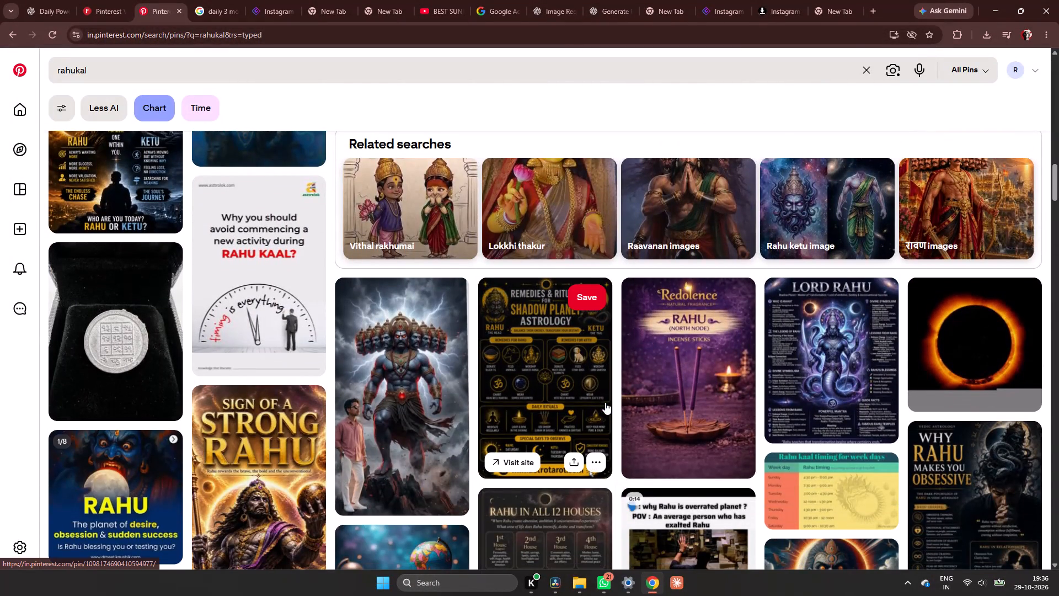
{"action": "scroll", "coordinate": [605, 402], "scroll_direction": "down", "scroll_amount": 4}
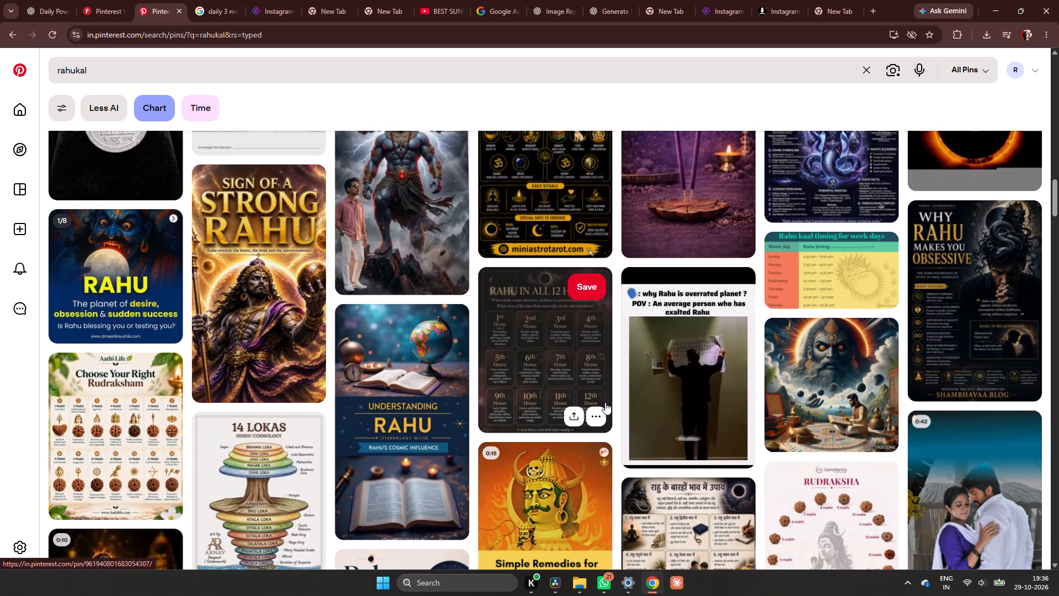
{"action": "scroll", "coordinate": [255, 302], "scroll_direction": "down", "scroll_amount": 8}
{"action": "scroll", "coordinate": [670, 283], "scroll_direction": "down", "scroll_amount": 7}
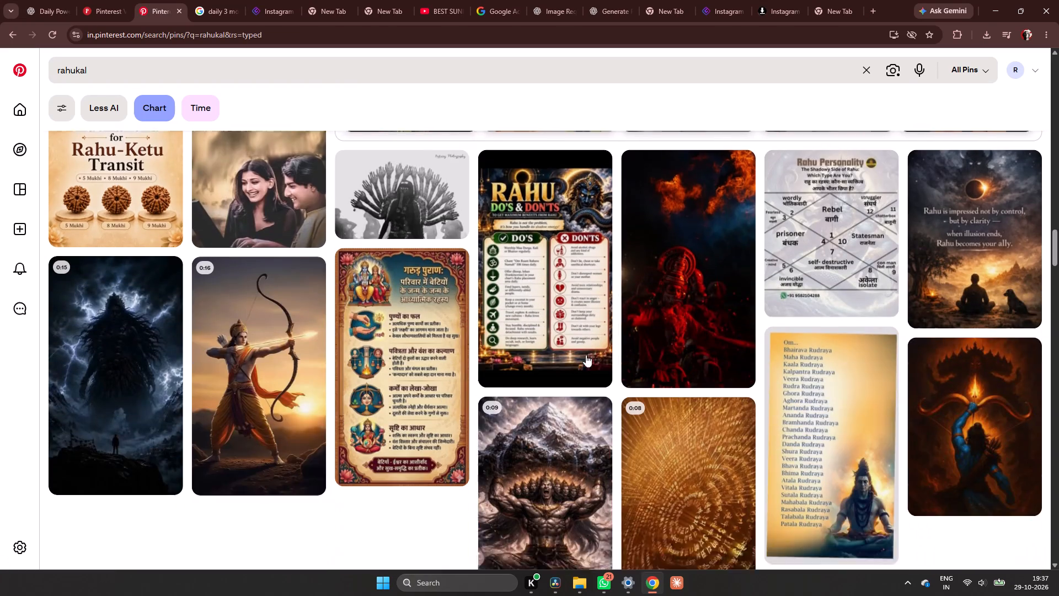
{"action": "scroll", "coordinate": [372, 328], "scroll_direction": "down", "scroll_amount": 8}
{"action": "scroll", "coordinate": [434, 322], "scroll_direction": "down", "scroll_amount": 6}
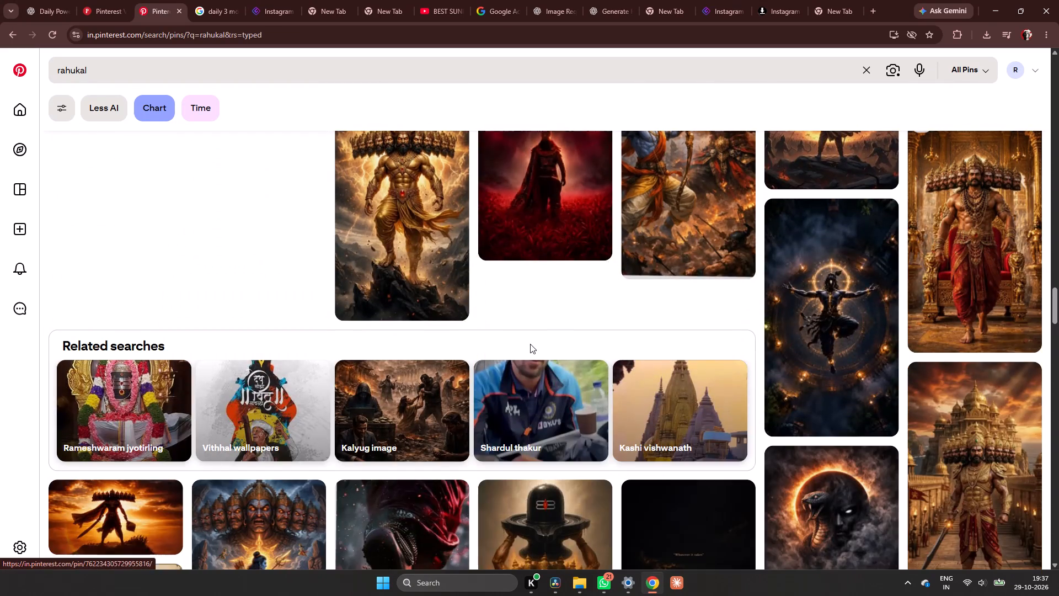
{"action": "scroll", "coordinate": [530, 344], "scroll_direction": "down", "scroll_amount": 10}
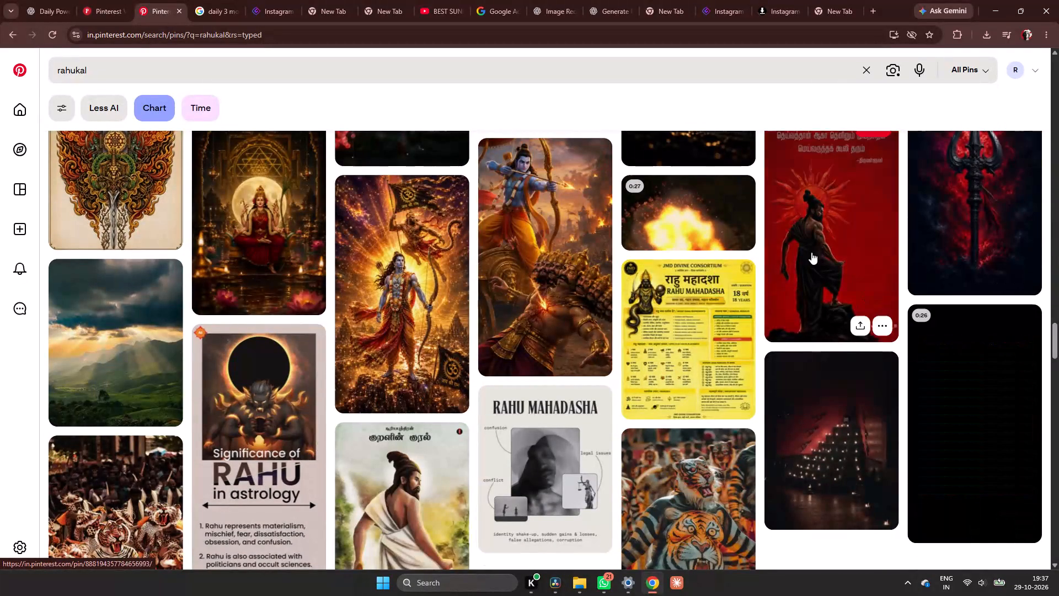
{"action": "scroll", "coordinate": [499, 257], "scroll_direction": "down", "scroll_amount": 11}
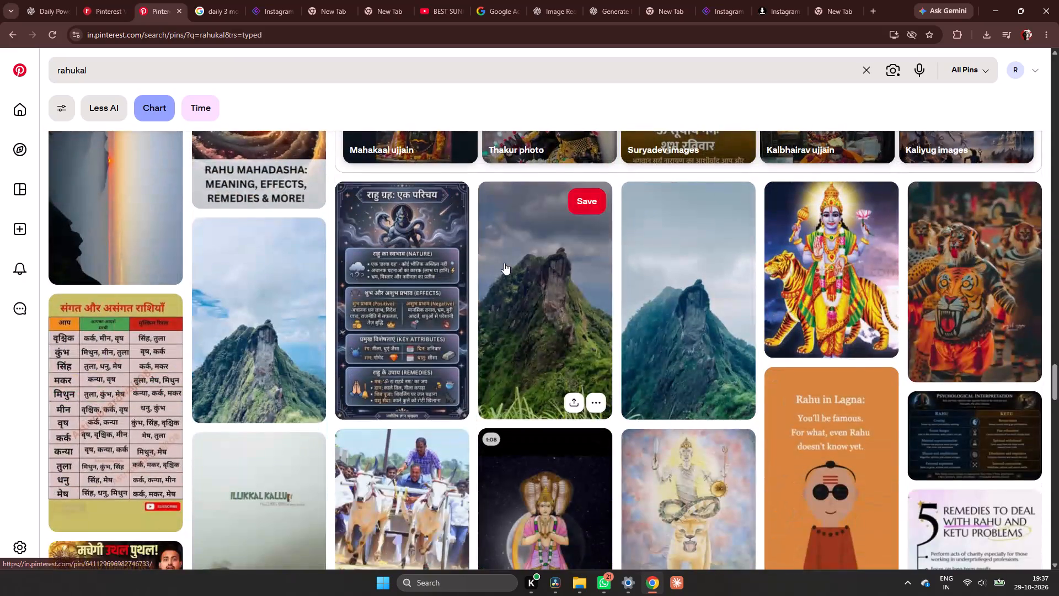
{"action": "scroll", "coordinate": [504, 263], "scroll_direction": "down", "scroll_amount": 5}
{"action": "scroll", "coordinate": [504, 263], "scroll_direction": "up", "scroll_amount": 1}
{"action": "scroll", "coordinate": [504, 263], "scroll_direction": "down", "scroll_amount": 13}
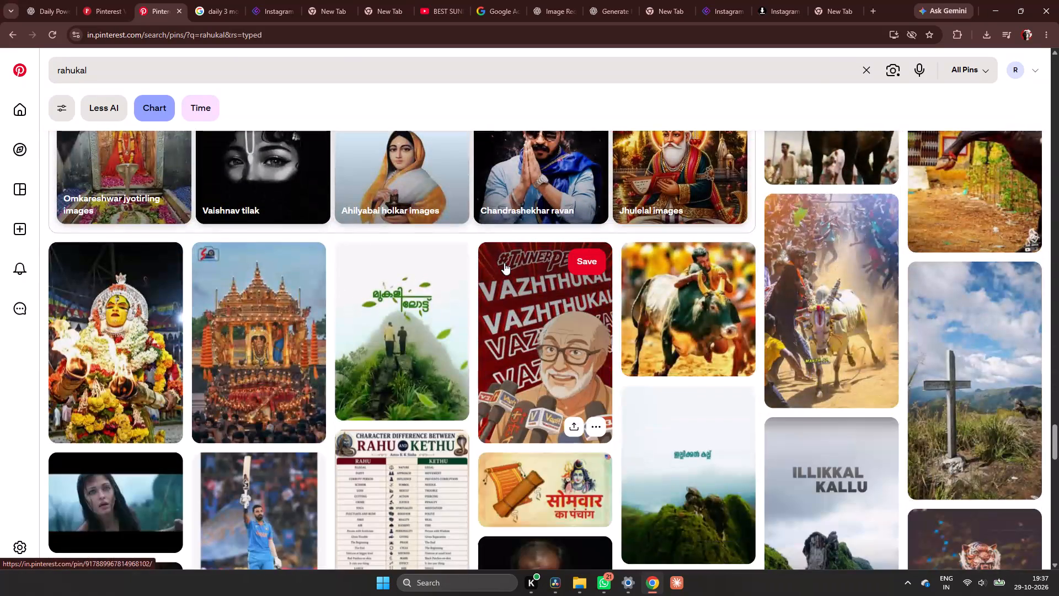
{"action": "scroll", "coordinate": [504, 263], "scroll_direction": "down", "scroll_amount": 12}
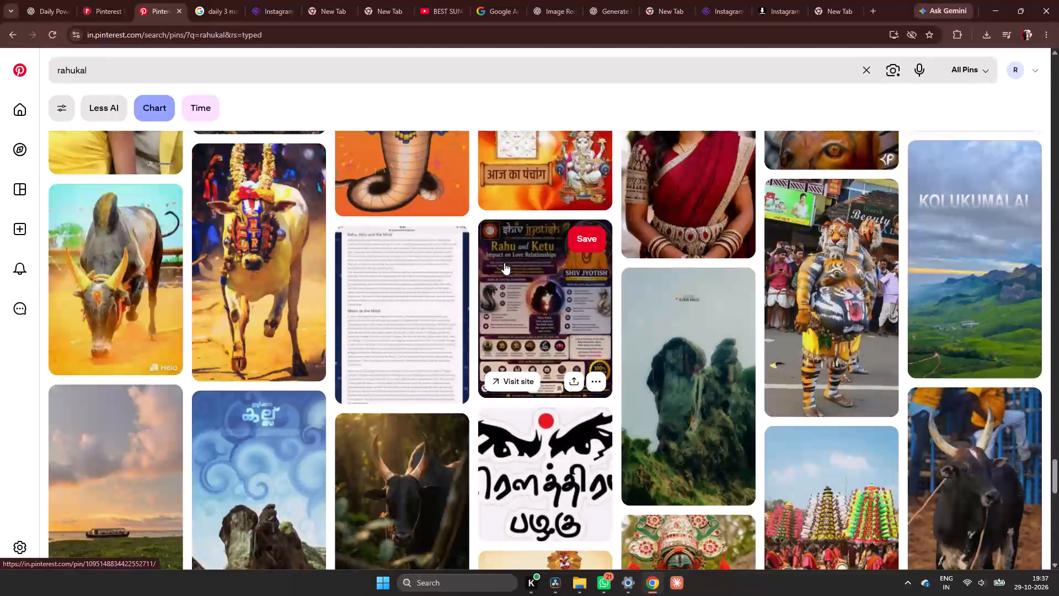
{"action": "scroll", "coordinate": [504, 263], "scroll_direction": "down", "scroll_amount": 14}
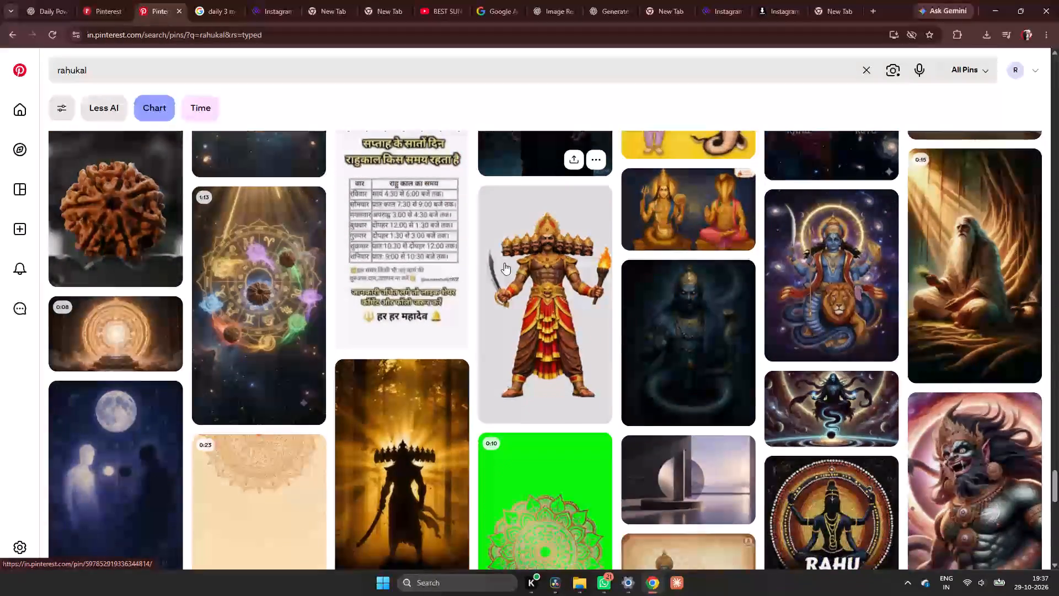
{"action": "scroll", "coordinate": [504, 263], "scroll_direction": "down", "scroll_amount": 6}
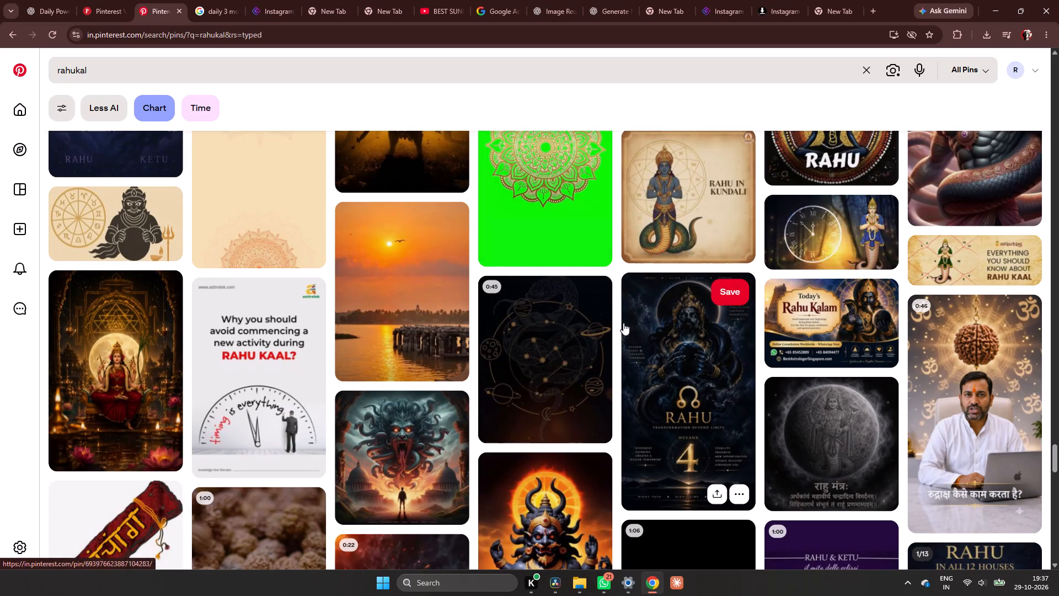
{"action": "scroll", "coordinate": [607, 327], "scroll_direction": "down", "scroll_amount": 7}
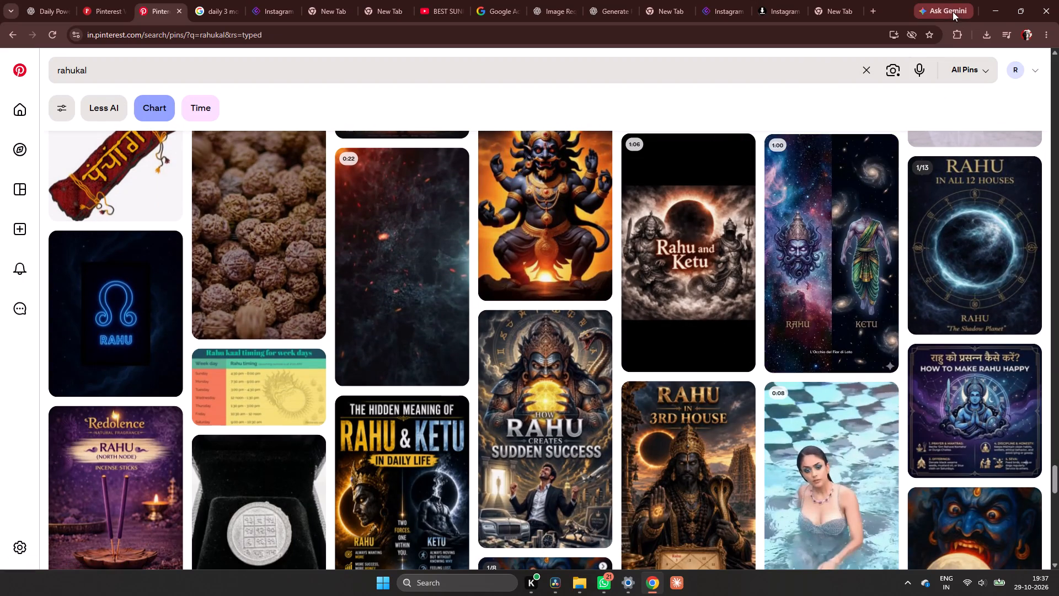
Switch back to DaVinci Resolve and play back the full-frame speaker shot from just after the V6 clip's end.
{"action": "left_click", "coordinate": [994, 3]}
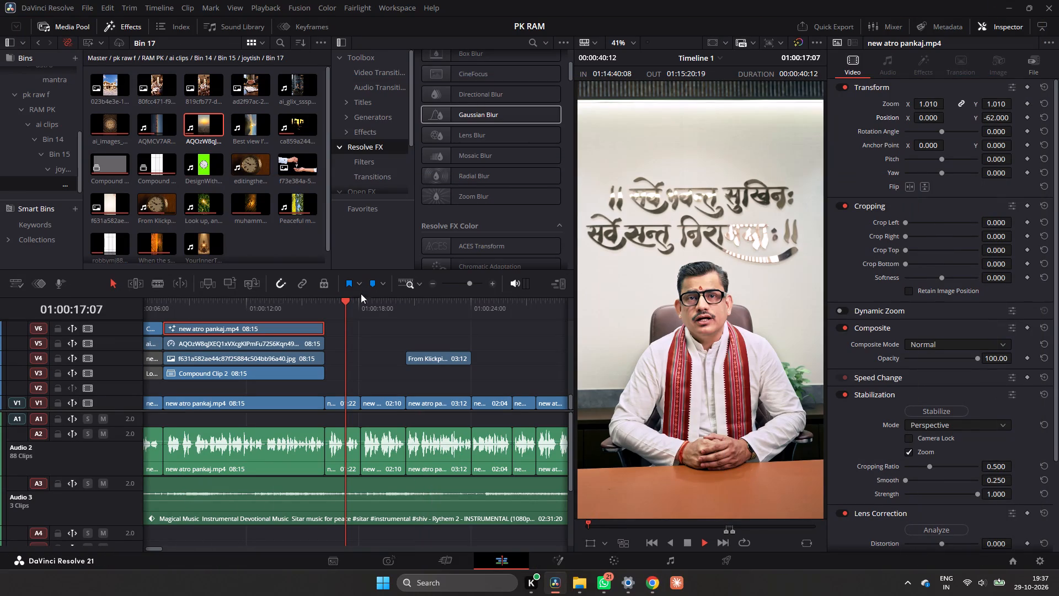
{"action": "left_click", "coordinate": [330, 311]}
{"action": "key", "text": "space"}
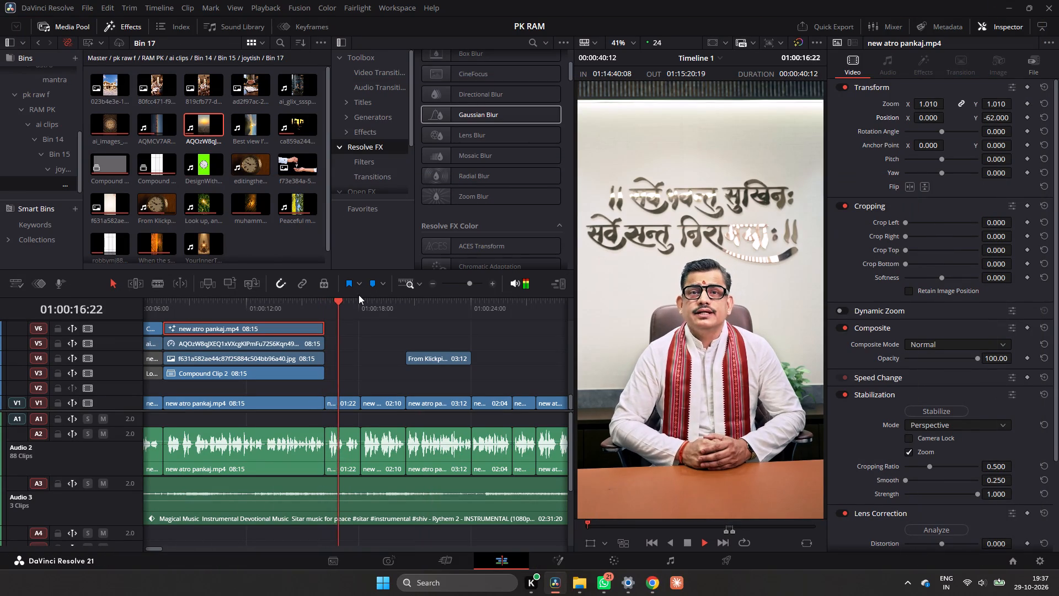
{"action": "key", "text": "space"}
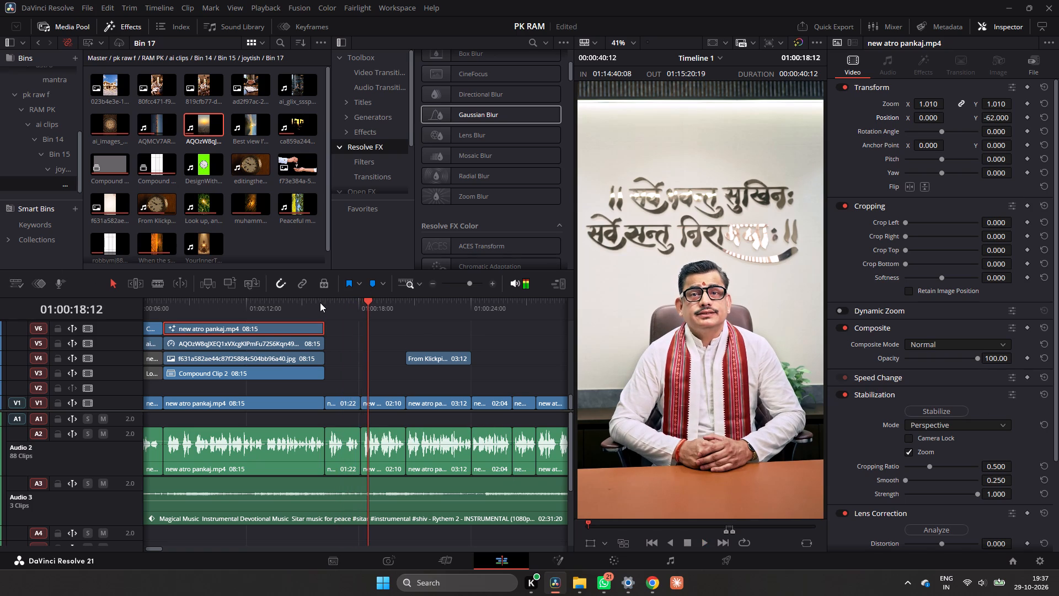
Play back the layered birds and speaker section from near its start into the full-frame speaker shot, and replay it.
{"action": "left_click", "coordinate": [170, 301]}
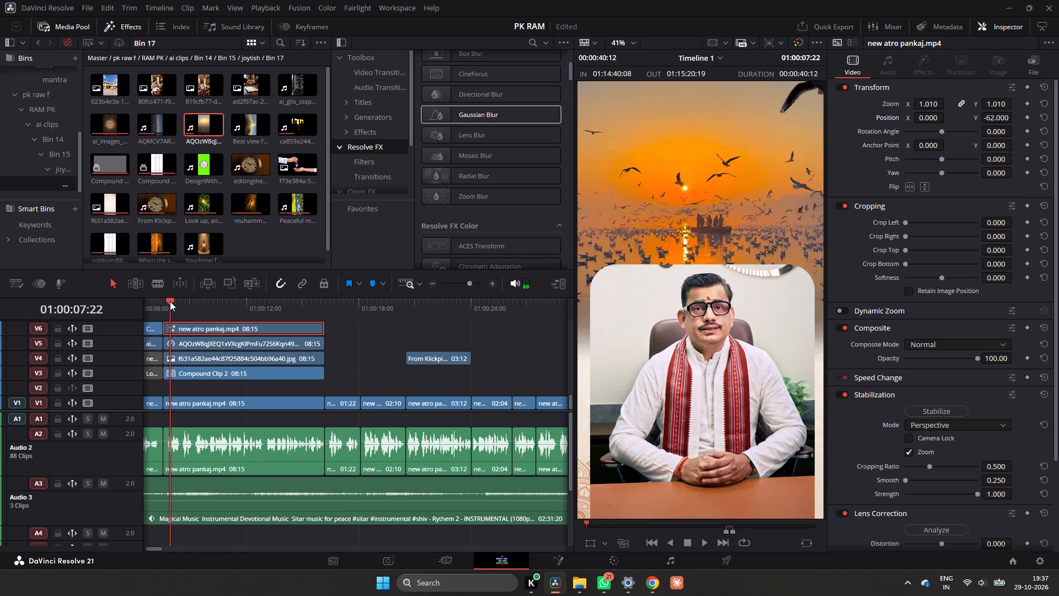
{"action": "key", "text": "space"}
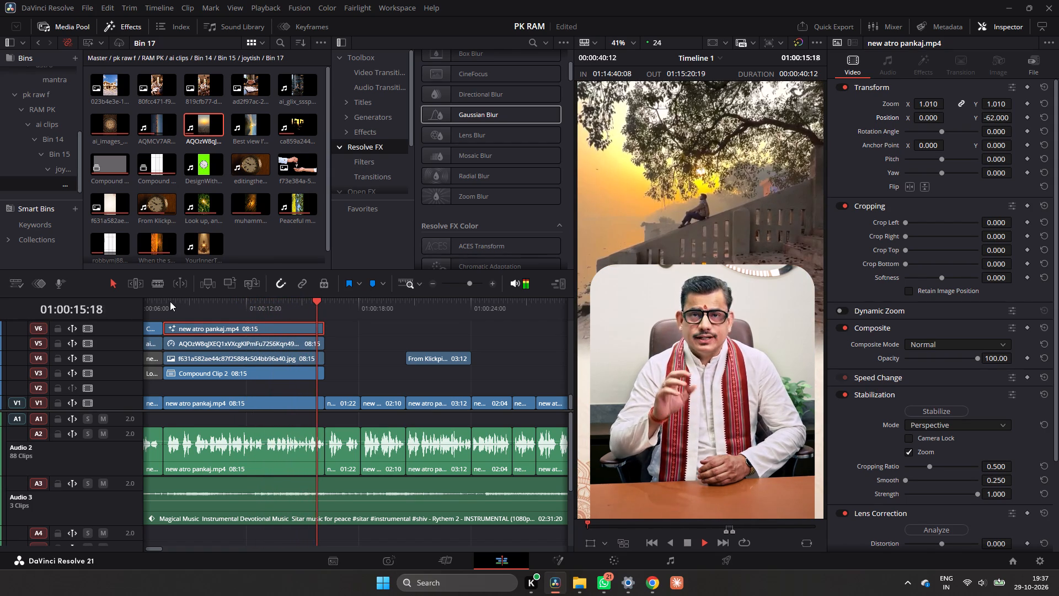
{"action": "key", "text": "space"}
{"action": "key", "text": "space"}
{"action": "key", "text": "space"}
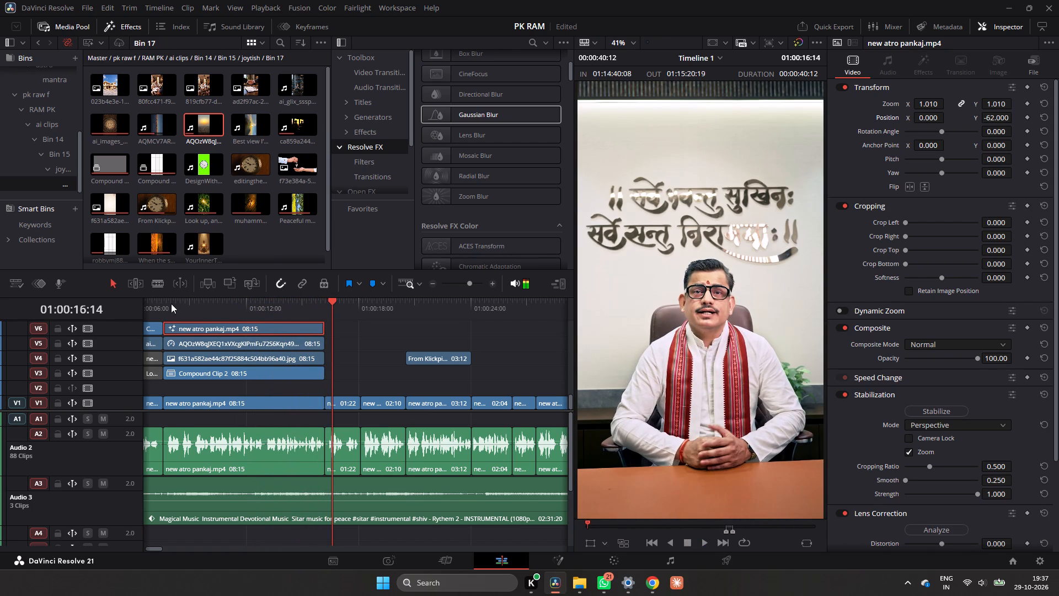
{"action": "left_click", "coordinate": [167, 301]}
{"action": "key", "text": "space"}
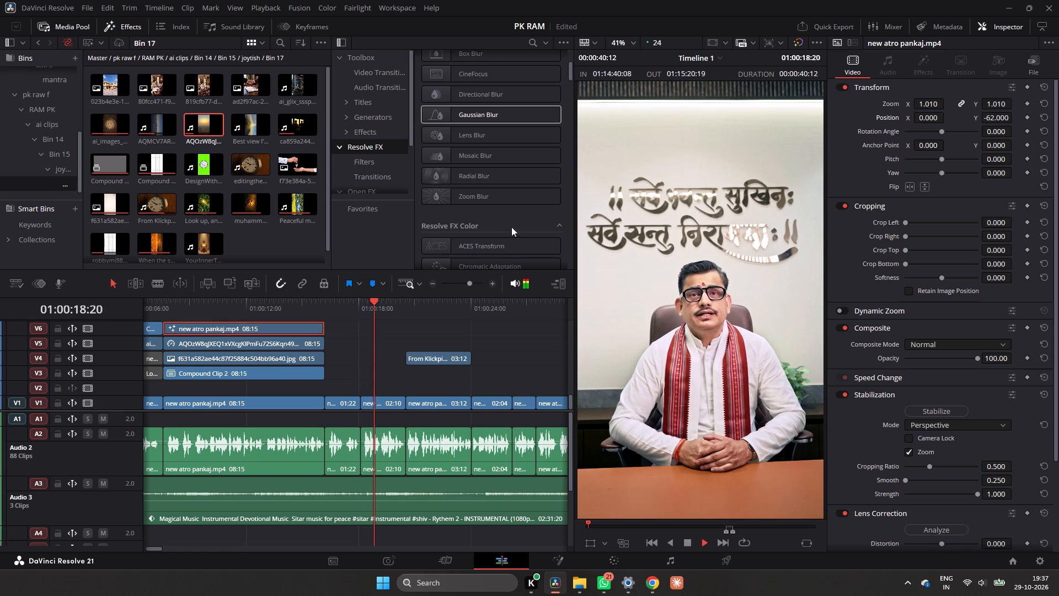
Stop playback of the full-frame speaker shot where the From Klickpin clip on V4 begins.
{"action": "key", "text": "space"}
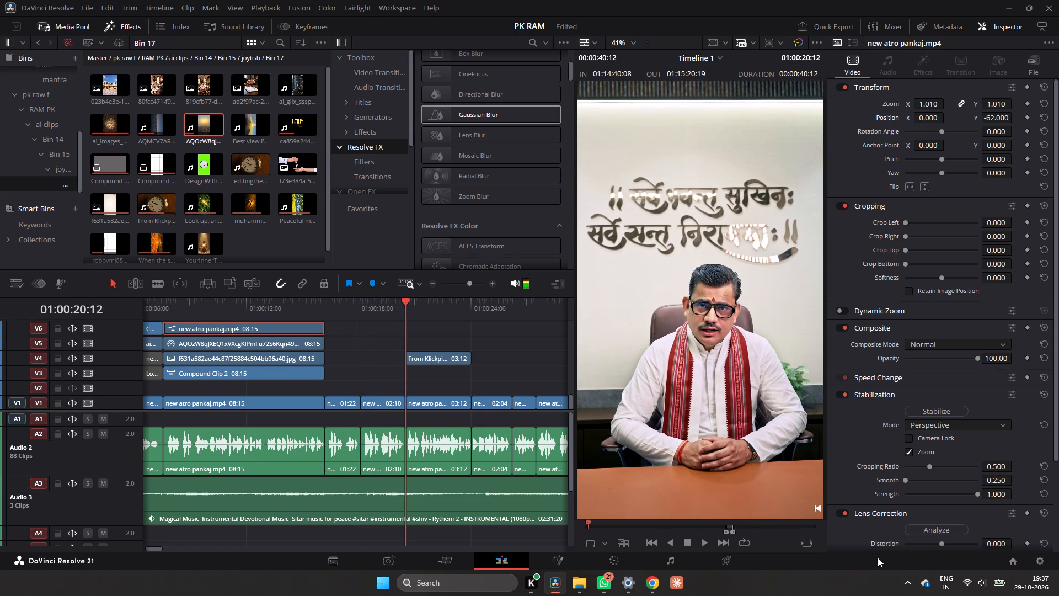
Switch to Chrome and browse the rahukal Pinterest results again for images or clips that could suit the shot.
{"action": "left_click", "coordinate": [651, 578]}
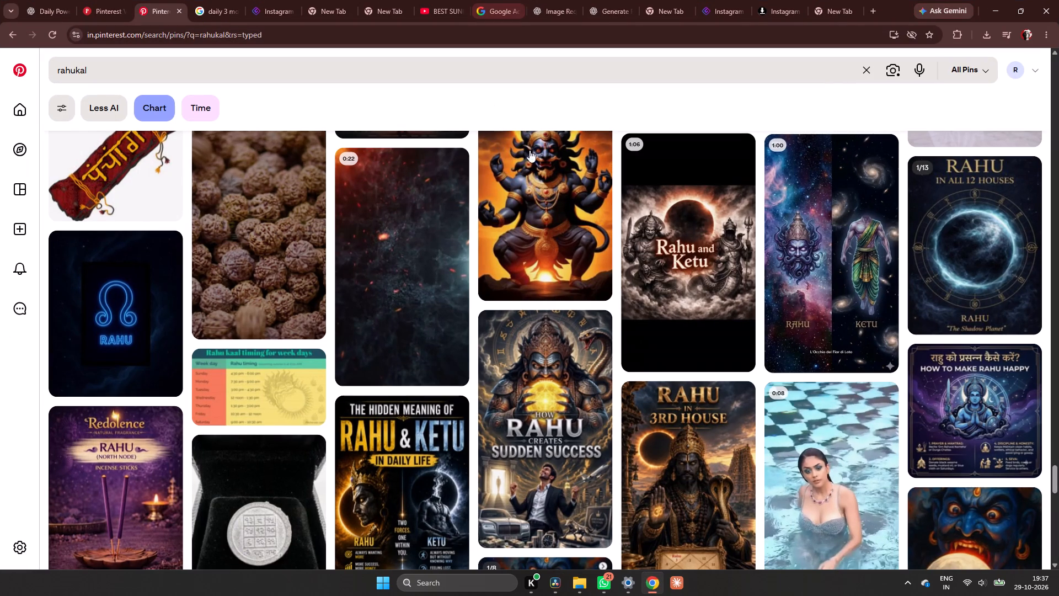
{"action": "scroll", "coordinate": [575, 219], "scroll_direction": "down", "scroll_amount": 4}
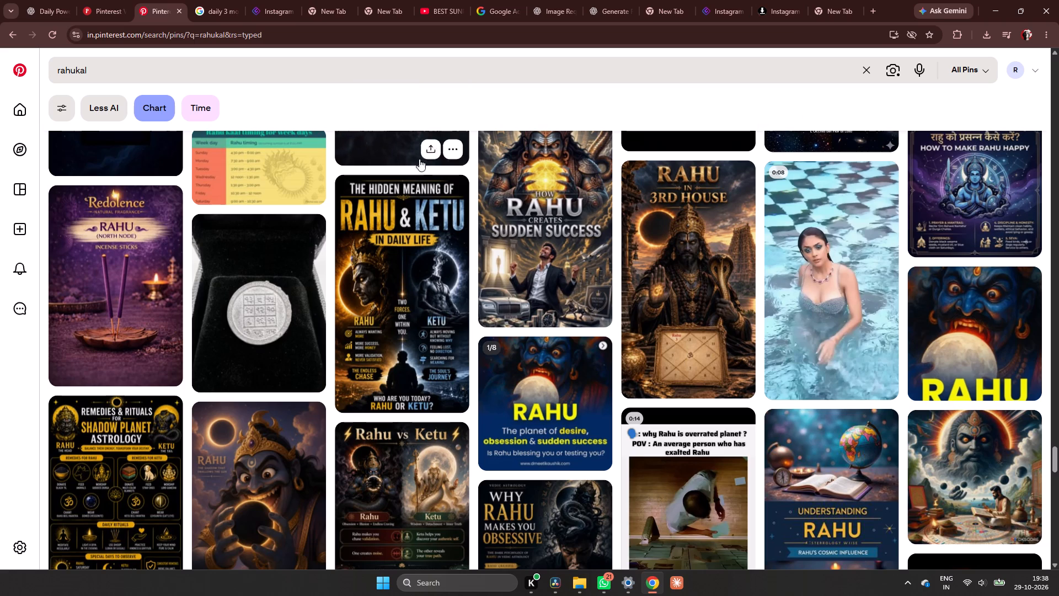
{"action": "scroll", "coordinate": [652, 421], "scroll_direction": "up", "scroll_amount": 7}
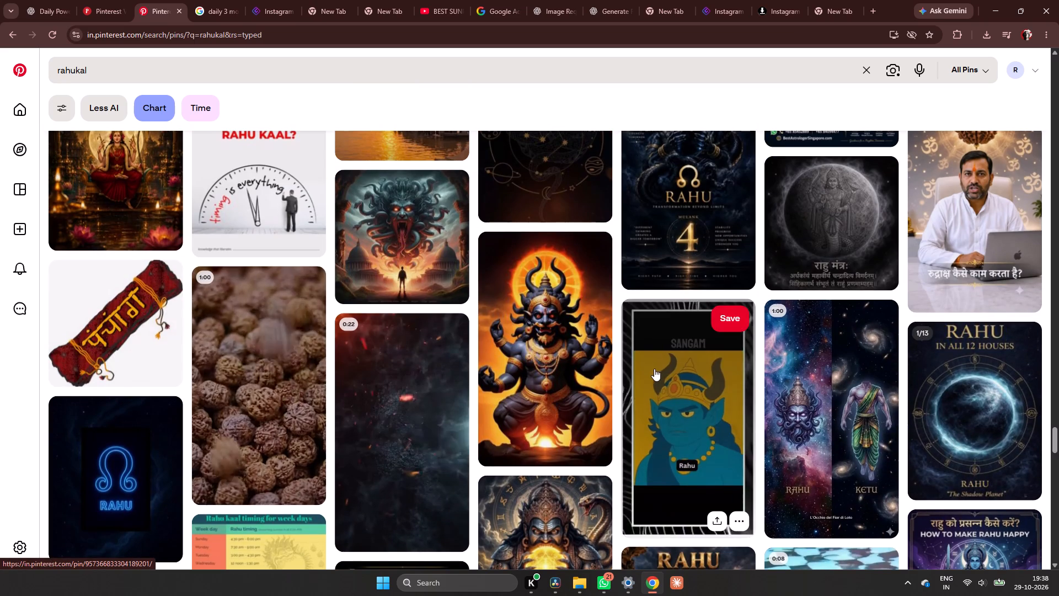
{"action": "scroll", "coordinate": [659, 344], "scroll_direction": "up", "scroll_amount": 4}
{"action": "scroll", "coordinate": [659, 343], "scroll_direction": "down", "scroll_amount": 4}
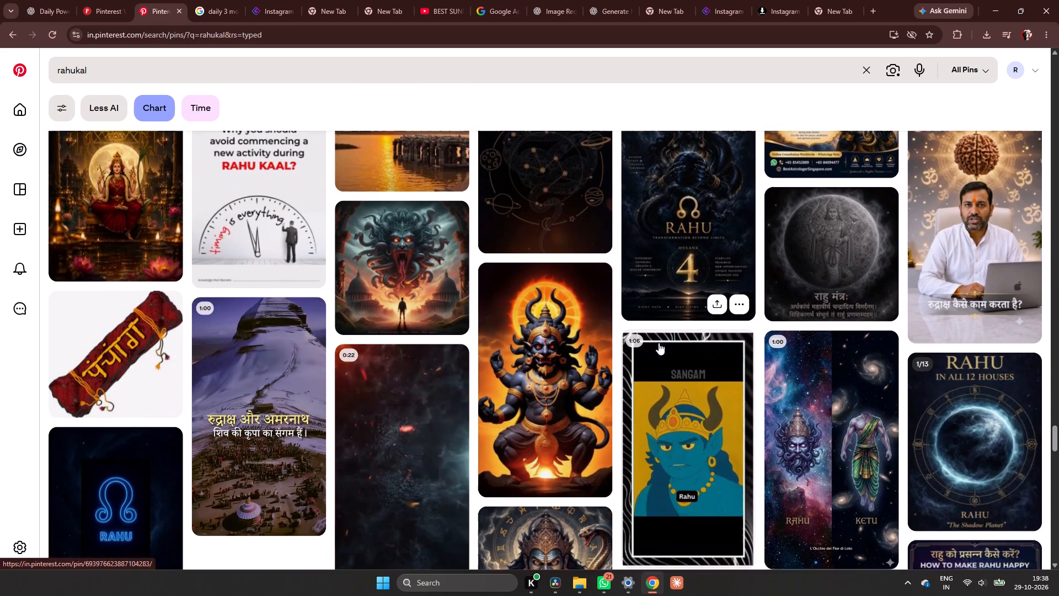
{"action": "scroll", "coordinate": [659, 343], "scroll_direction": "down", "scroll_amount": 3}
{"action": "scroll", "coordinate": [414, 204], "scroll_direction": "up", "scroll_amount": 1}
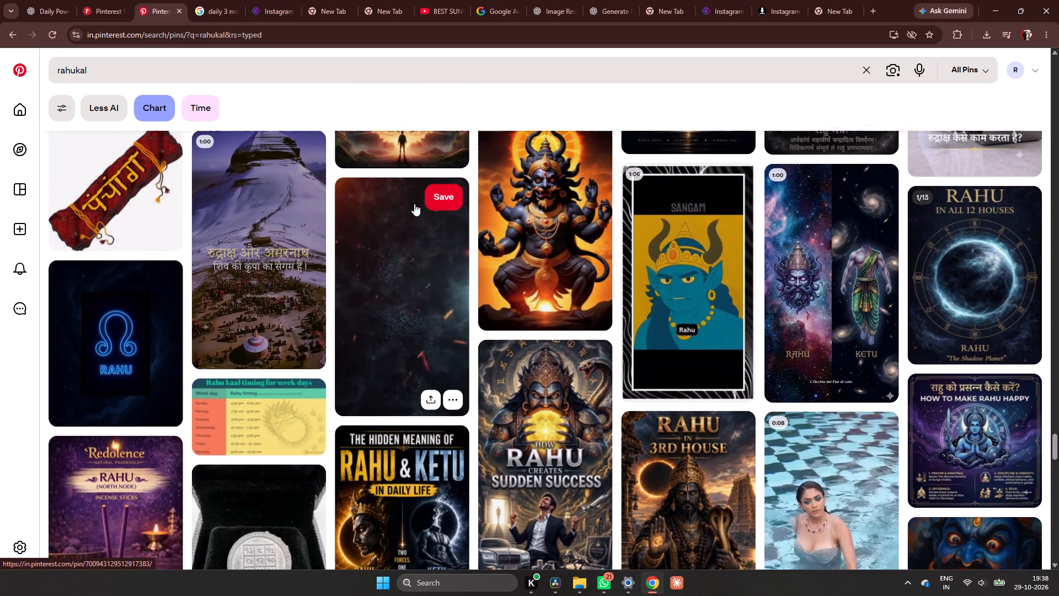
{"action": "scroll", "coordinate": [453, 186], "scroll_direction": "up", "scroll_amount": 5}
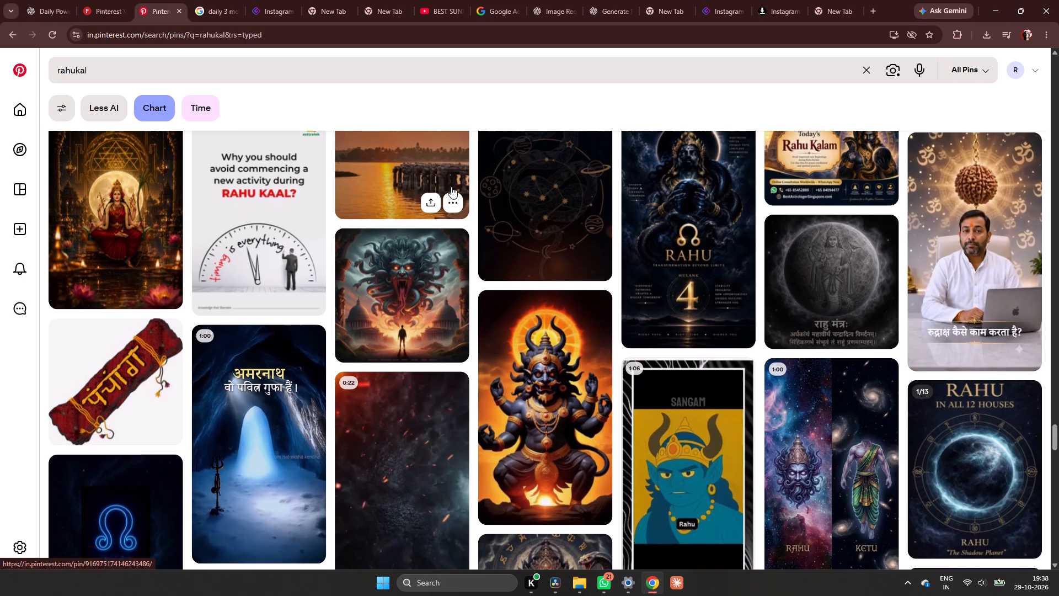
{"action": "scroll", "coordinate": [451, 187], "scroll_direction": "up", "scroll_amount": 4}
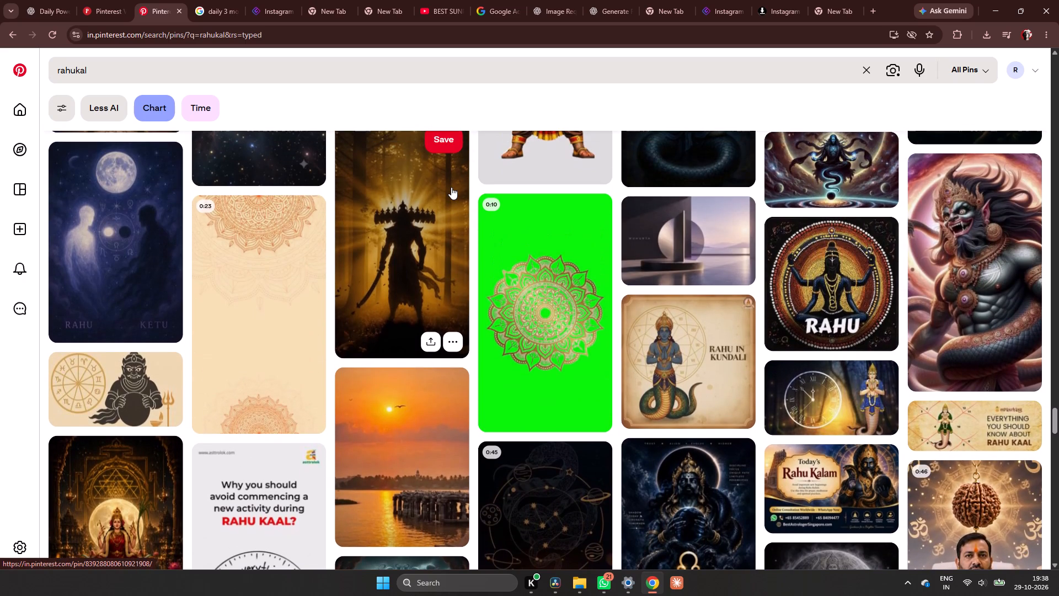
{"action": "scroll", "coordinate": [451, 187], "scroll_direction": "up", "scroll_amount": 6}
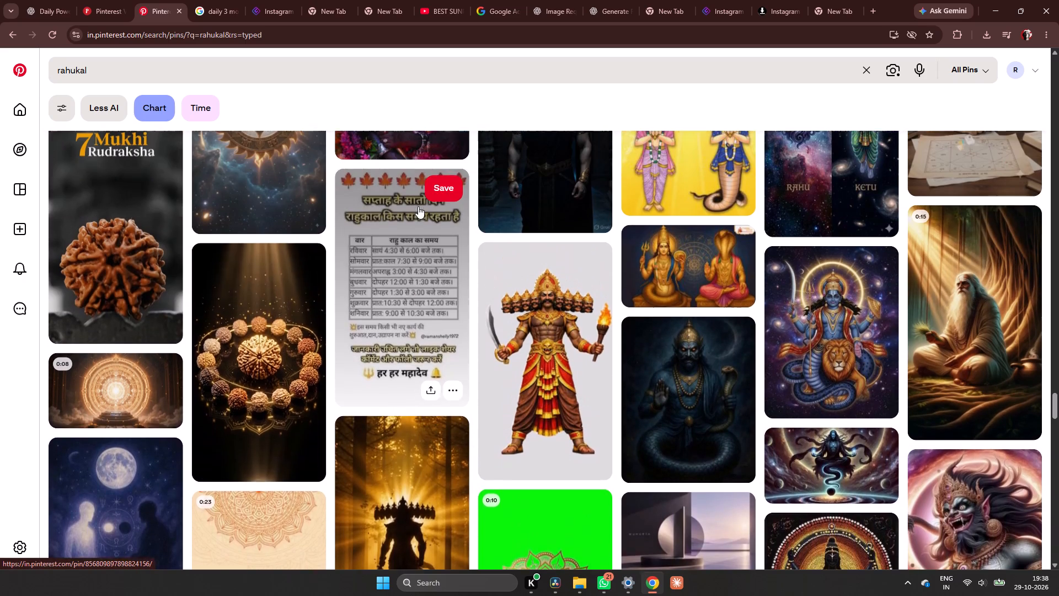
{"action": "scroll", "coordinate": [418, 206], "scroll_direction": "up", "scroll_amount": 1}
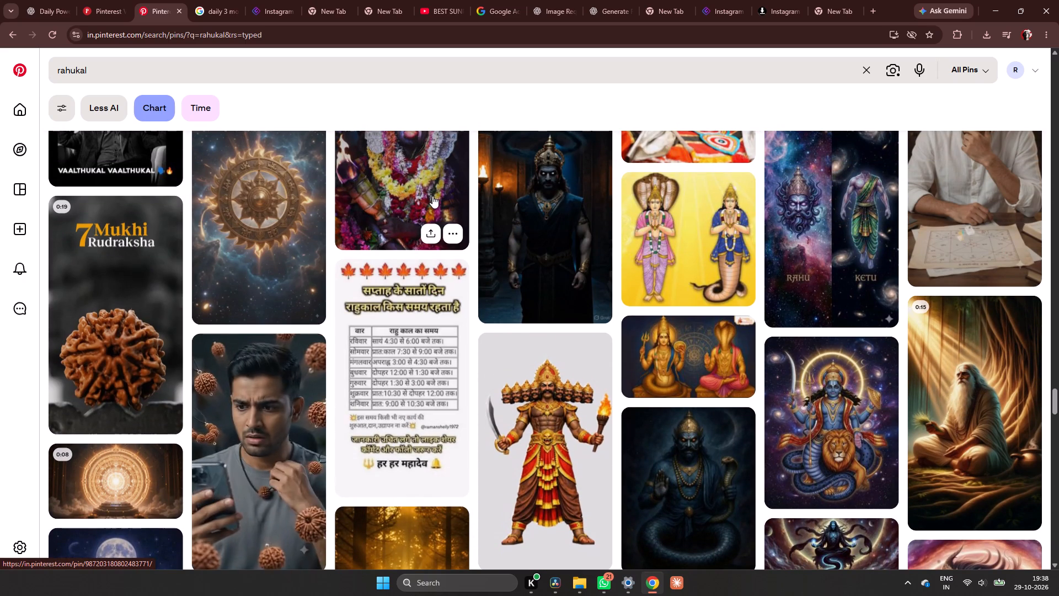
{"action": "scroll", "coordinate": [432, 196], "scroll_direction": "down", "scroll_amount": 5}
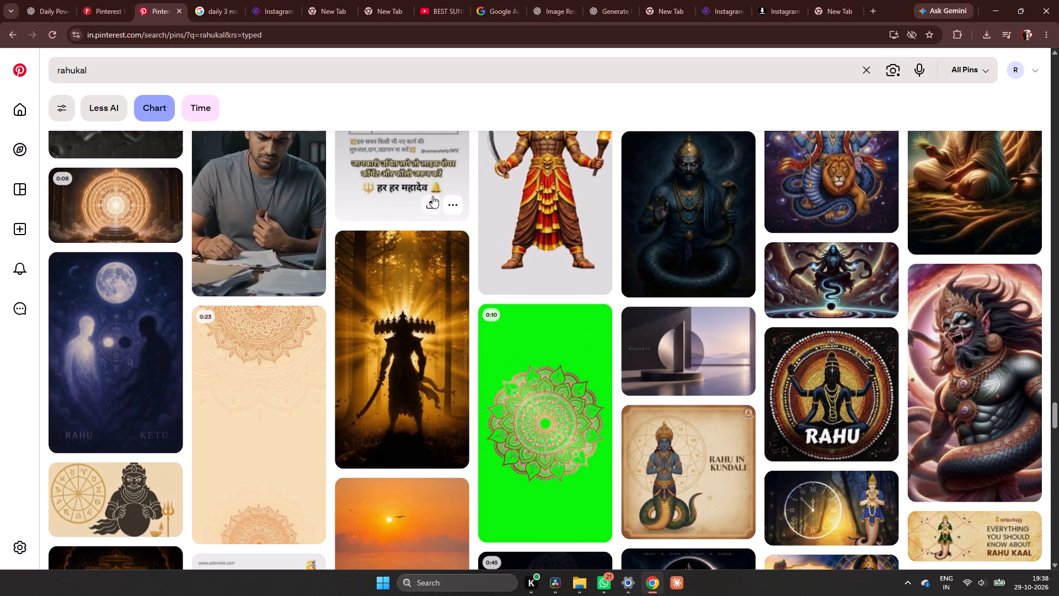
{"action": "scroll", "coordinate": [432, 196], "scroll_direction": "down", "scroll_amount": 2}
Search Google for "what is rahukaal" in a new tab.
{"action": "left_click", "coordinate": [875, 10]}
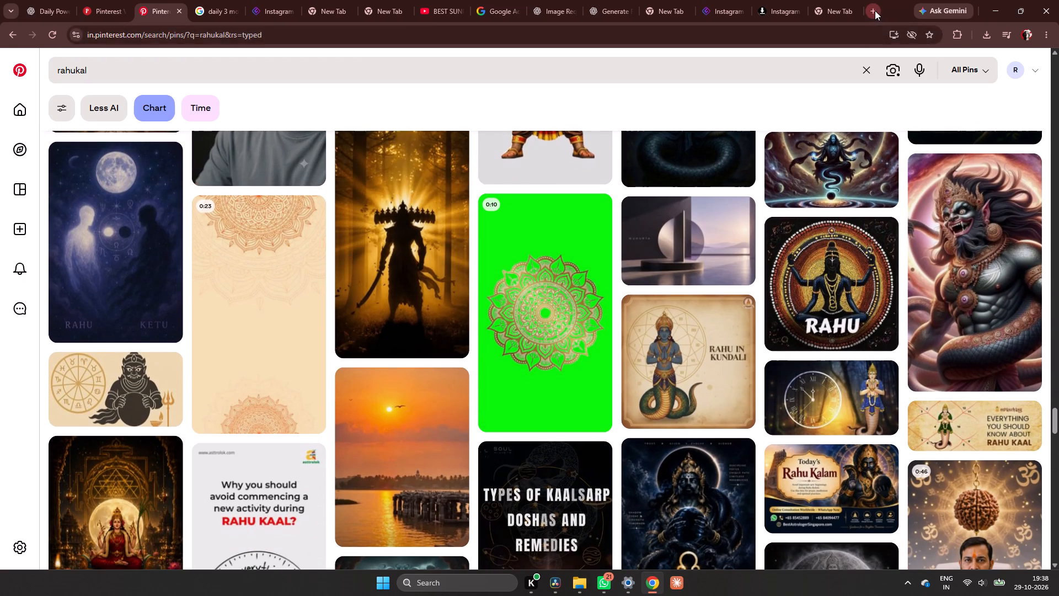
{"action": "left_click", "coordinate": [389, 207]}
{"action": "type", "text": "what"}
{"action": "key", "text": "space"}
{"action": "type", "text": "is rahukaal"}
{"action": "key", "text": "Return"}
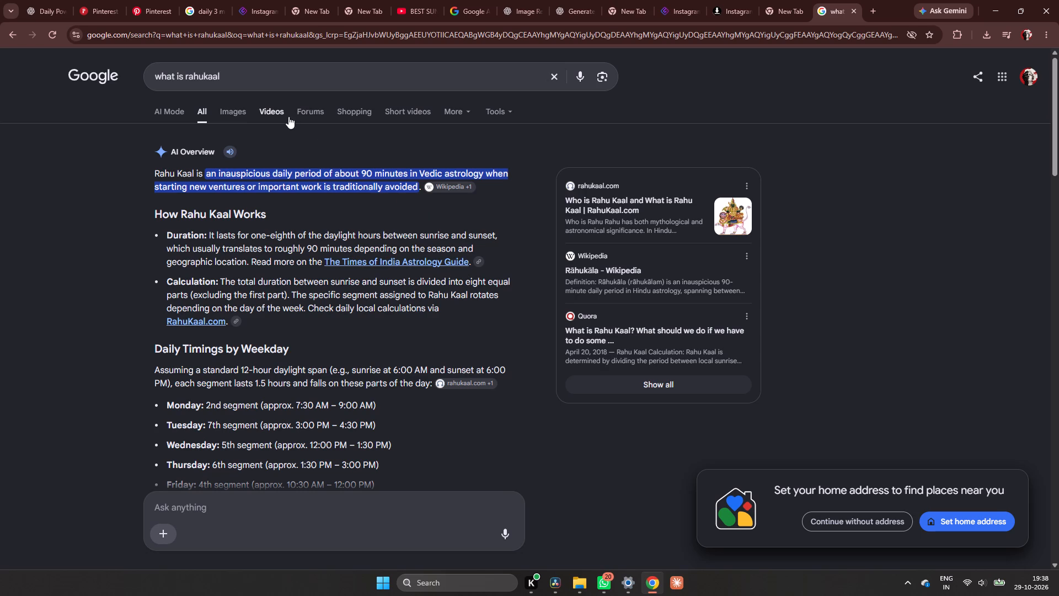
Browse the image results for "what is rahukaal" for a chart or picture explaining Rahu Kaal.
{"action": "left_click", "coordinate": [240, 111]}
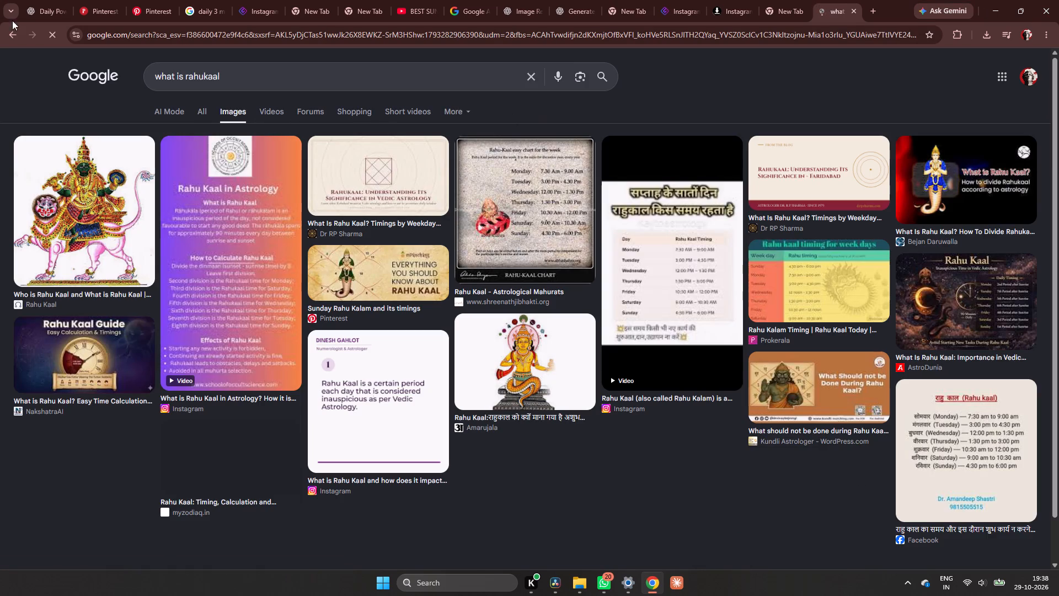
{"action": "scroll", "coordinate": [497, 345], "scroll_direction": "down", "scroll_amount": 9}
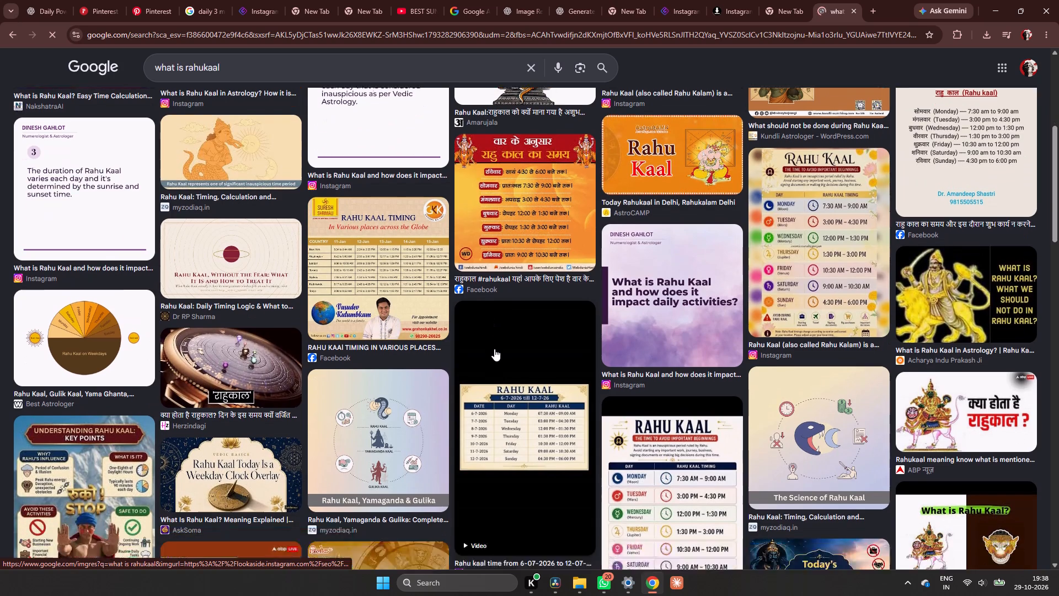
{"action": "scroll", "coordinate": [494, 349], "scroll_direction": "down", "scroll_amount": 2}
{"action": "scroll", "coordinate": [494, 349], "scroll_direction": "up", "scroll_amount": 1}
{"action": "scroll", "coordinate": [483, 349], "scroll_direction": "down", "scroll_amount": 2}
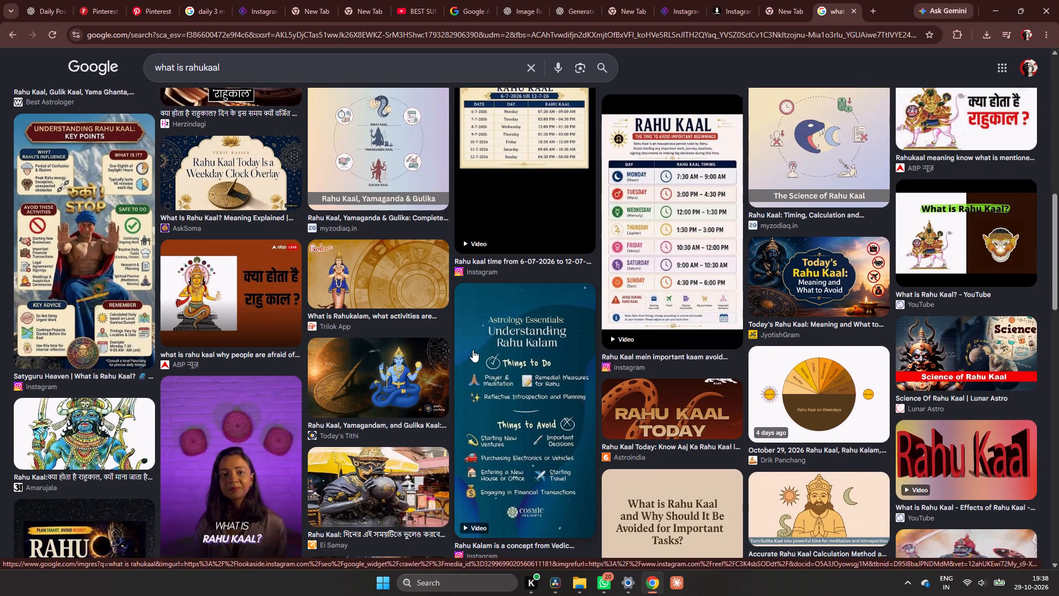
{"action": "scroll", "coordinate": [473, 350], "scroll_direction": "down", "scroll_amount": 2}
{"action": "scroll", "coordinate": [473, 350], "scroll_direction": "up", "scroll_amount": 4}
{"action": "scroll", "coordinate": [434, 264], "scroll_direction": "up", "scroll_amount": 1}
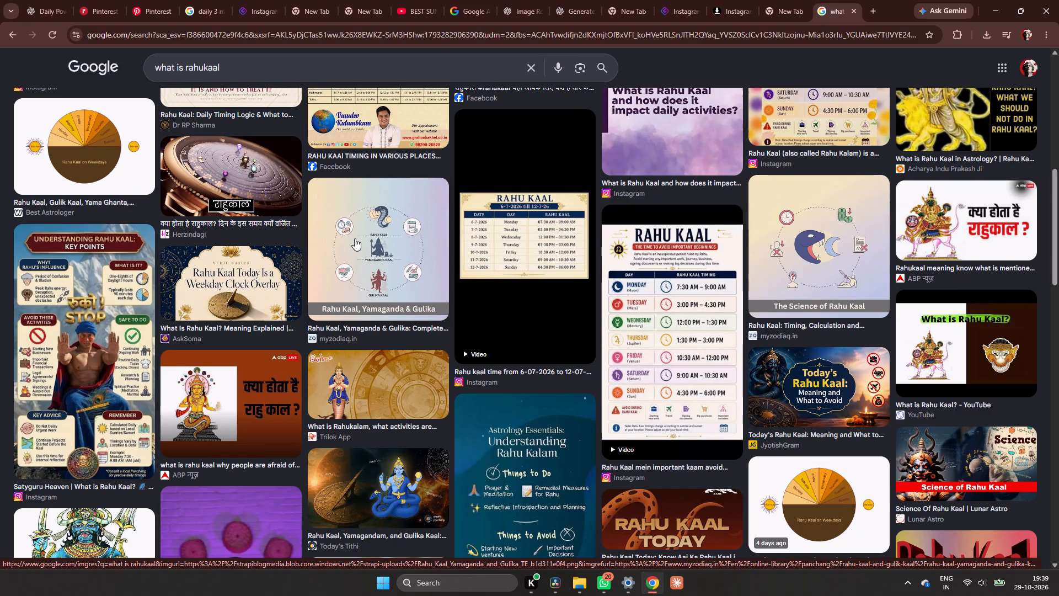
{"action": "scroll", "coordinate": [355, 238], "scroll_direction": "down", "scroll_amount": 5}
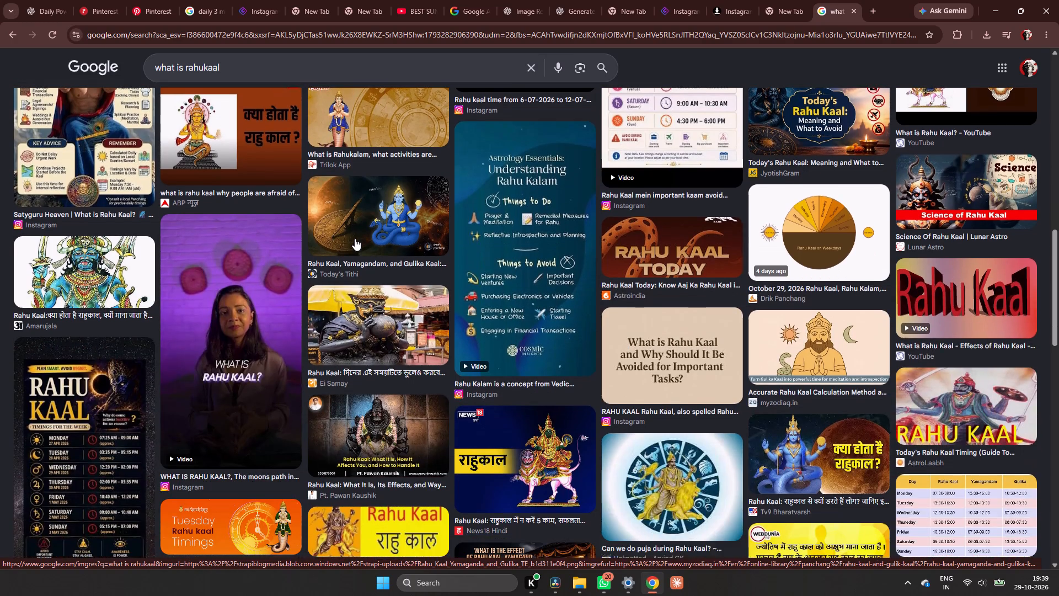
{"action": "scroll", "coordinate": [354, 237], "scroll_direction": "up", "scroll_amount": 9}
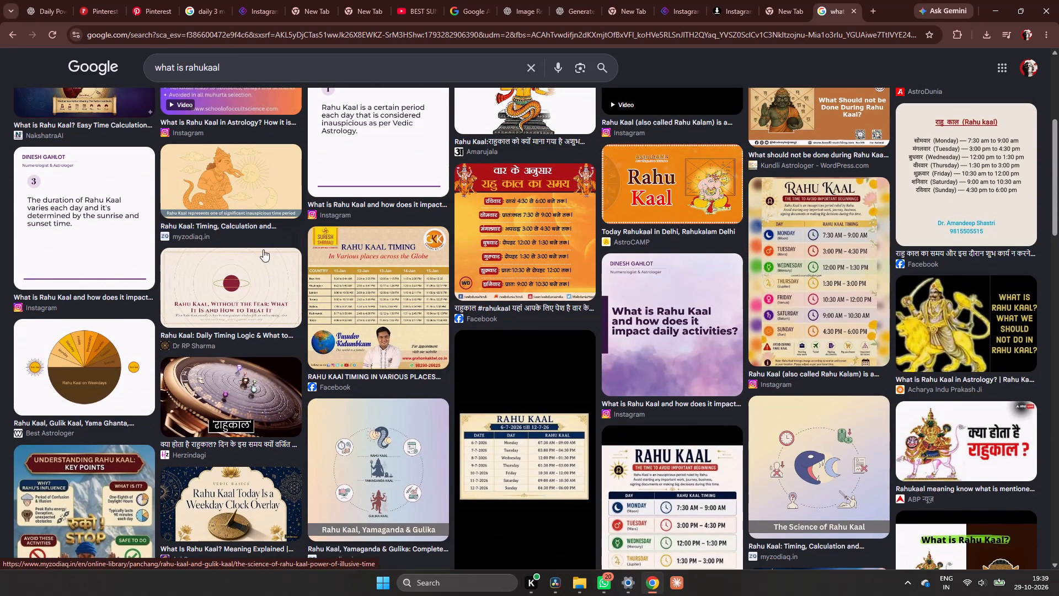
Open the Rahu Kaal on Weekdays wheel and, from its related images, save the Rahu Kalam (Poison Time) chart as images in the rahukaal PK folder.
{"action": "left_click", "coordinate": [107, 368]}
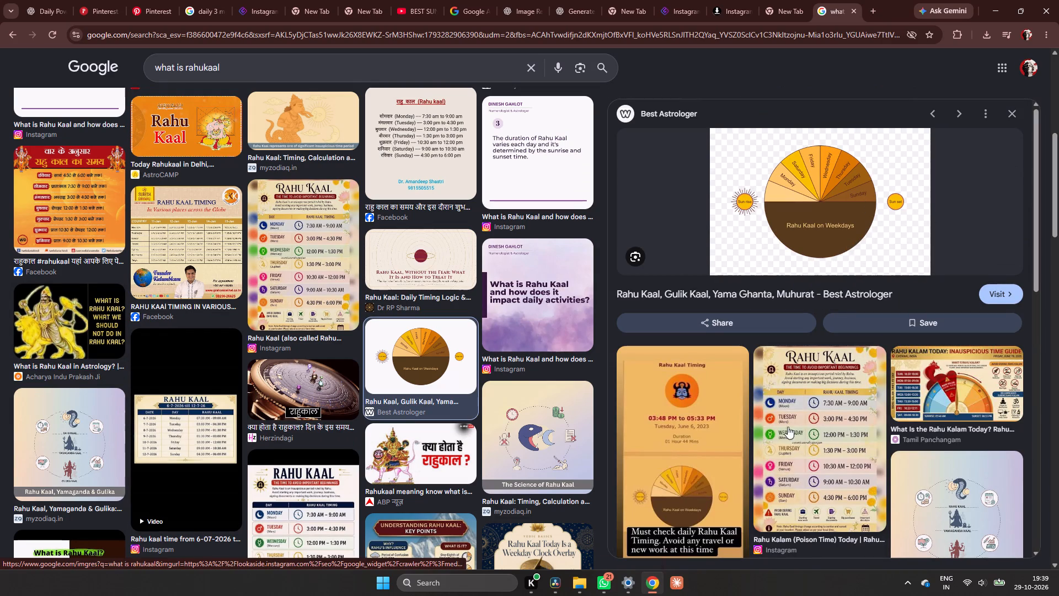
{"action": "scroll", "coordinate": [778, 411], "scroll_direction": "down", "scroll_amount": 5}
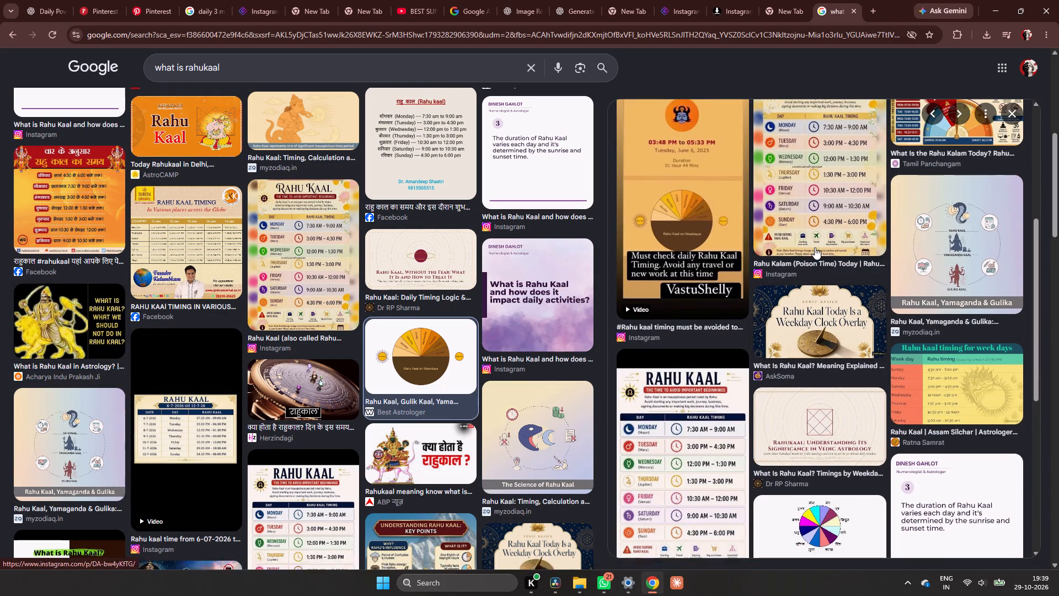
{"action": "scroll", "coordinate": [821, 225], "scroll_direction": "up", "scroll_amount": 1}
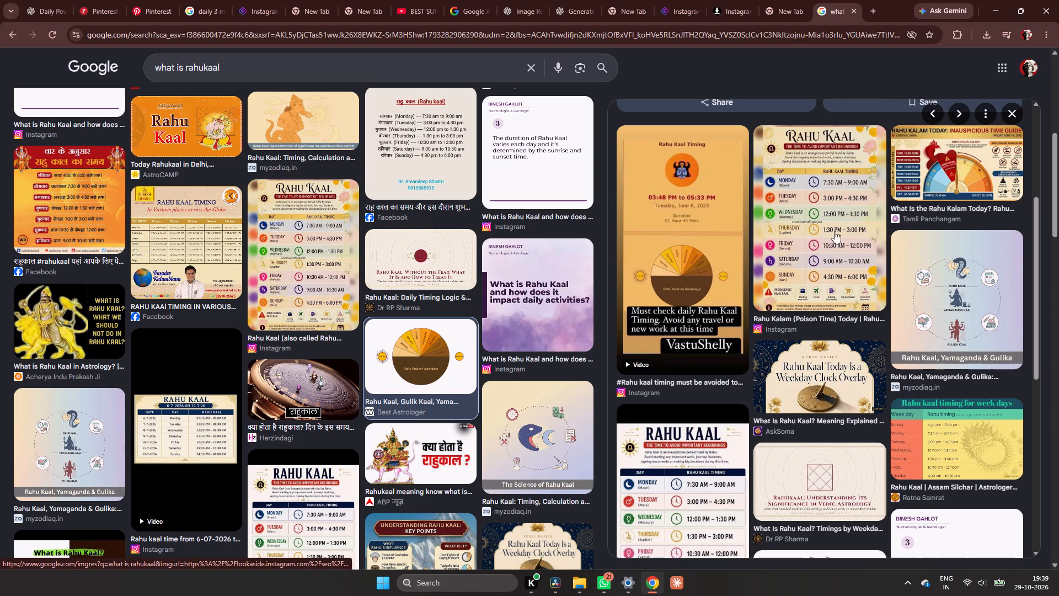
{"action": "scroll", "coordinate": [828, 305], "scroll_direction": "down", "scroll_amount": 6}
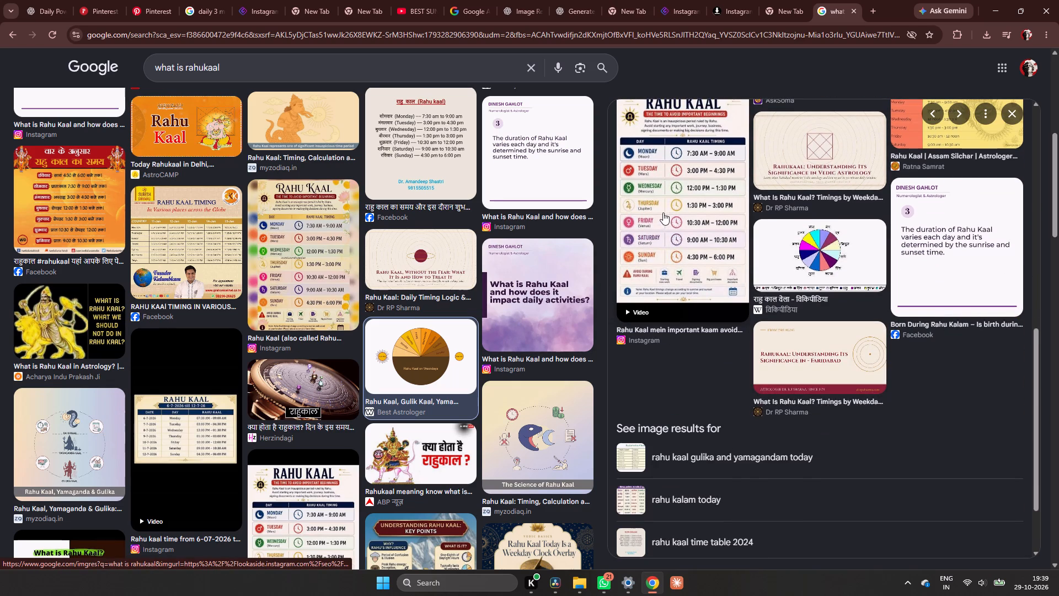
{"action": "scroll", "coordinate": [664, 211], "scroll_direction": "up", "scroll_amount": 7}
{"action": "right_click", "coordinate": [868, 274]}
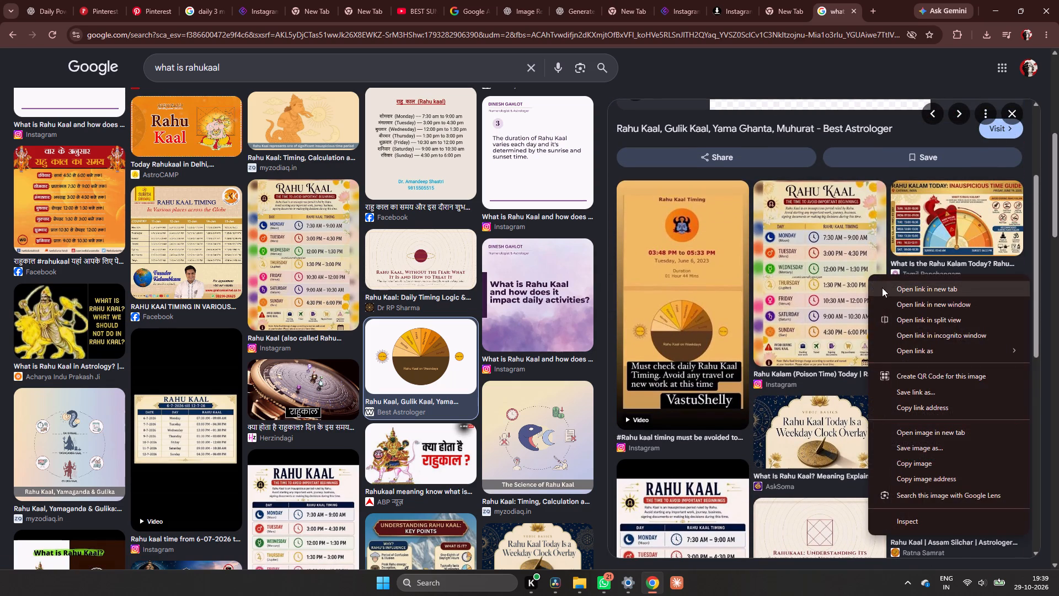
{"action": "right_click", "coordinate": [776, 292]}
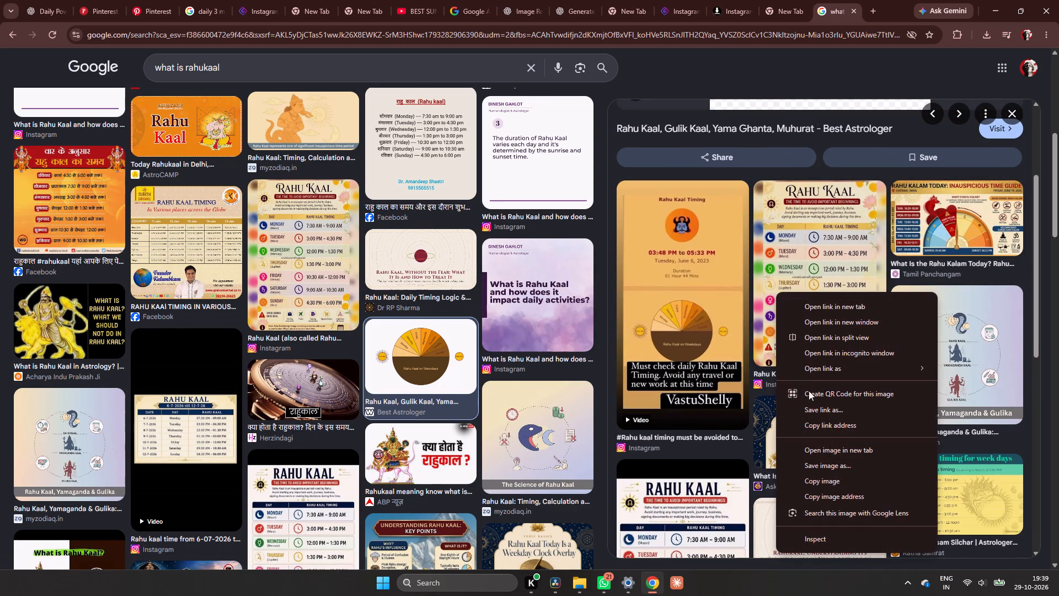
{"action": "left_click", "coordinate": [828, 469]}
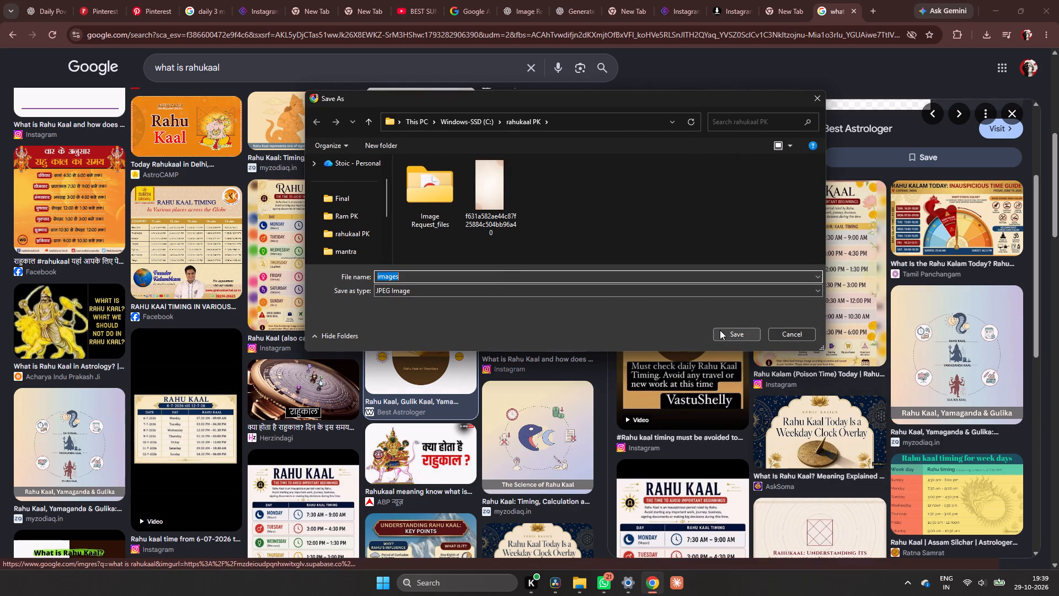
{"action": "left_click", "coordinate": [720, 330]}
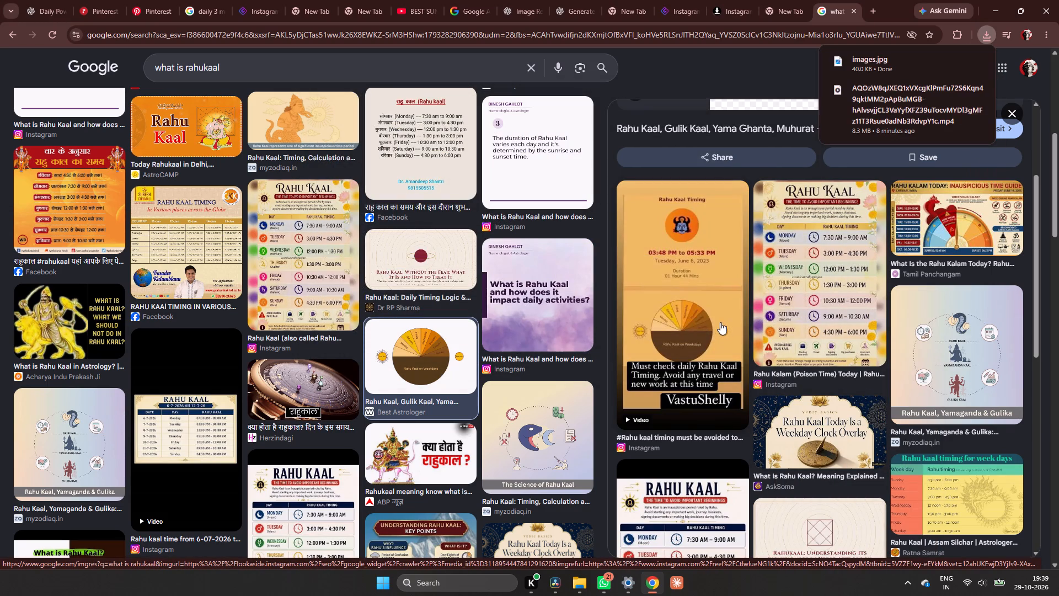
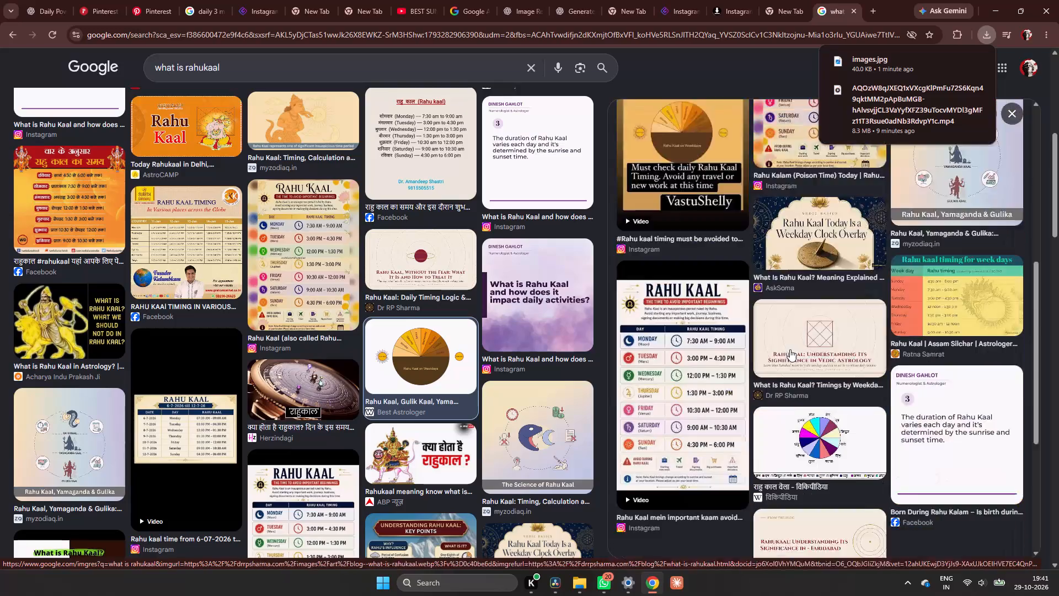
Browse the related images and the rest of the "what is rahukaal" image results for more Rahu Kaal visuals.
{"action": "scroll", "coordinate": [780, 353], "scroll_direction": "down", "scroll_amount": 3}
{"action": "scroll", "coordinate": [764, 333], "scroll_direction": "up", "scroll_amount": 1}
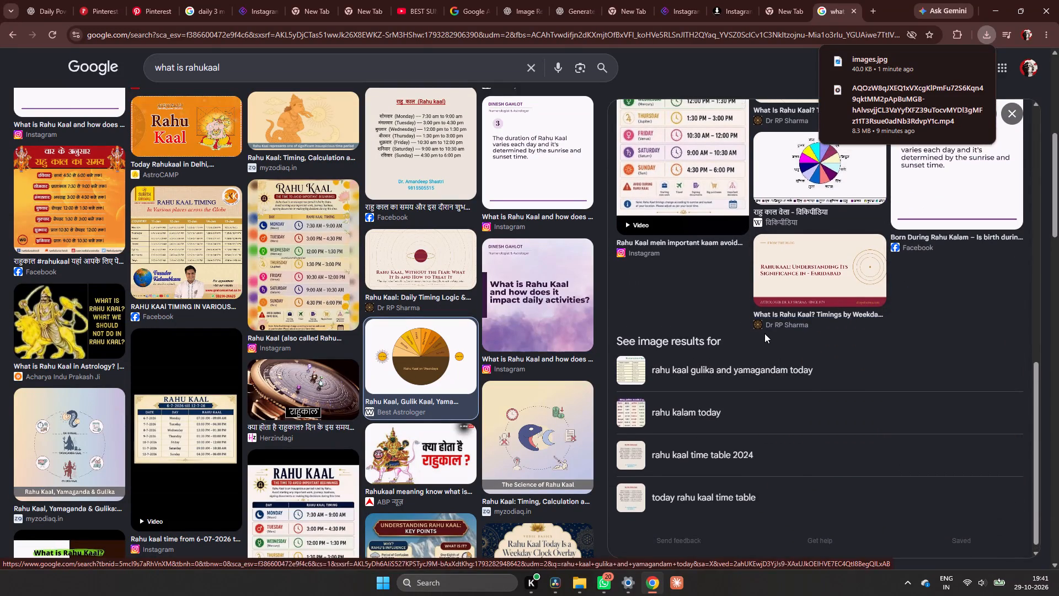
{"action": "scroll", "coordinate": [764, 333], "scroll_direction": "up", "scroll_amount": 1}
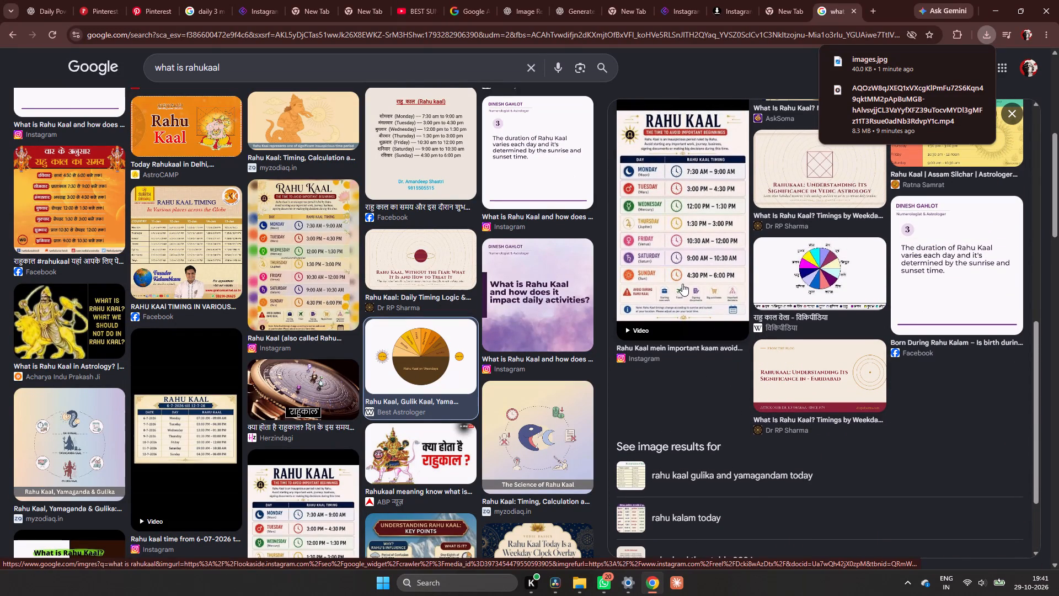
{"action": "scroll", "coordinate": [683, 284], "scroll_direction": "up", "scroll_amount": 2}
{"action": "scroll", "coordinate": [429, 273], "scroll_direction": "down", "scroll_amount": 5}
{"action": "scroll", "coordinate": [415, 271], "scroll_direction": "up", "scroll_amount": 1}
{"action": "scroll", "coordinate": [415, 271], "scroll_direction": "down", "scroll_amount": 7}
{"action": "scroll", "coordinate": [379, 270], "scroll_direction": "up", "scroll_amount": 1}
{"action": "scroll", "coordinate": [379, 270], "scroll_direction": "down", "scroll_amount": 2}
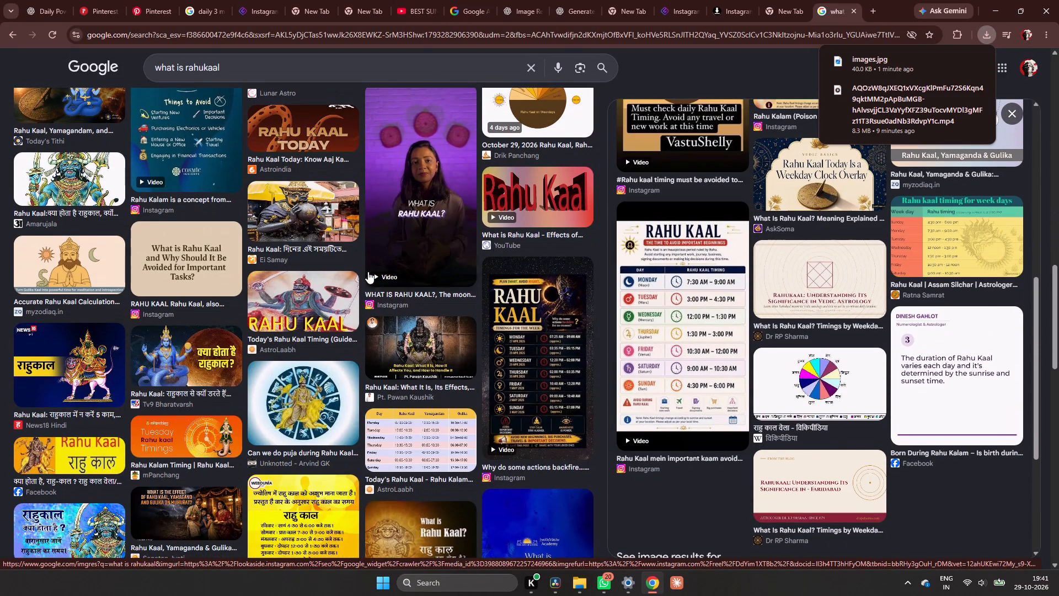
{"action": "scroll", "coordinate": [341, 279], "scroll_direction": "down", "scroll_amount": 9}
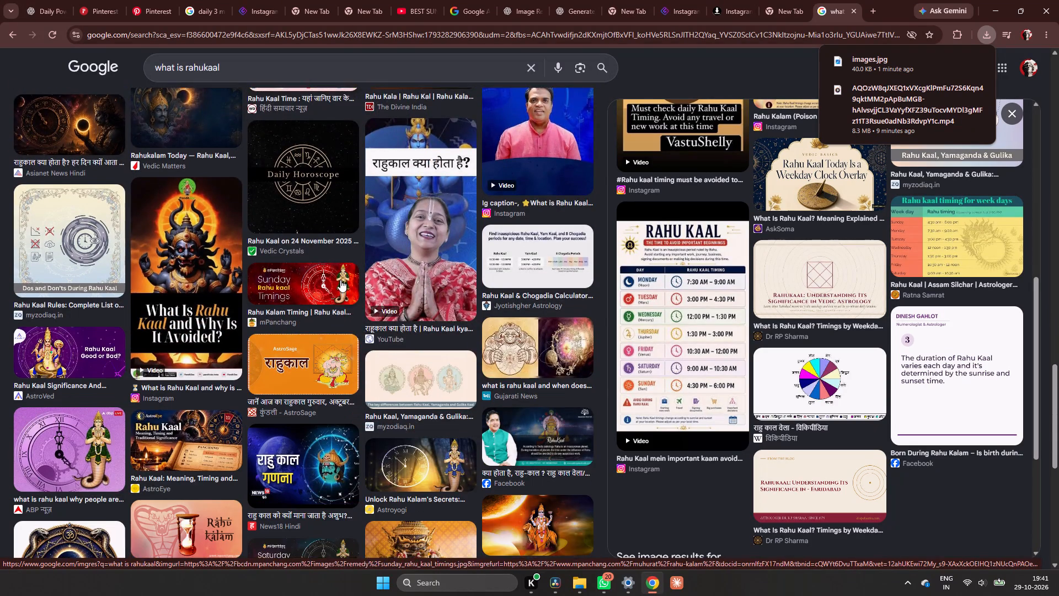
{"action": "scroll", "coordinate": [340, 280], "scroll_direction": "down", "scroll_amount": 11}
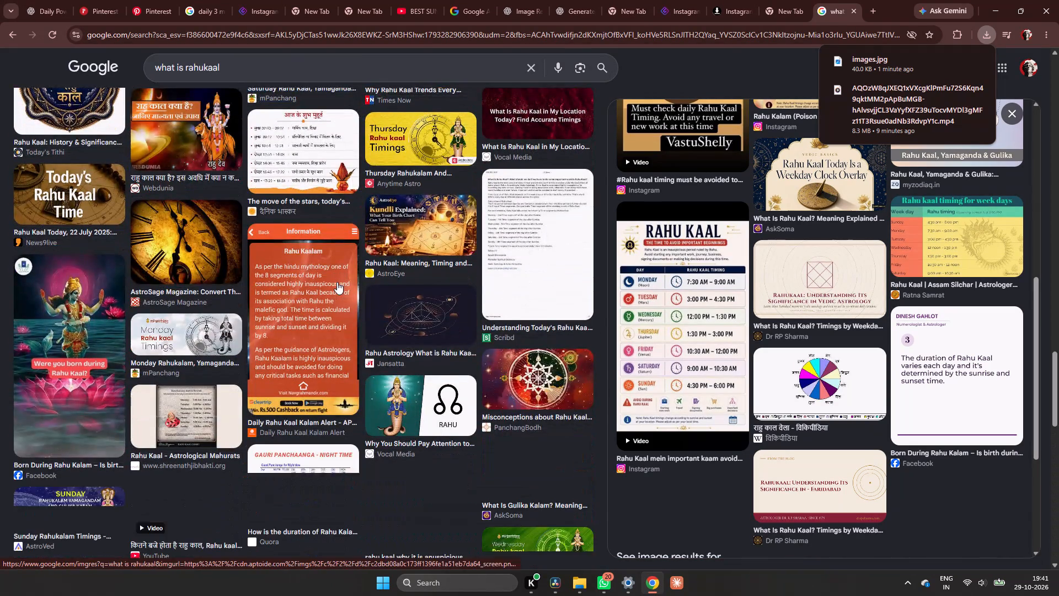
{"action": "scroll", "coordinate": [337, 282], "scroll_direction": "down", "scroll_amount": 11}
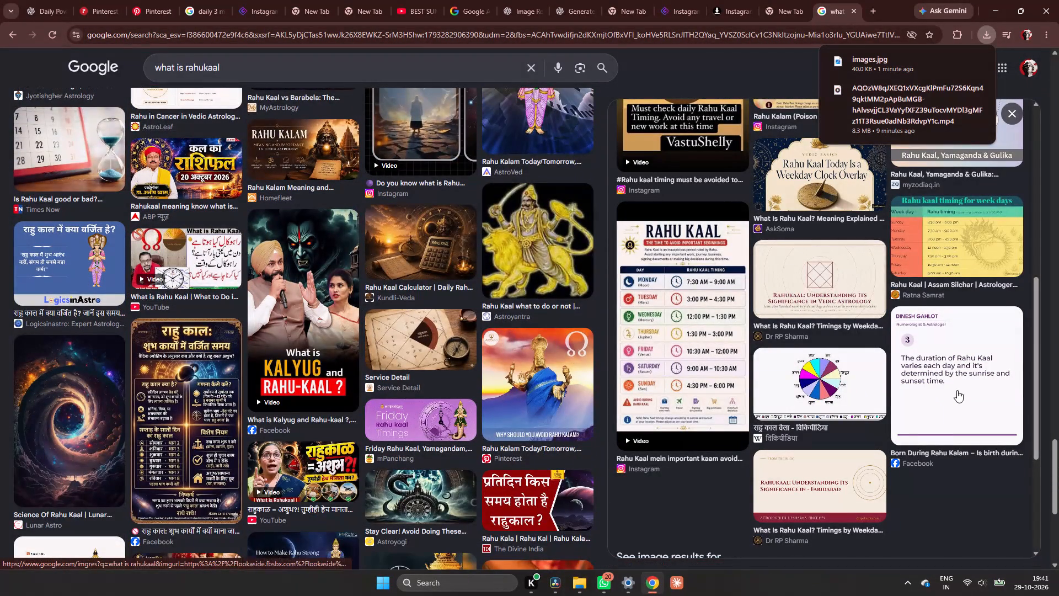
{"action": "scroll", "coordinate": [680, 371], "scroll_direction": "down", "scroll_amount": 7}
{"action": "scroll", "coordinate": [251, 377], "scroll_direction": "down", "scroll_amount": 8}
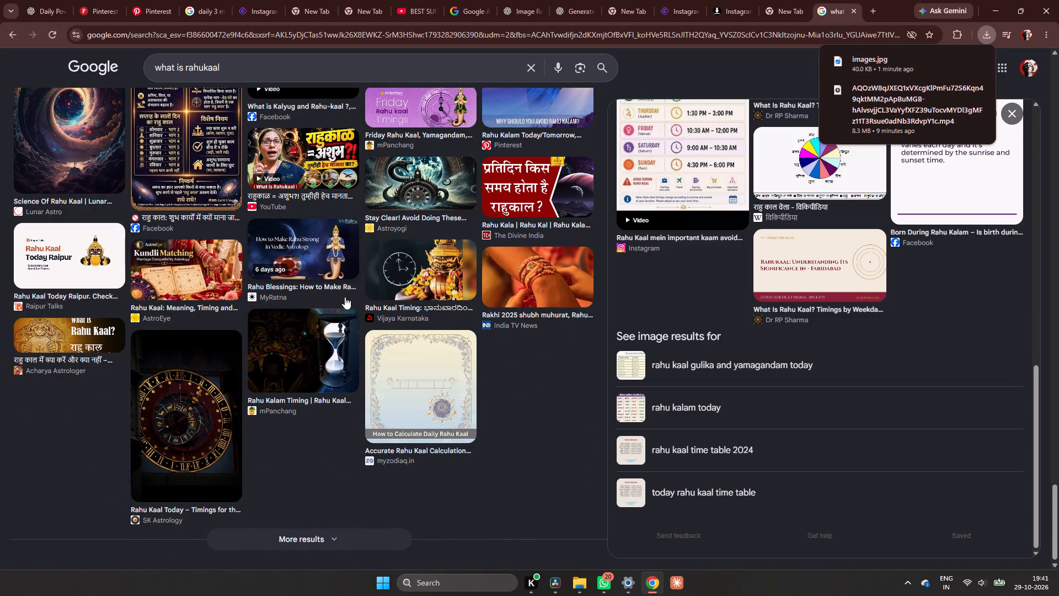
{"action": "scroll", "coordinate": [416, 469], "scroll_direction": "down", "scroll_amount": 1}
Open the SK Astrology astronomical clock image and examine its related clock pictures for a usable visual.
{"action": "left_click", "coordinate": [190, 413]}
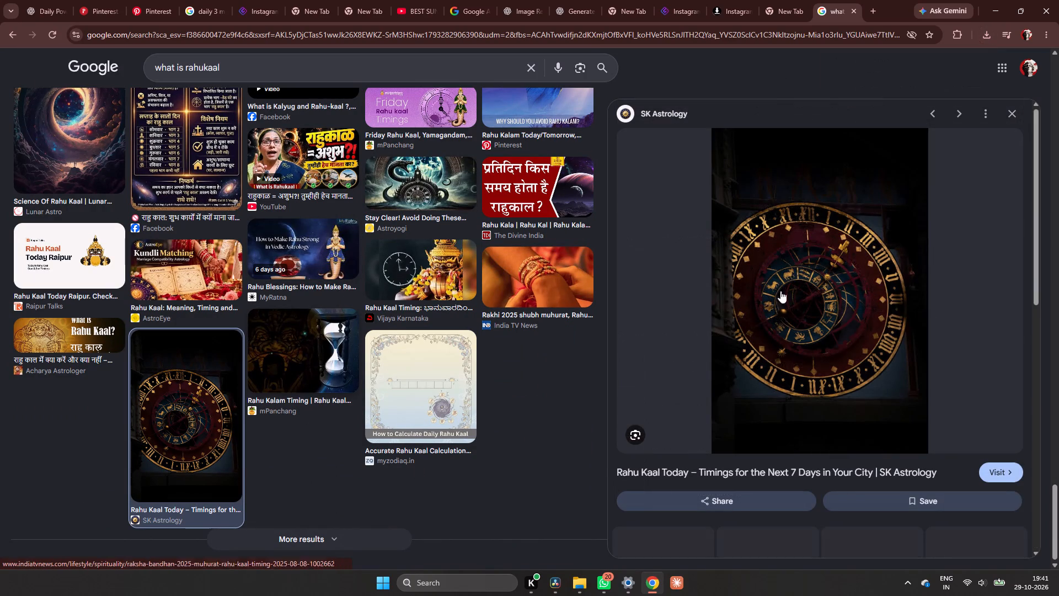
{"action": "scroll", "coordinate": [857, 313], "scroll_direction": "down", "scroll_amount": 5}
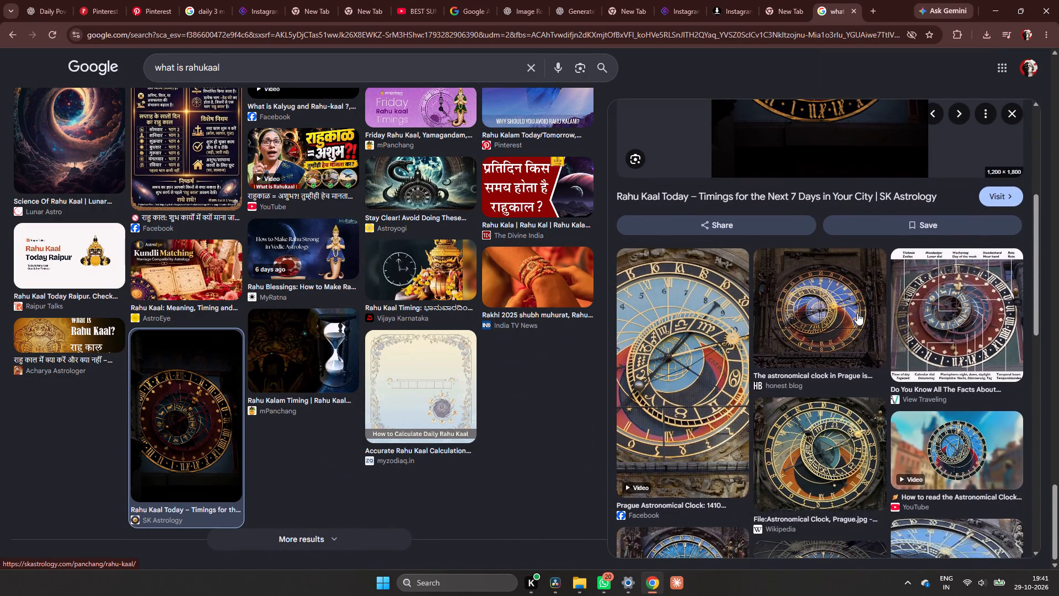
{"action": "scroll", "coordinate": [842, 304], "scroll_direction": "down", "scroll_amount": 5}
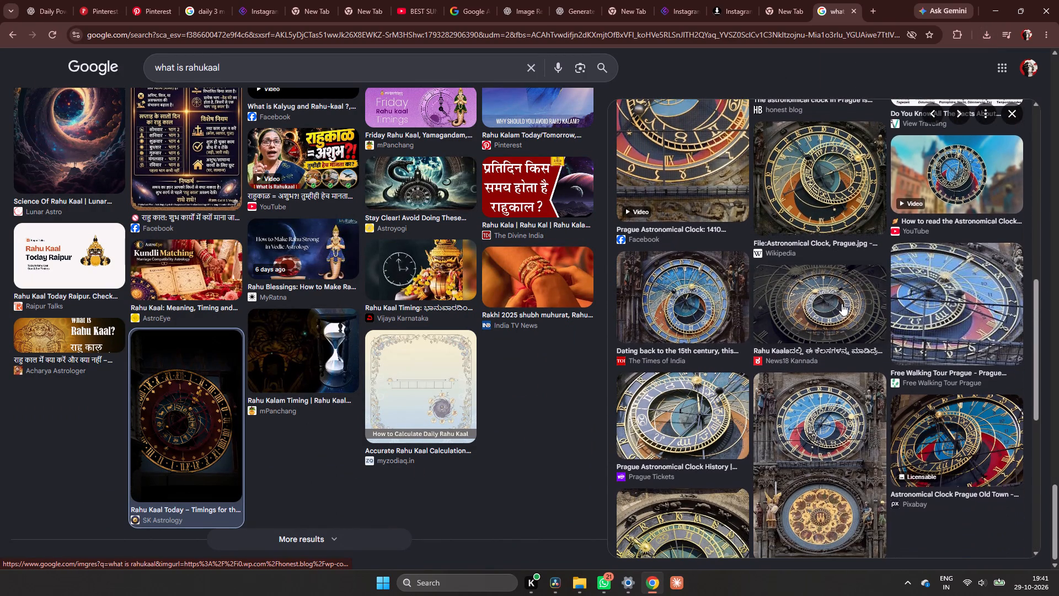
{"action": "scroll", "coordinate": [841, 304], "scroll_direction": "down", "scroll_amount": 4}
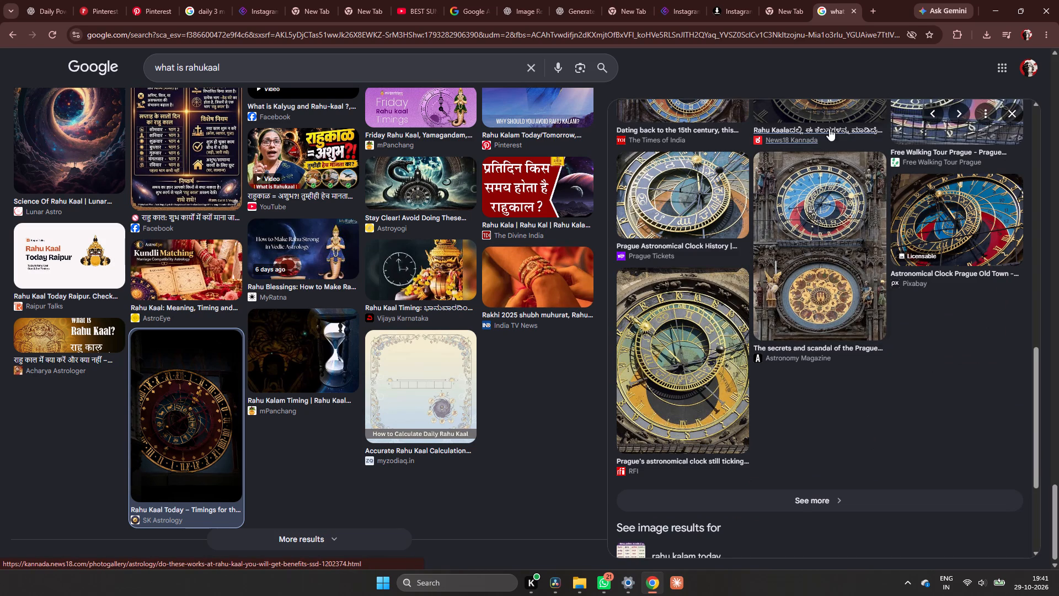
{"action": "scroll", "coordinate": [637, 201], "scroll_direction": "up", "scroll_amount": 18}
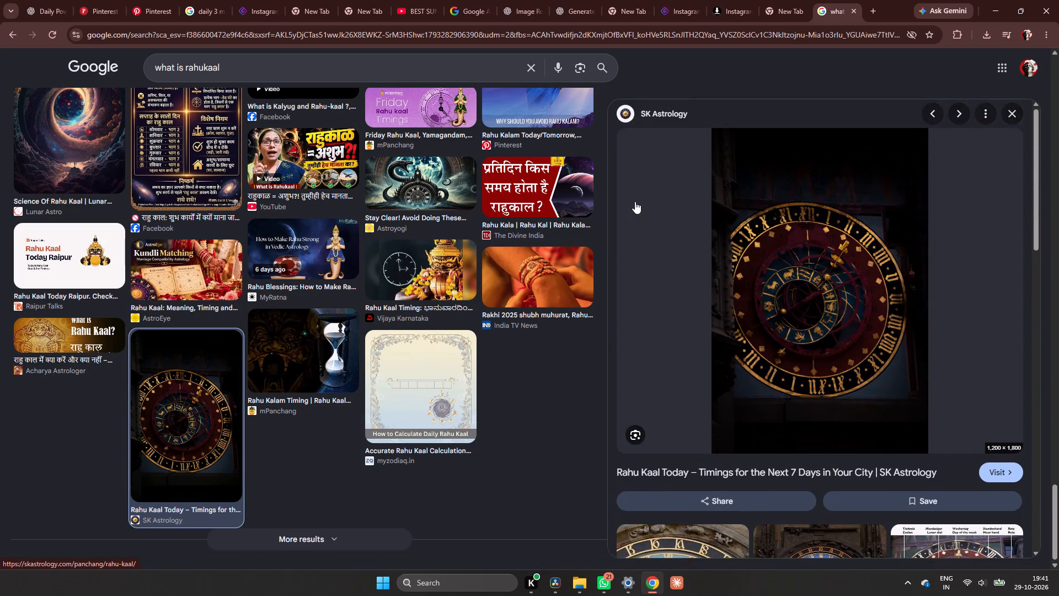
{"action": "scroll", "coordinate": [635, 201], "scroll_direction": "up", "scroll_amount": 5}
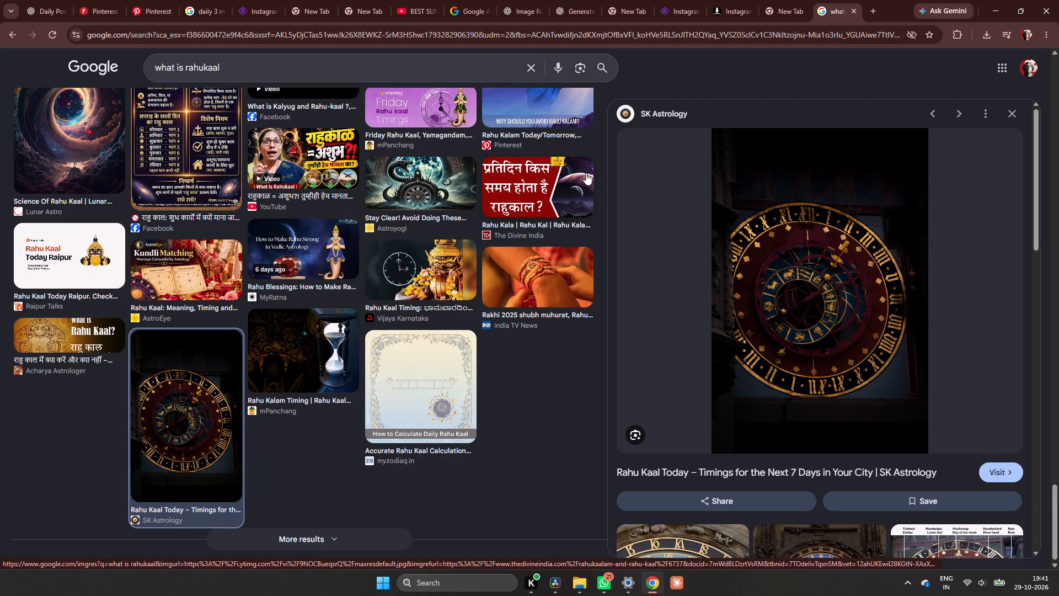
Look back through the "what is rahukaal" image results from the end to the top for a suitable chart or picture.
{"action": "scroll", "coordinate": [443, 150], "scroll_direction": "up", "scroll_amount": 2}
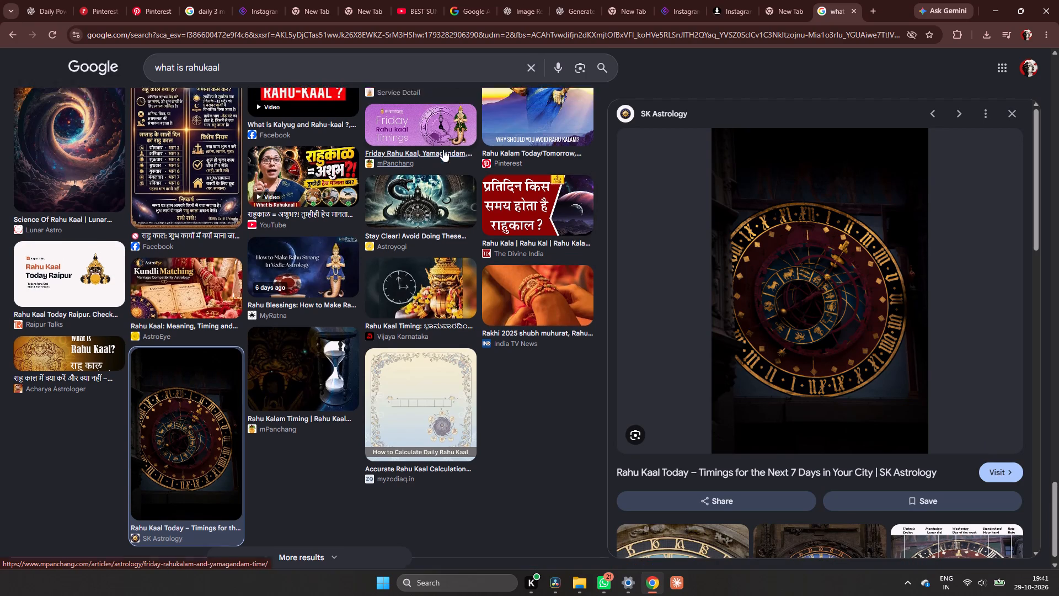
{"action": "scroll", "coordinate": [443, 150], "scroll_direction": "up", "scroll_amount": 20}
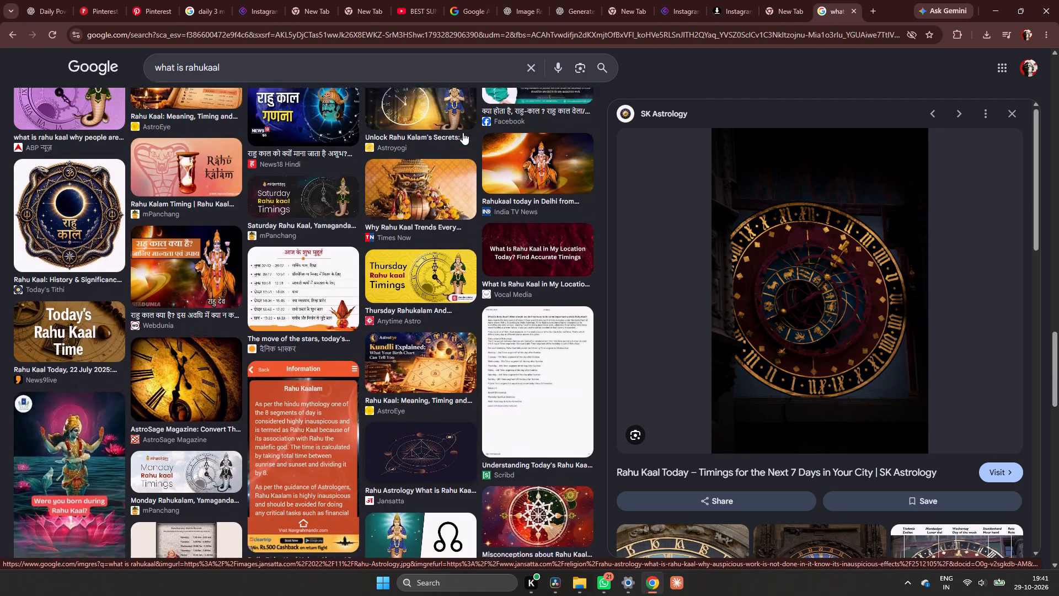
{"action": "scroll", "coordinate": [463, 132], "scroll_direction": "up", "scroll_amount": 14}
{"action": "scroll", "coordinate": [461, 132], "scroll_direction": "up", "scroll_amount": 7}
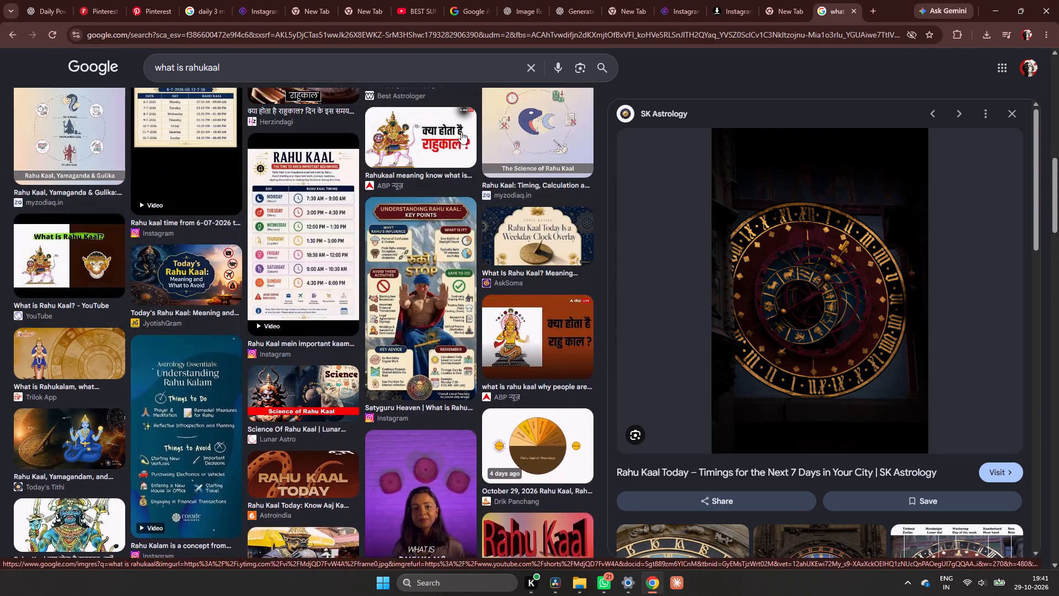
{"action": "scroll", "coordinate": [461, 132], "scroll_direction": "up", "scroll_amount": 3}
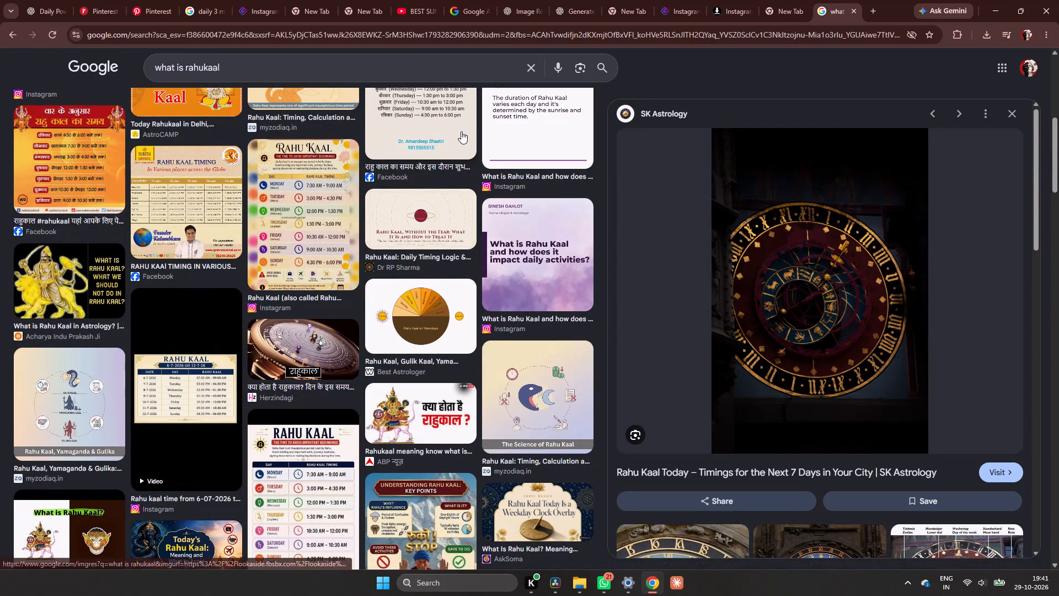
{"action": "scroll", "coordinate": [465, 197], "scroll_direction": "up", "scroll_amount": 2}
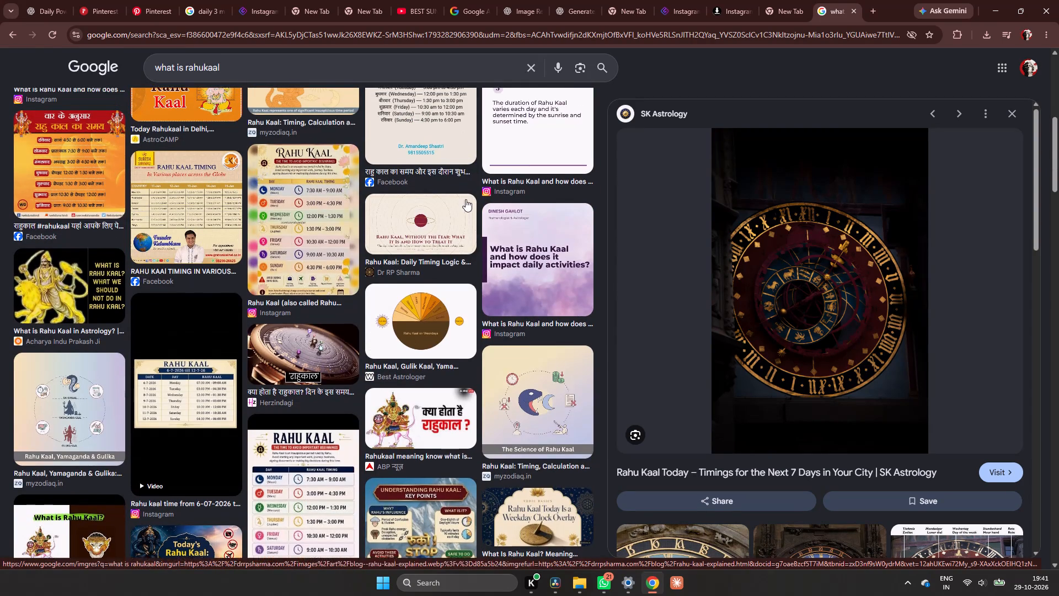
{"action": "scroll", "coordinate": [466, 199], "scroll_direction": "up", "scroll_amount": 10}
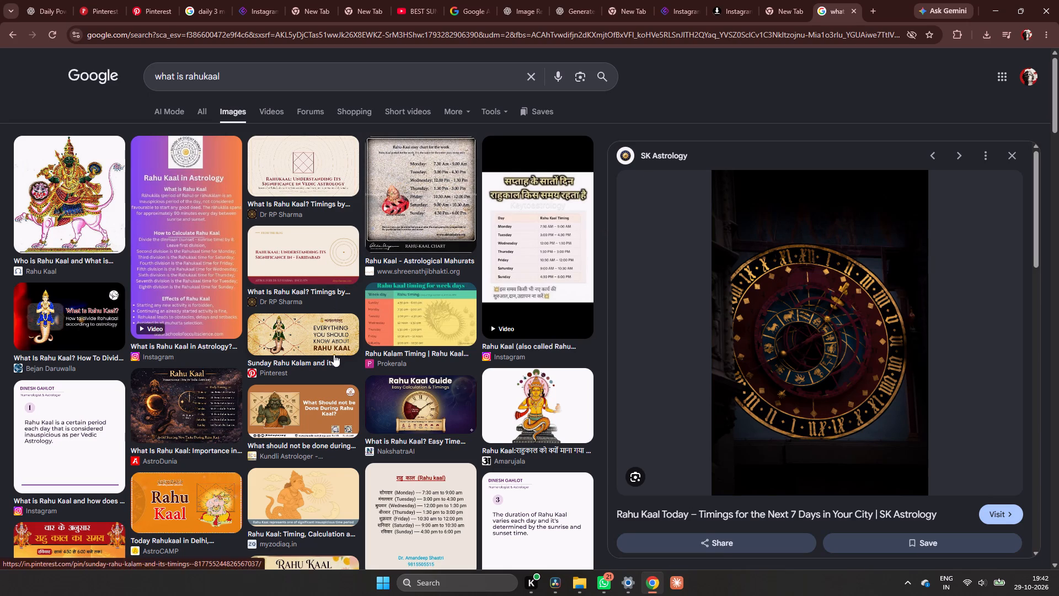
{"action": "scroll", "coordinate": [332, 329], "scroll_direction": "down", "scroll_amount": 7}
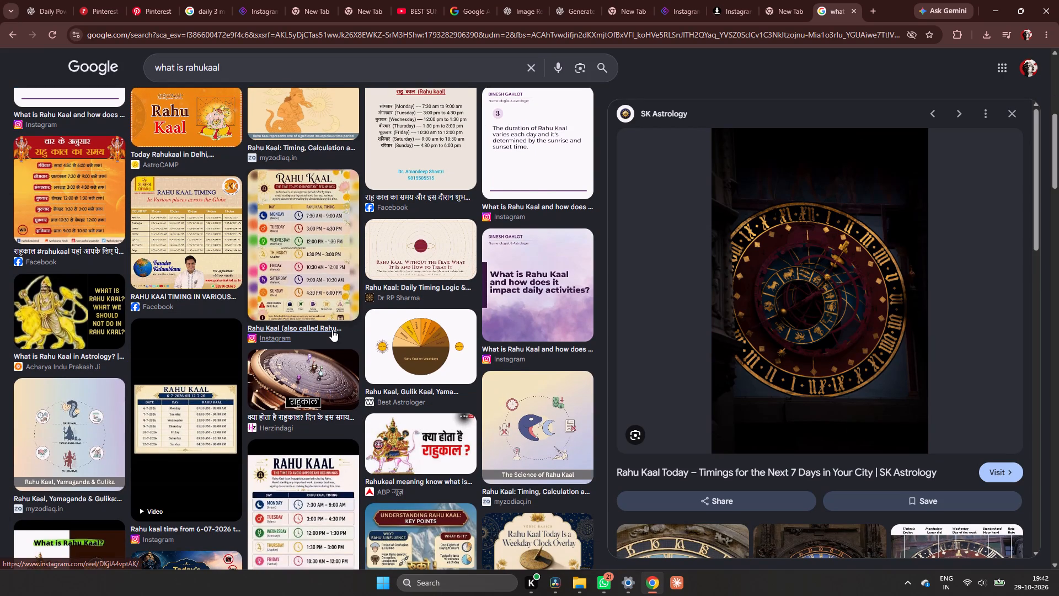
{"action": "scroll", "coordinate": [93, 214], "scroll_direction": "down", "scroll_amount": 2}
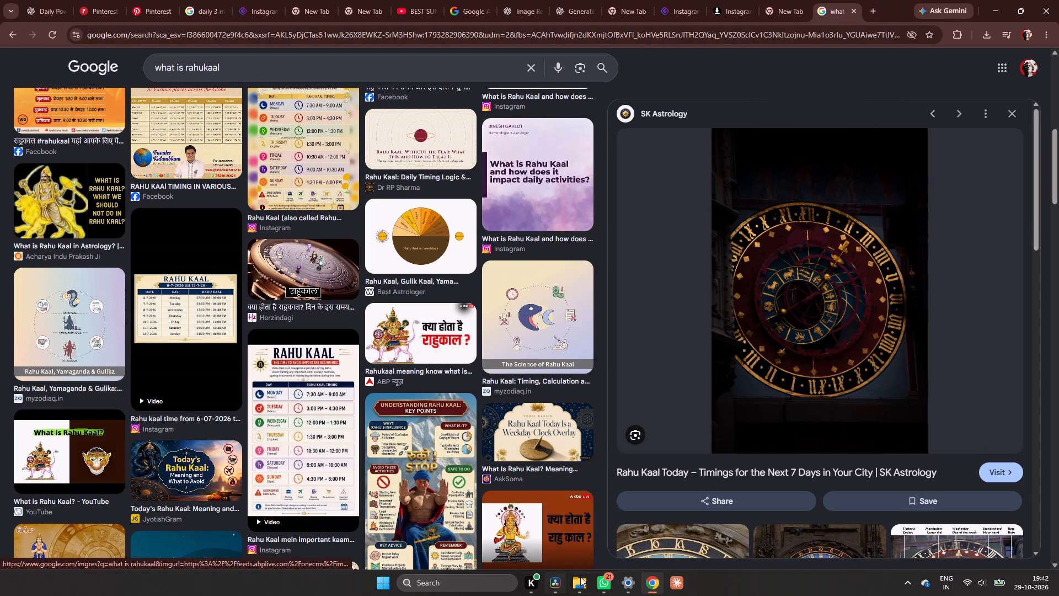
Switch to DaVinci Resolve and review the opening three-panel timings shot under Compound Clip 1 on Timeline 1.
{"action": "left_click", "coordinate": [557, 580]}
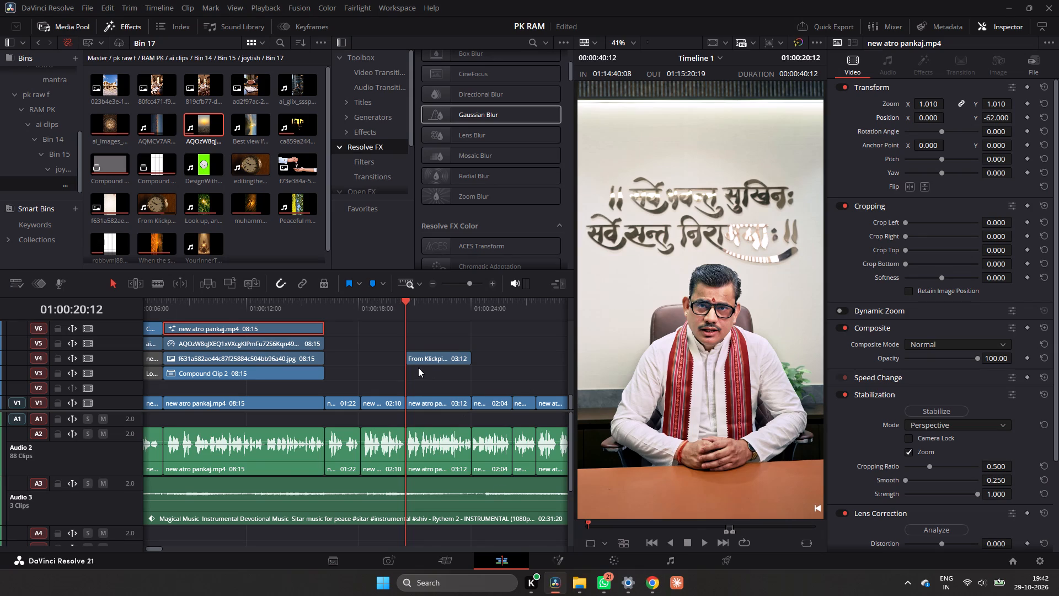
{"action": "scroll", "coordinate": [415, 364], "scroll_direction": "up", "scroll_amount": 4, "text": "ctrl"}
{"action": "left_click", "coordinate": [210, 318]}
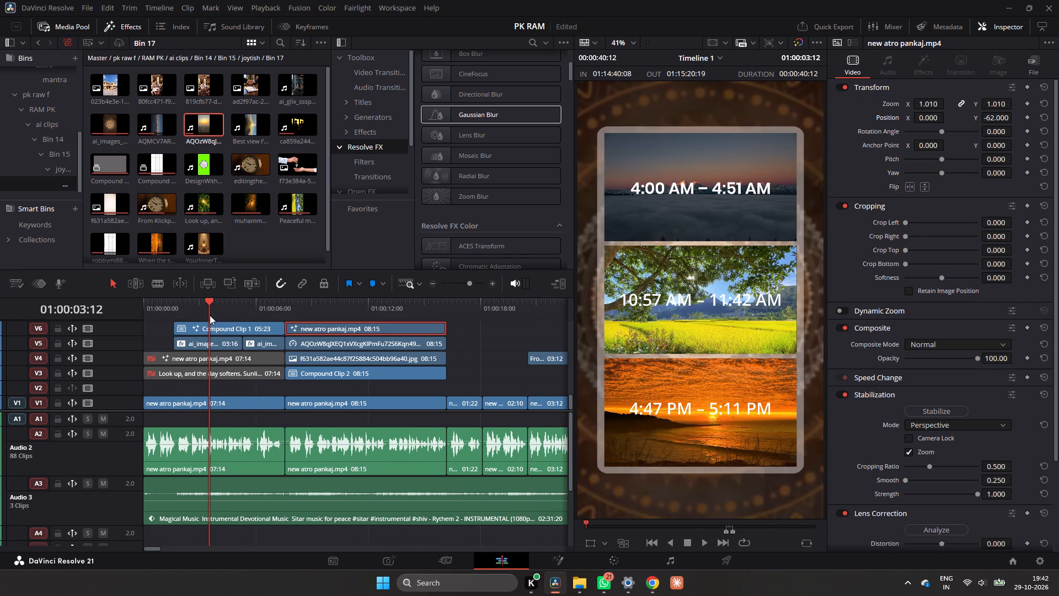
{"action": "left_click_drag", "start_coordinate": [206, 315], "coordinate": [184, 324]}
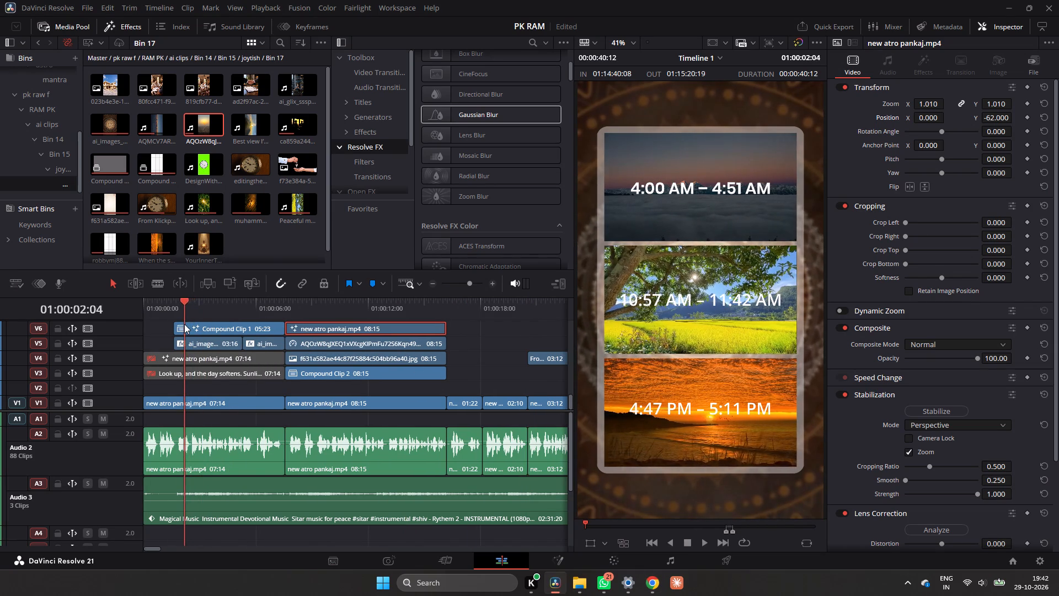
{"action": "left_click_drag", "start_coordinate": [184, 324], "coordinate": [262, 334]}
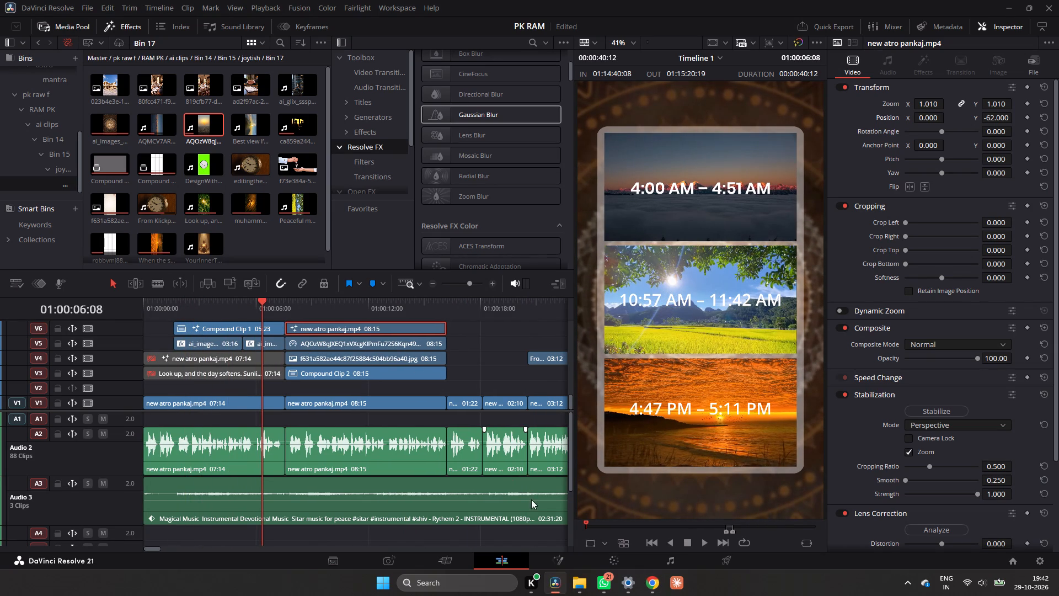
Switch to Chrome, open the orange rotating line mandala background video on Pinterest and examine it and its related backgrounds.
{"action": "left_click", "coordinate": [651, 595]}
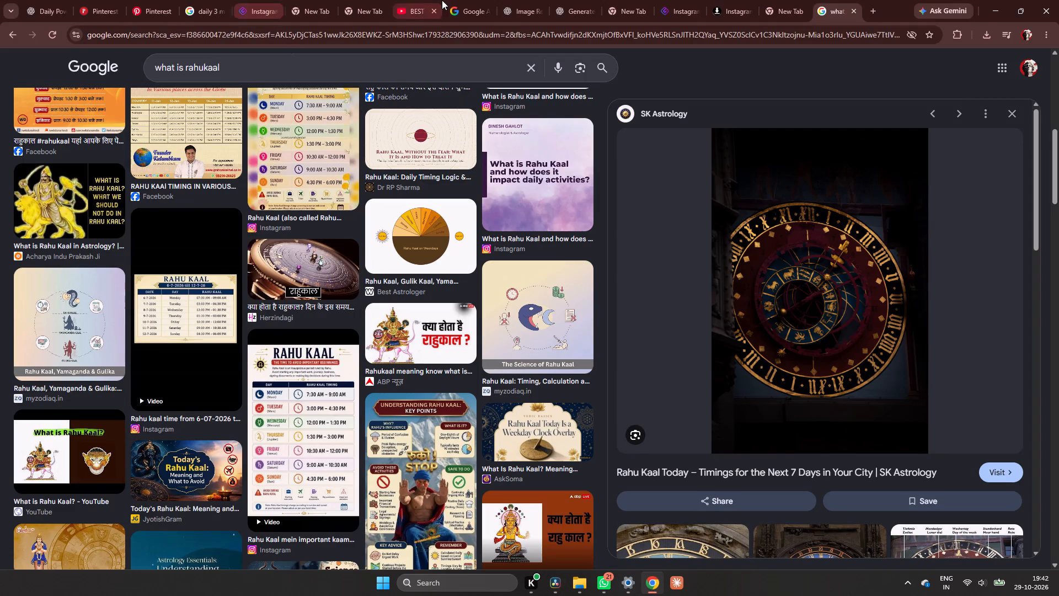
{"action": "left_click", "coordinate": [123, 0]}
{"action": "left_click", "coordinate": [152, 13]}
{"action": "scroll", "coordinate": [304, 134], "scroll_direction": "up", "scroll_amount": 4}
{"action": "scroll", "coordinate": [270, 160], "scroll_direction": "down", "scroll_amount": 5}
{"action": "left_click", "coordinate": [260, 215]}
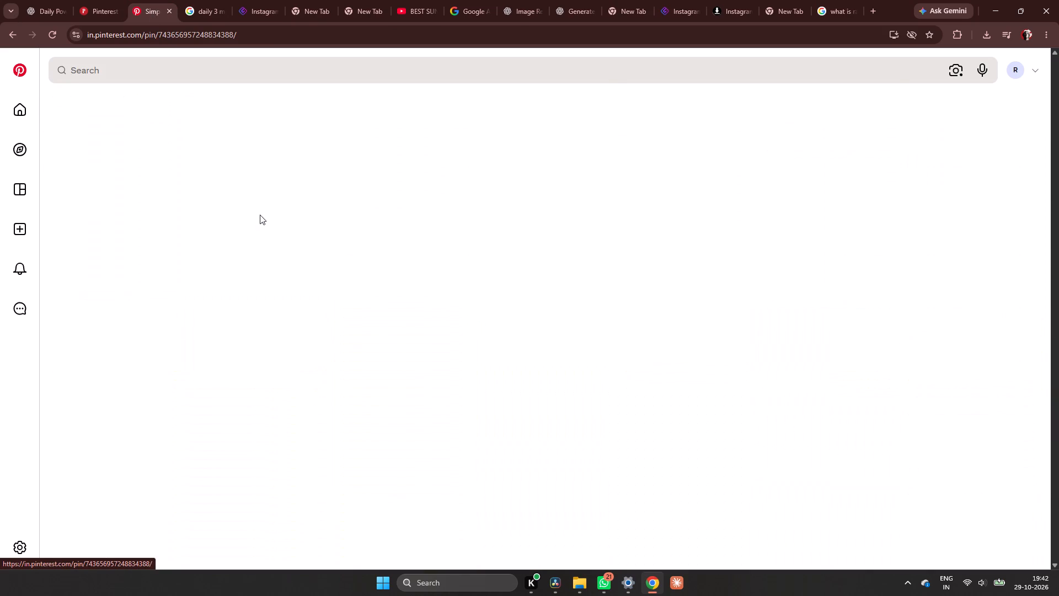
{"action": "scroll", "coordinate": [942, 345], "scroll_direction": "down", "scroll_amount": 6}
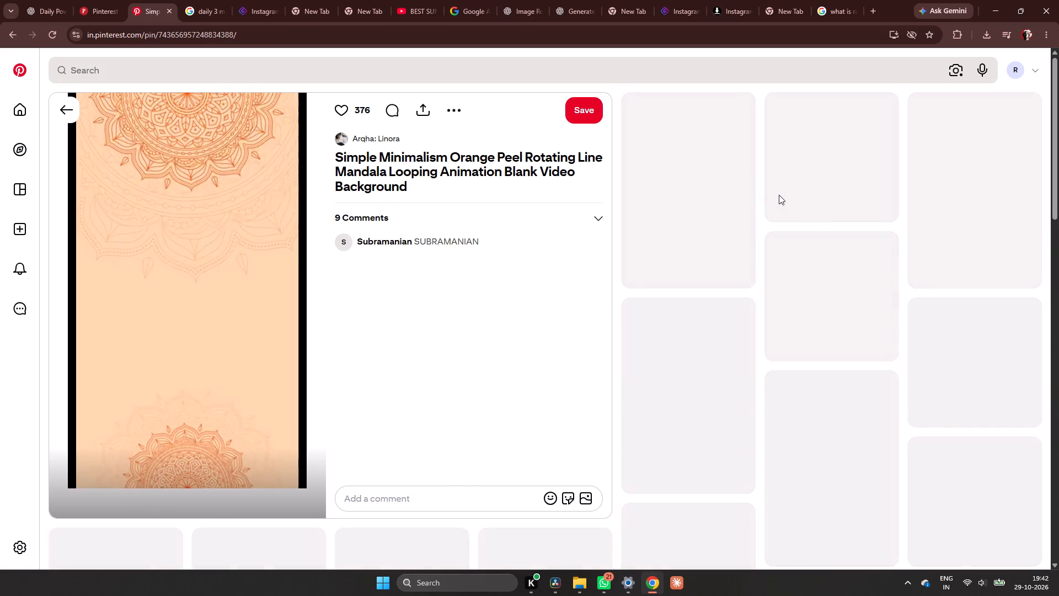
{"action": "scroll", "coordinate": [751, 234], "scroll_direction": "down", "scroll_amount": 2}
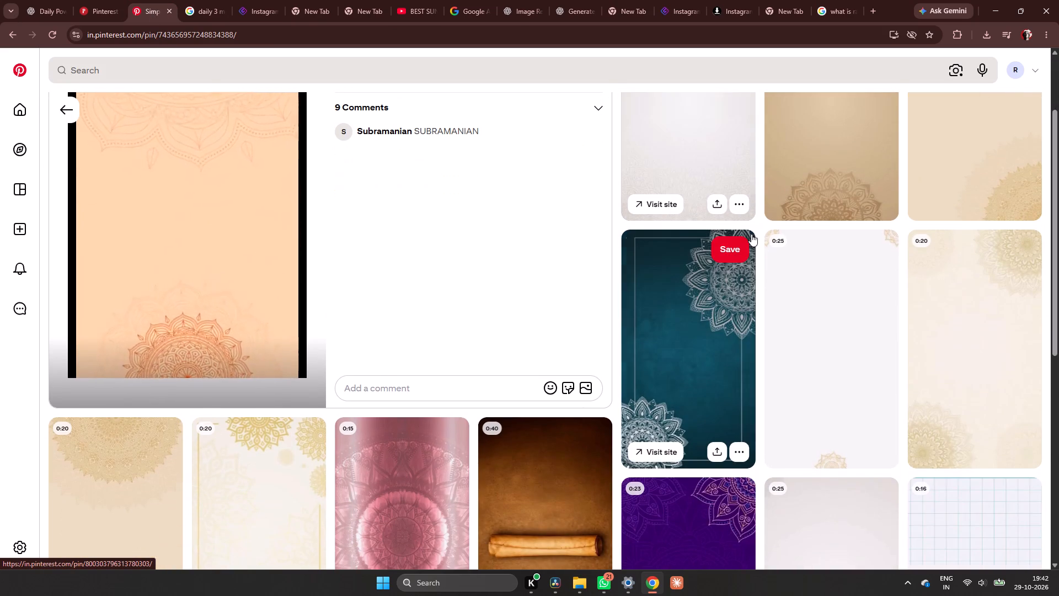
{"action": "scroll", "coordinate": [273, 193], "scroll_direction": "up", "scroll_amount": 3}
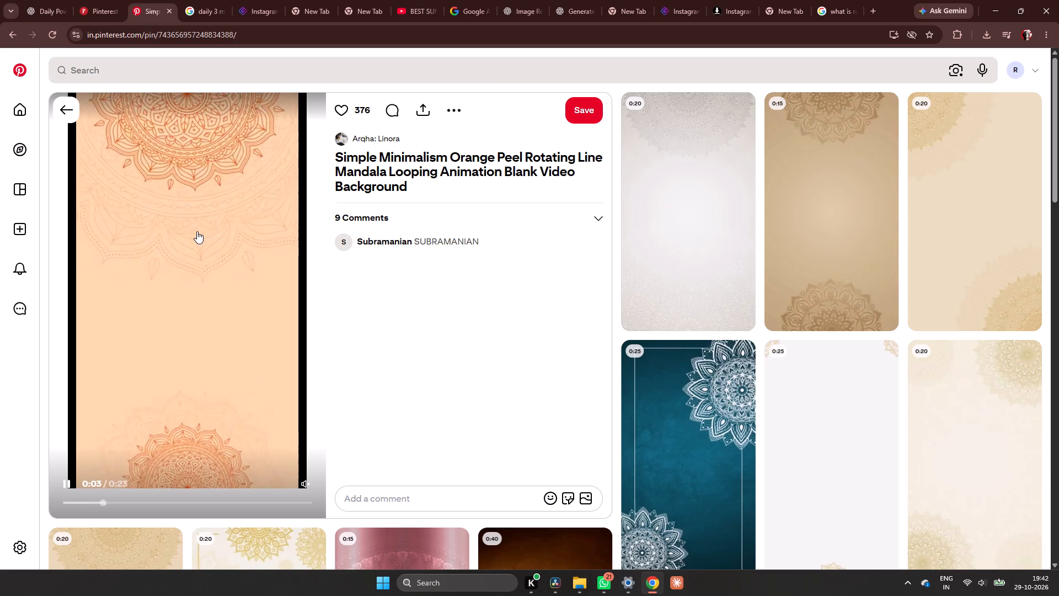
{"action": "right_click", "coordinate": [197, 231]}
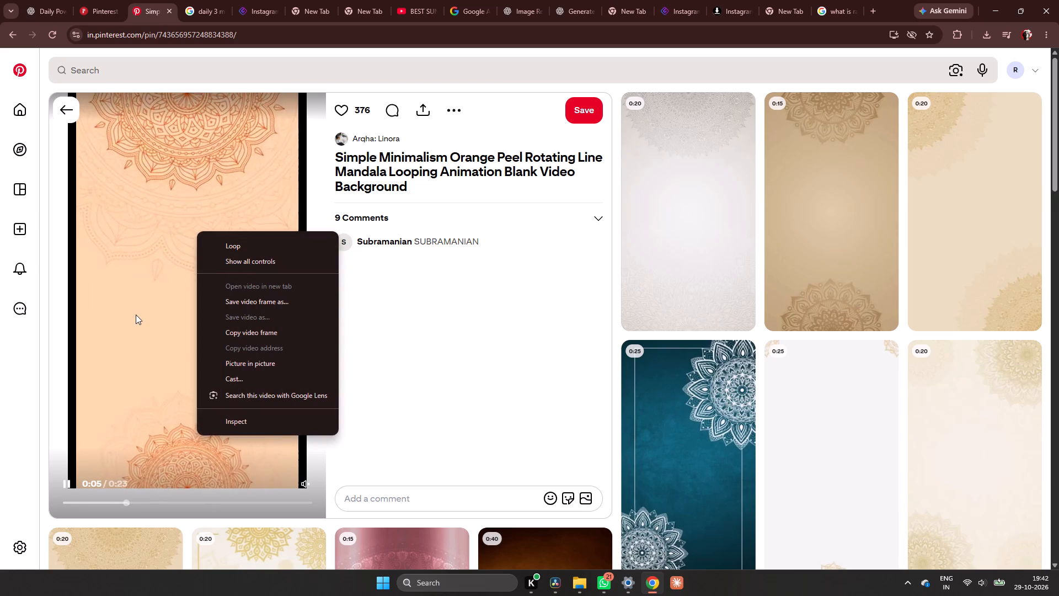
{"action": "scroll", "coordinate": [135, 313], "scroll_direction": "down", "scroll_amount": 7}
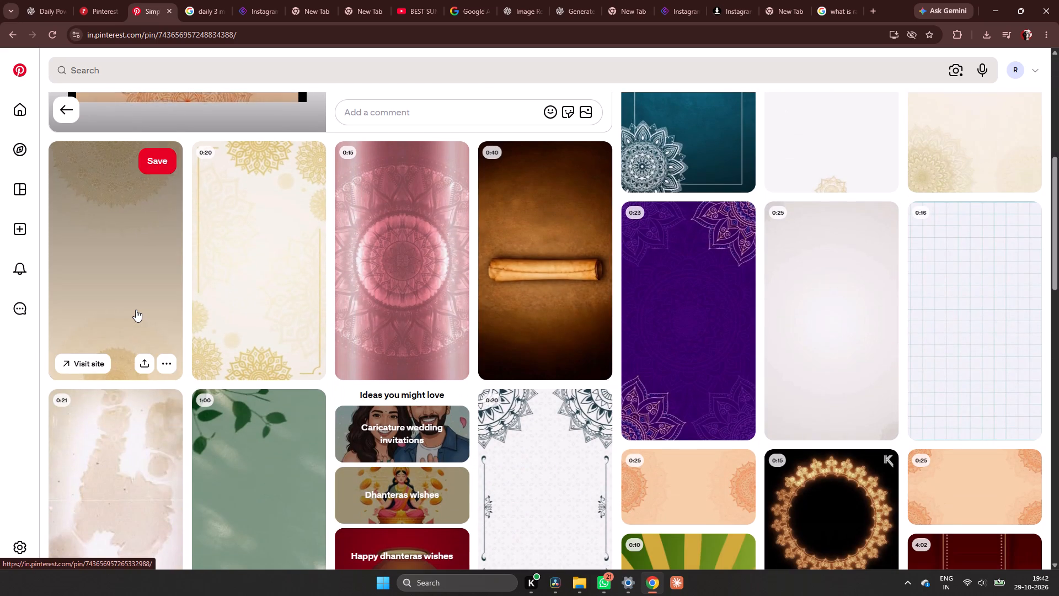
Examine the pink mandala background video and its related backgrounds on Pinterest, and return to the orange rotating line mandala pin.
{"action": "left_click", "coordinate": [381, 282]}
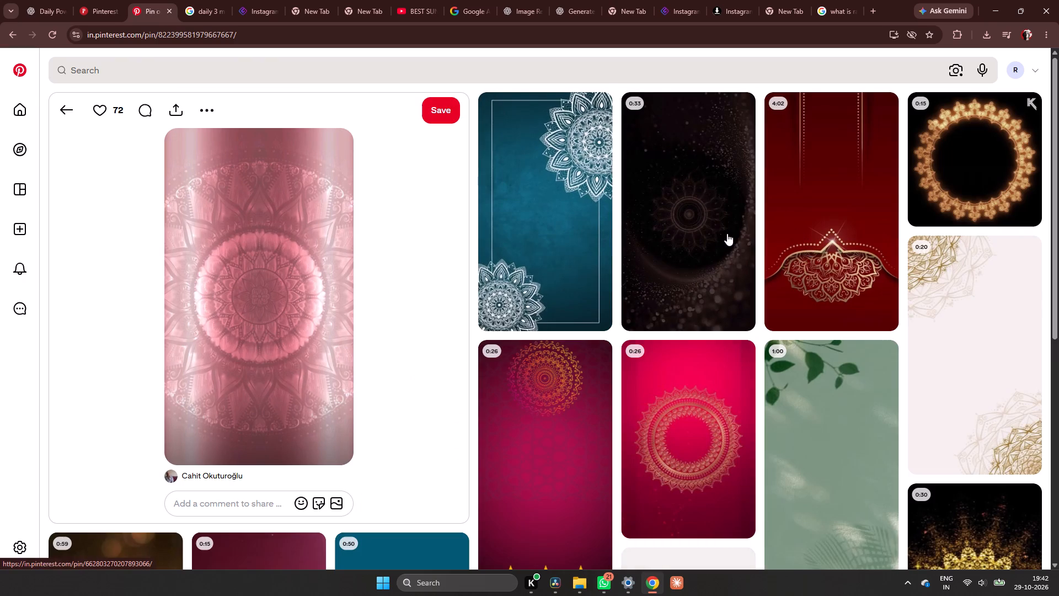
{"action": "scroll", "coordinate": [532, 229], "scroll_direction": "down", "scroll_amount": 5}
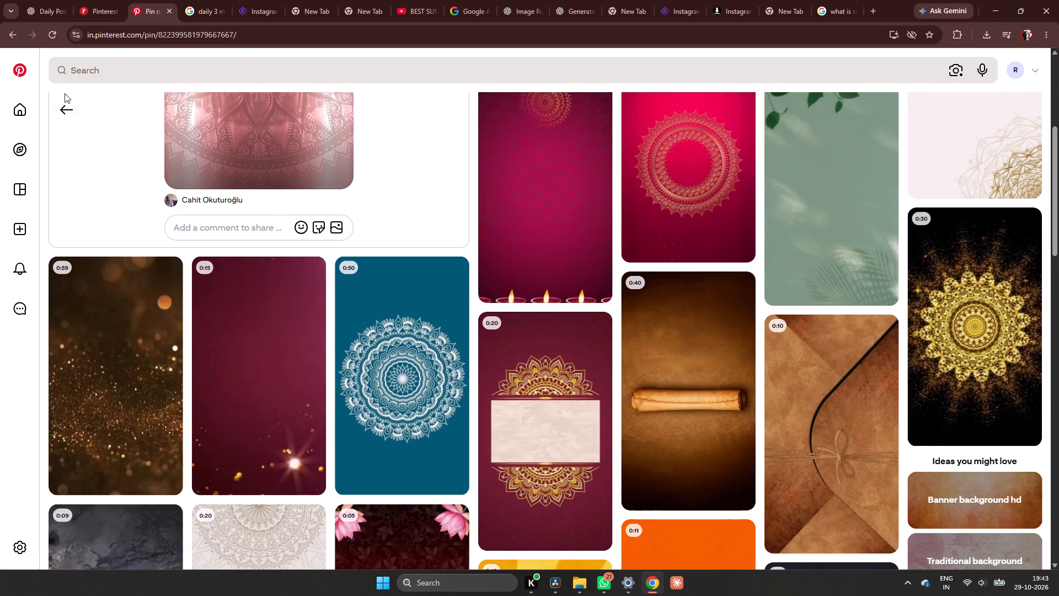
{"action": "scroll", "coordinate": [187, 133], "scroll_direction": "up", "scroll_amount": 2}
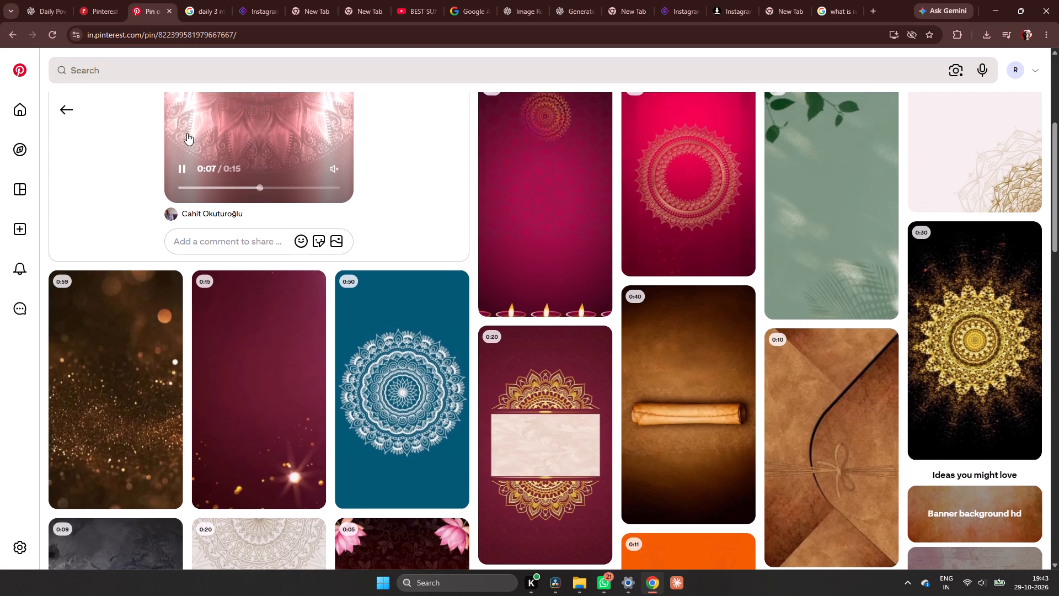
{"action": "scroll", "coordinate": [187, 133], "scroll_direction": "up", "scroll_amount": 2}
{"action": "left_click", "coordinate": [9, 35]}
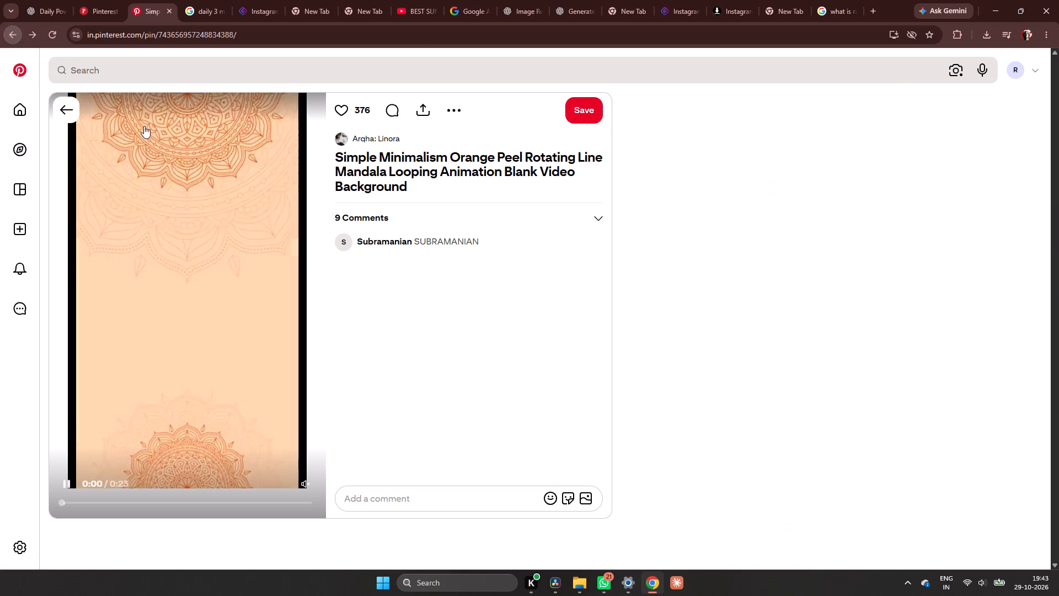
Copy the share link of the orange rotating line mandala background video.
{"action": "left_click", "coordinate": [414, 109]}
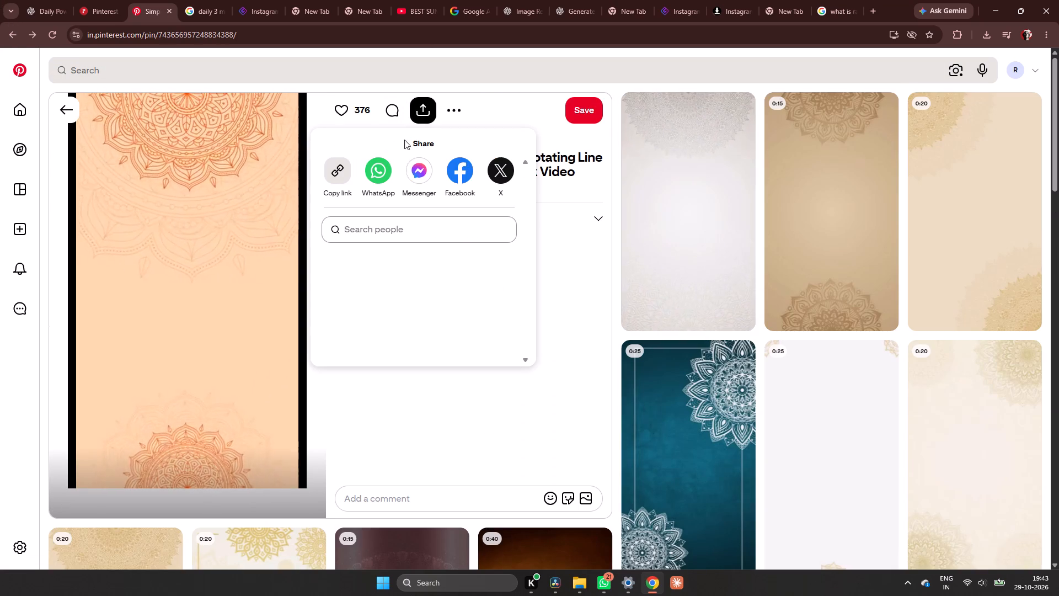
{"action": "left_click", "coordinate": [336, 184]}
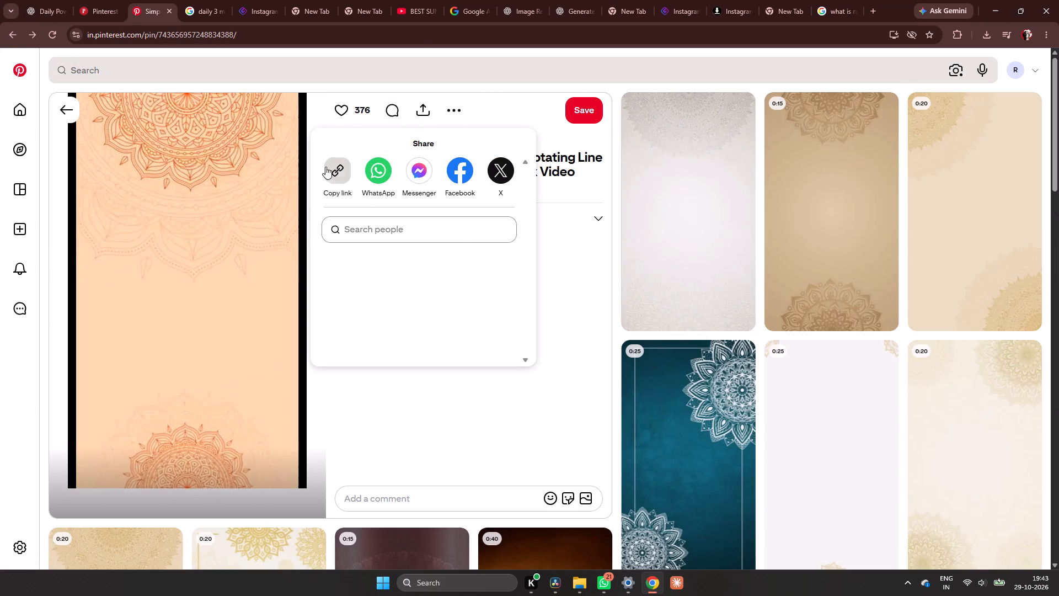
{"action": "left_click", "coordinate": [333, 168]}
Replace the old reel link in the FastDl downloader with the copied Pinterest link, try to fetch the video and dismiss the ads.
{"action": "left_click", "coordinate": [680, 19]}
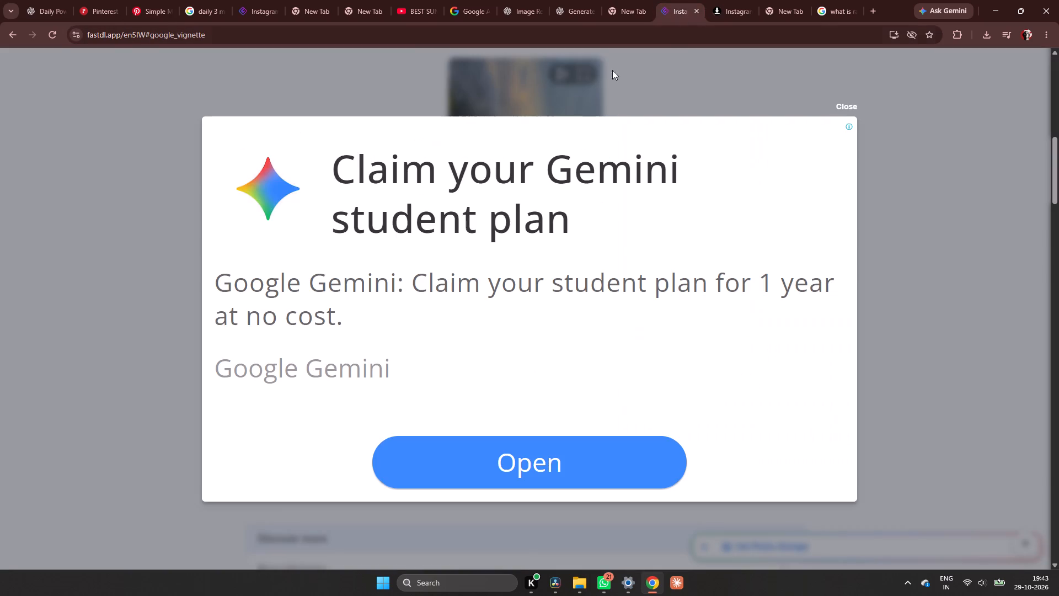
{"action": "left_click", "coordinate": [848, 106]}
{"action": "scroll", "coordinate": [623, 169], "scroll_direction": "up", "scroll_amount": 3}
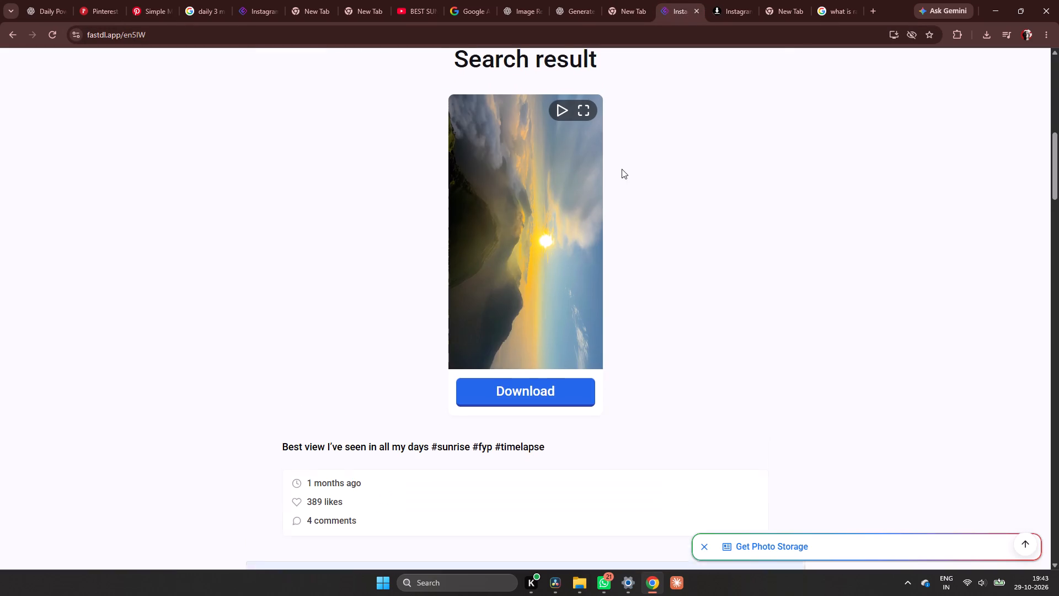
{"action": "scroll", "coordinate": [622, 169], "scroll_direction": "up", "scroll_amount": 4}
{"action": "scroll", "coordinate": [570, 179], "scroll_direction": "up", "scroll_amount": 6}
{"action": "left_click", "coordinate": [496, 207]}
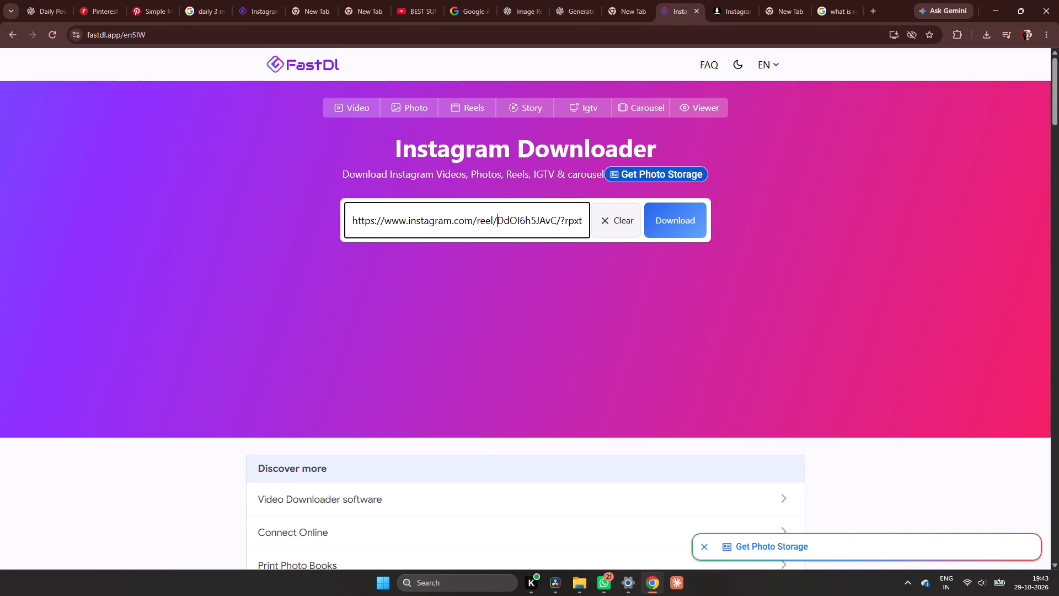
{"action": "key", "text": "ctrl+a"}
{"action": "key", "text": "ctrl+v"}
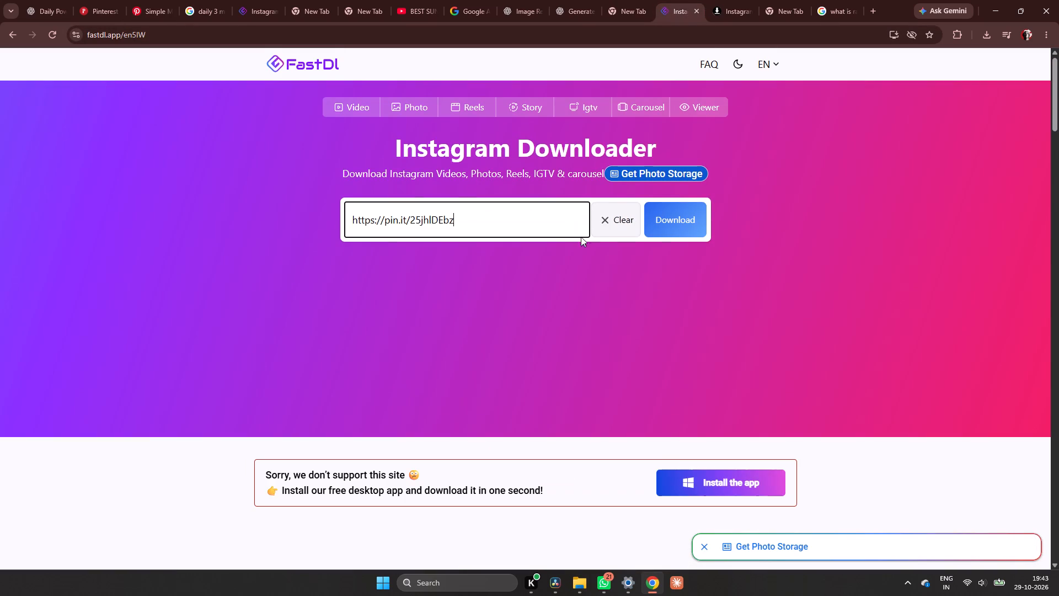
{"action": "left_click", "coordinate": [675, 223]}
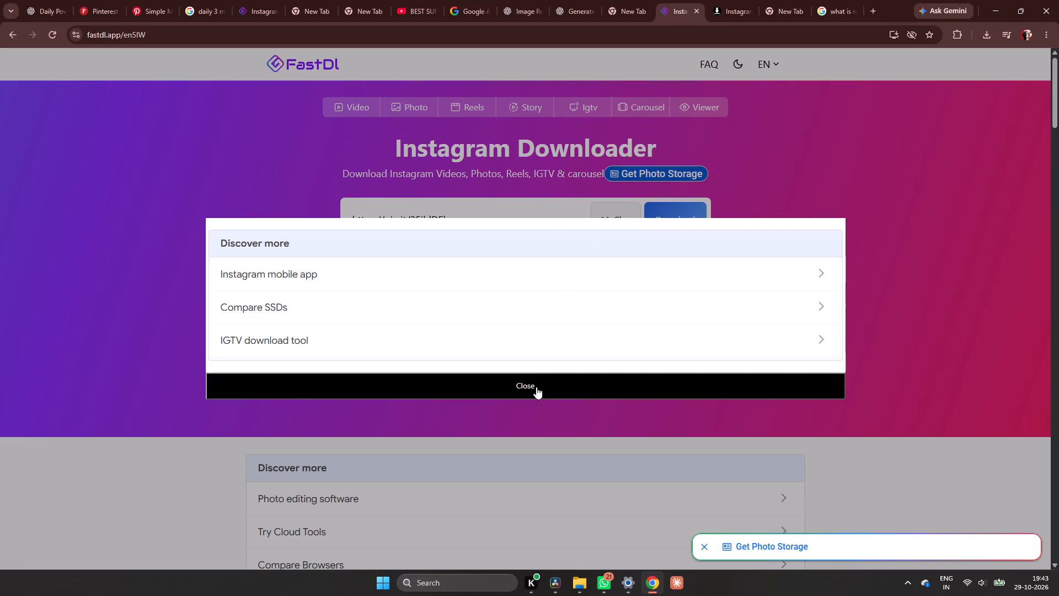
{"action": "left_click", "coordinate": [535, 387]}
Look through the FastDl page for a download result for the mandala background video.
{"action": "scroll", "coordinate": [535, 387], "scroll_direction": "down", "scroll_amount": 13}
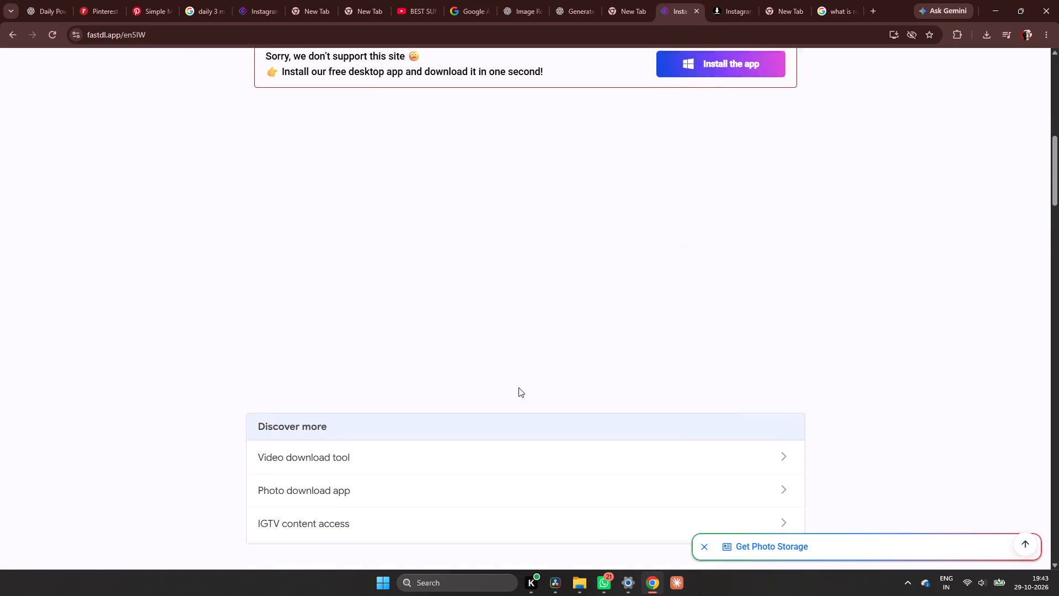
{"action": "scroll", "coordinate": [518, 387], "scroll_direction": "down", "scroll_amount": 11}
{"action": "scroll", "coordinate": [517, 388], "scroll_direction": "up", "scroll_amount": 6}
{"action": "scroll", "coordinate": [517, 388], "scroll_direction": "down", "scroll_amount": 4}
{"action": "scroll", "coordinate": [517, 388], "scroll_direction": "up", "scroll_amount": 3}
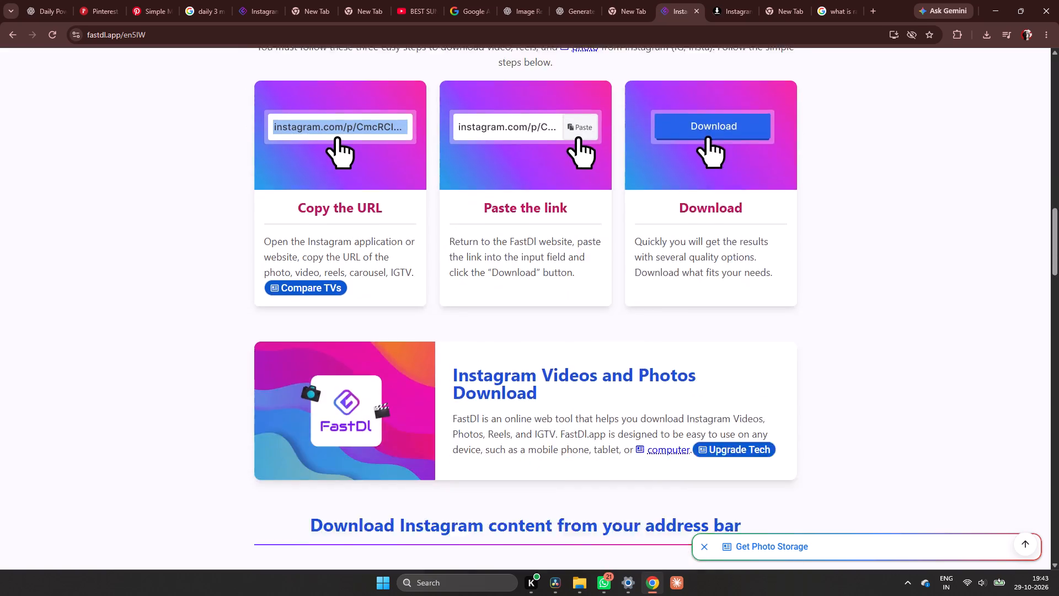
{"action": "scroll", "coordinate": [517, 388], "scroll_direction": "up", "scroll_amount": 13}
{"action": "scroll", "coordinate": [517, 388], "scroll_direction": "down", "scroll_amount": 1}
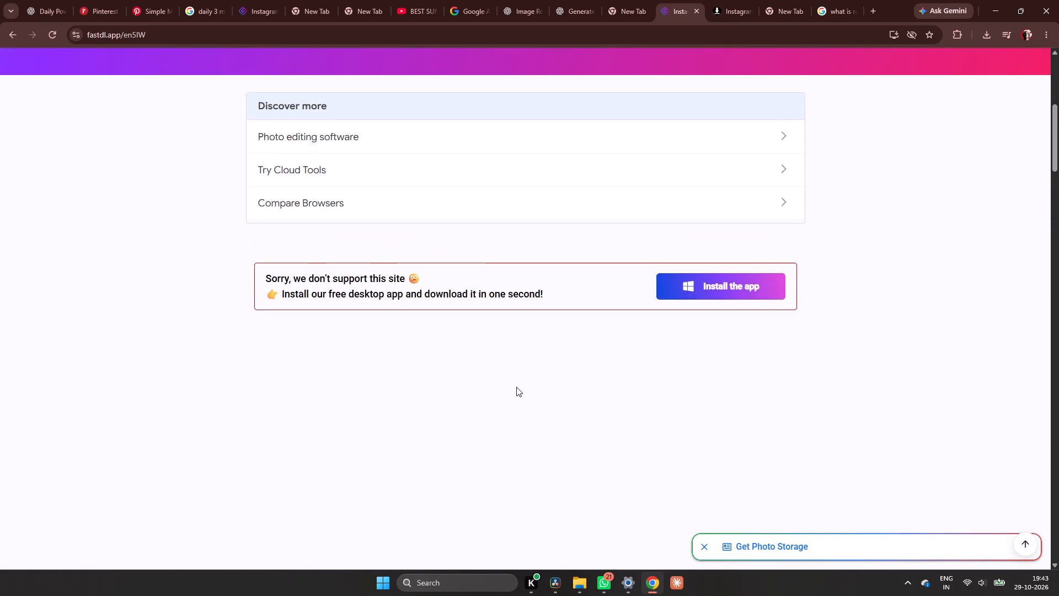
{"action": "scroll", "coordinate": [516, 387], "scroll_direction": "up", "scroll_amount": 9}
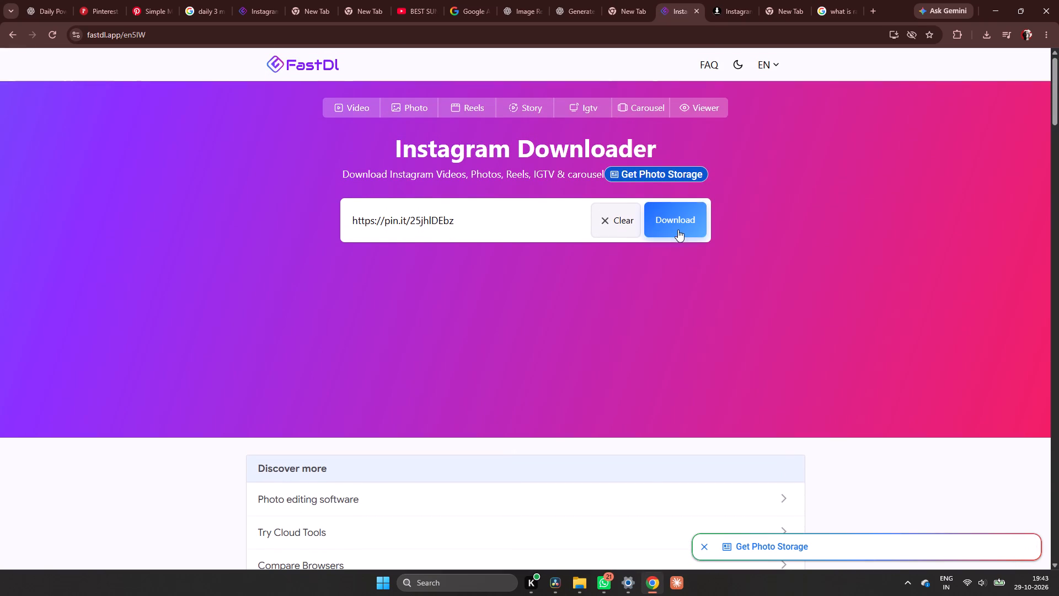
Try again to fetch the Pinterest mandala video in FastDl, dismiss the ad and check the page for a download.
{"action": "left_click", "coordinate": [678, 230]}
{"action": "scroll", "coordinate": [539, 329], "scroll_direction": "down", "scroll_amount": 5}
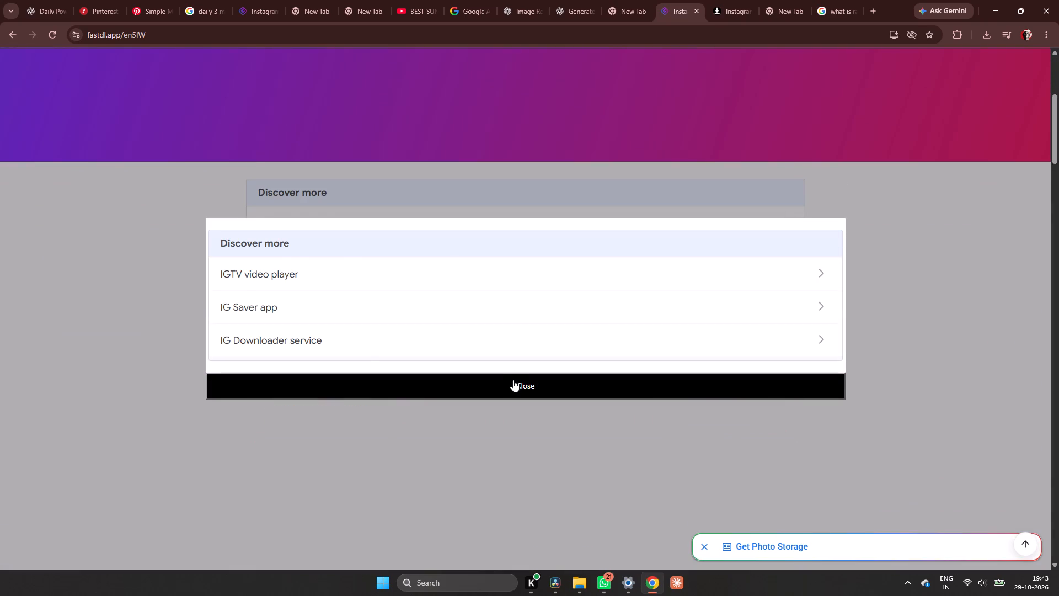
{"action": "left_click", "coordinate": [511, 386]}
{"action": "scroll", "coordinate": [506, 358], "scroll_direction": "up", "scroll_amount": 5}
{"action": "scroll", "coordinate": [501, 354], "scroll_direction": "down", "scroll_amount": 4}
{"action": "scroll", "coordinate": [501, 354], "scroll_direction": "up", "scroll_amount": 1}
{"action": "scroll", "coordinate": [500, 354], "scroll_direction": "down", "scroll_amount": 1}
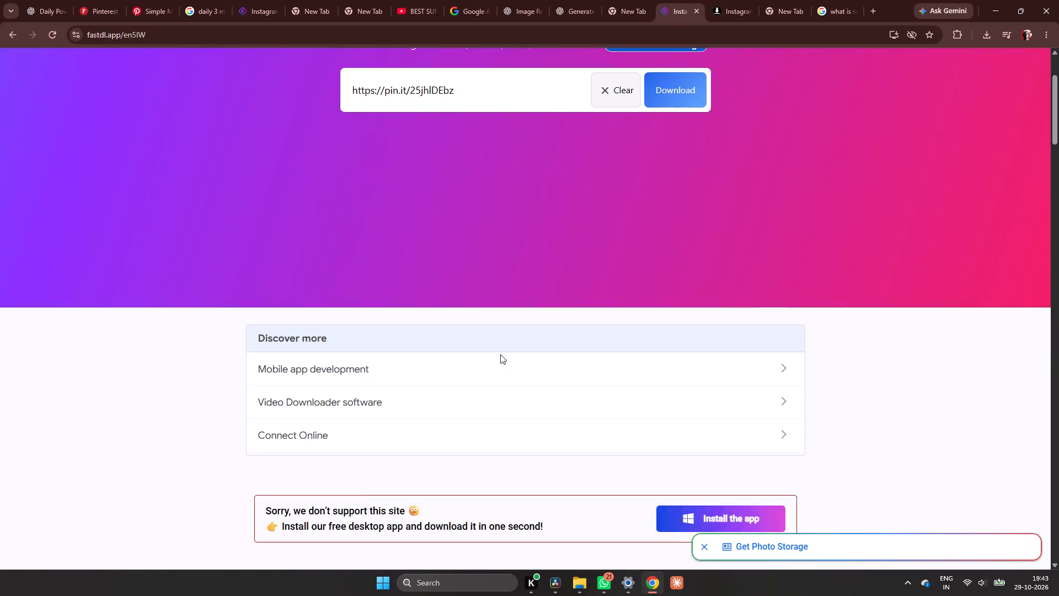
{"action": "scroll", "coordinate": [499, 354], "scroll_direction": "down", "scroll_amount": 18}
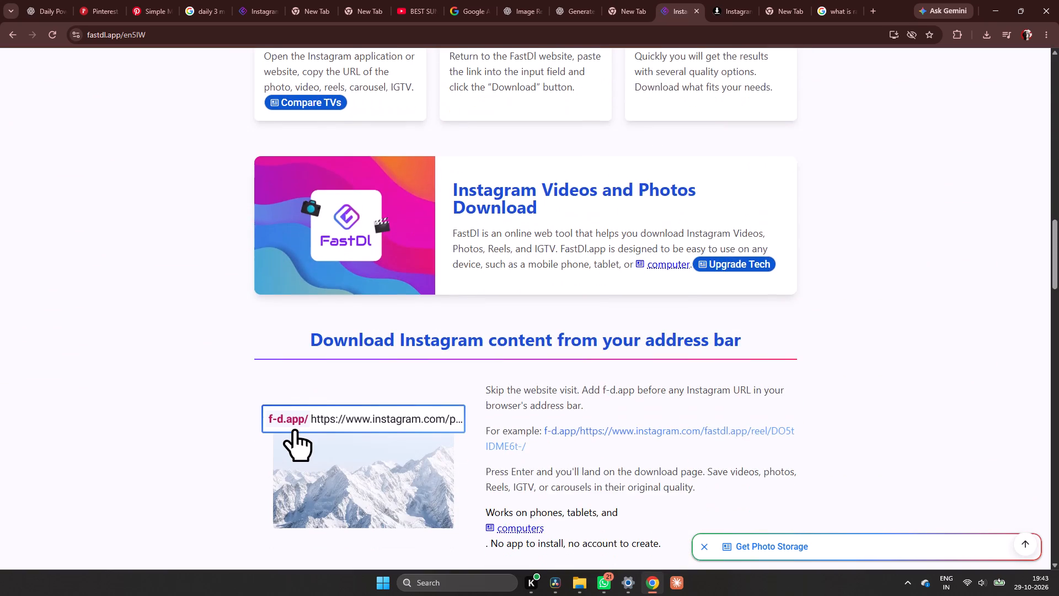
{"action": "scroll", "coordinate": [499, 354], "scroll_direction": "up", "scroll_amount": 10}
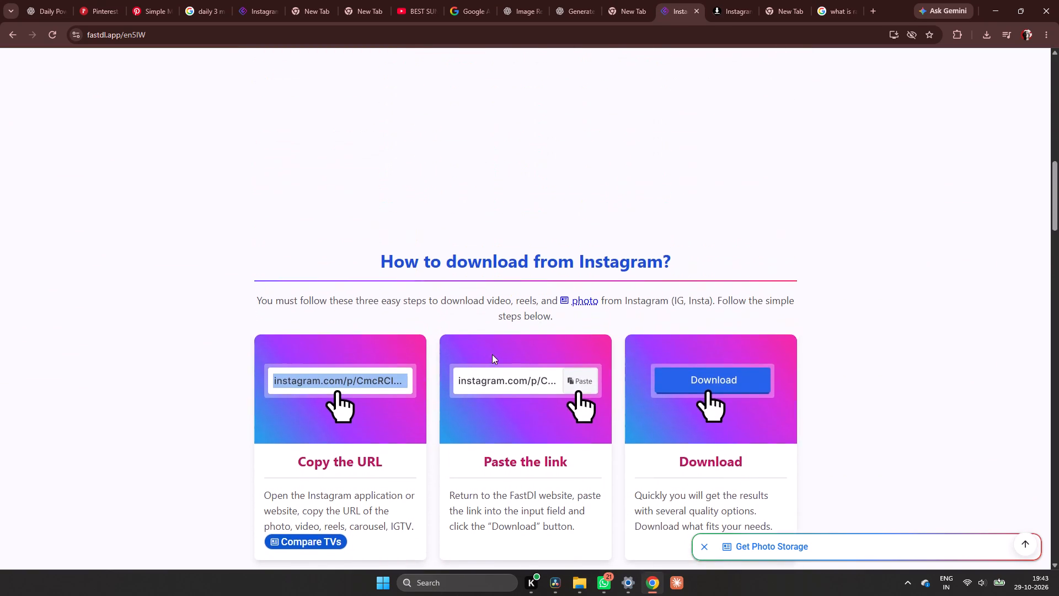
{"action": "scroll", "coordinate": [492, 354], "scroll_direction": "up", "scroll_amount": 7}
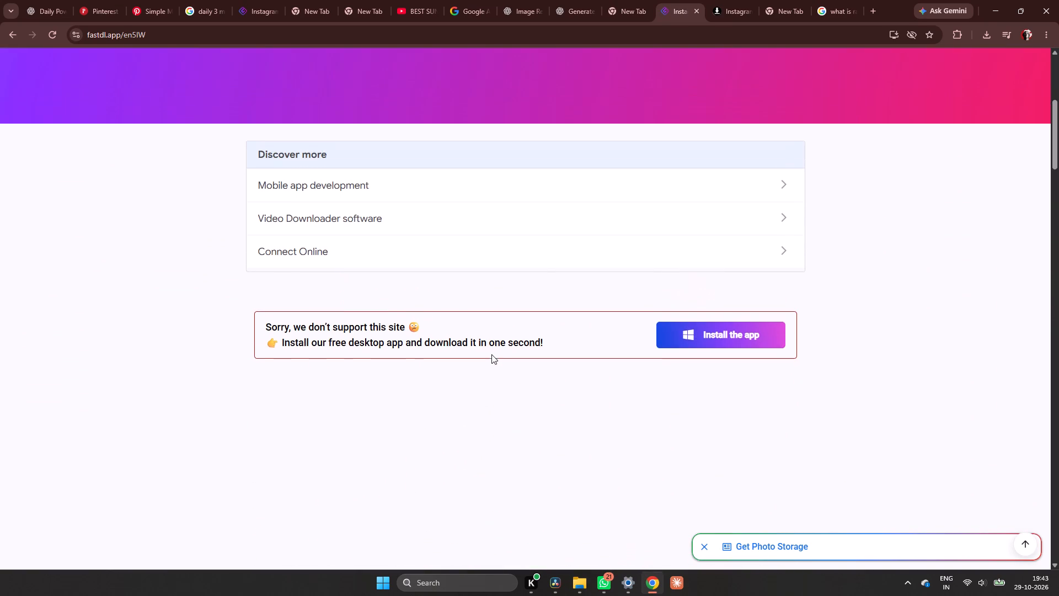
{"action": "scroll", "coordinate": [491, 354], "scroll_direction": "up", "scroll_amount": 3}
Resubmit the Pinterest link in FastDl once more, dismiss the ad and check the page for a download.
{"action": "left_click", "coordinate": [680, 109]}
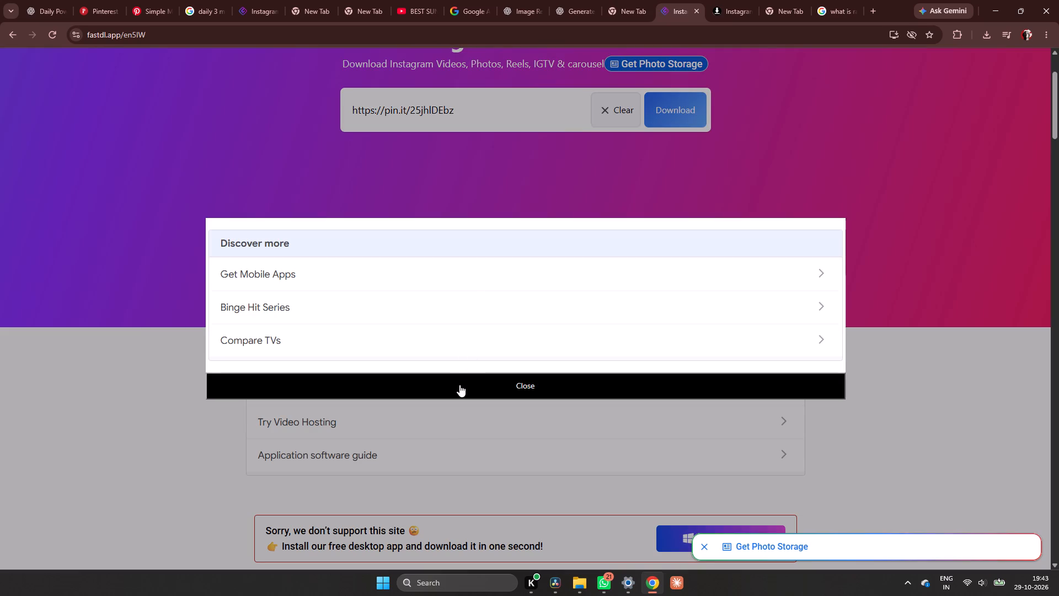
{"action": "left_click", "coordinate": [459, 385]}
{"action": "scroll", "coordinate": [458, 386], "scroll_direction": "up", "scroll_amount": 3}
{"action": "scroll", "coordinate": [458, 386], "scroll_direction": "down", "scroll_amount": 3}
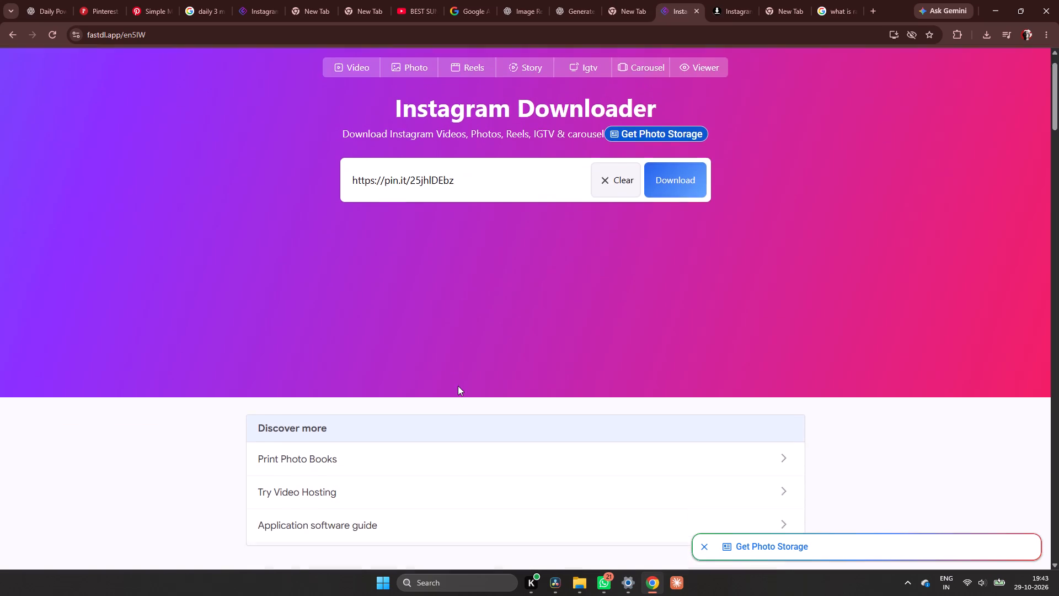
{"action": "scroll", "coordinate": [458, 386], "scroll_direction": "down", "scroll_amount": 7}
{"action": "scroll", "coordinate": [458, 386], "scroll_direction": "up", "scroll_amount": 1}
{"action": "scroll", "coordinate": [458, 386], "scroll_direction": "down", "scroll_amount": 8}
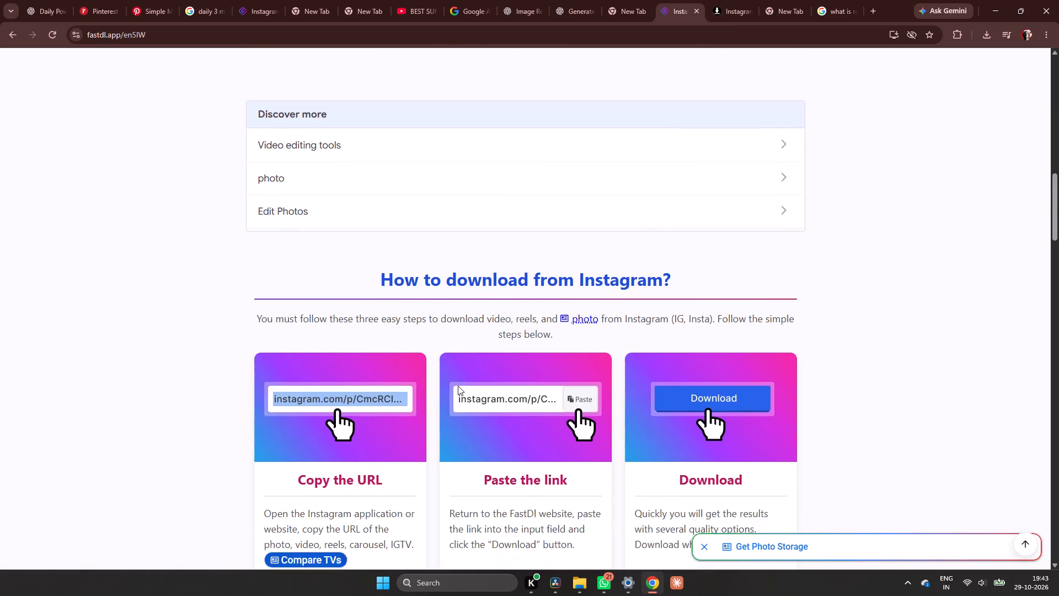
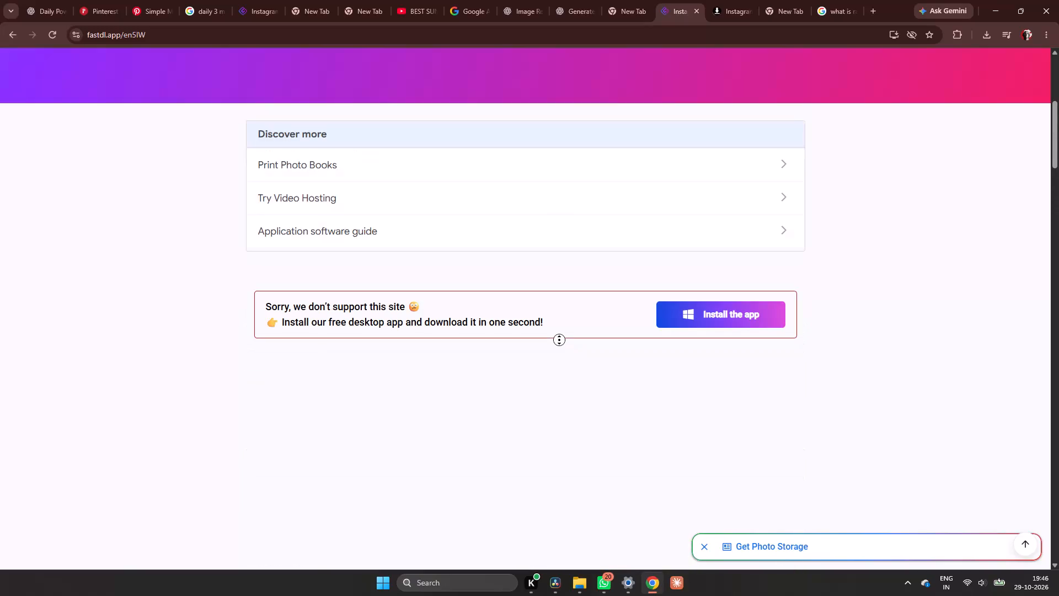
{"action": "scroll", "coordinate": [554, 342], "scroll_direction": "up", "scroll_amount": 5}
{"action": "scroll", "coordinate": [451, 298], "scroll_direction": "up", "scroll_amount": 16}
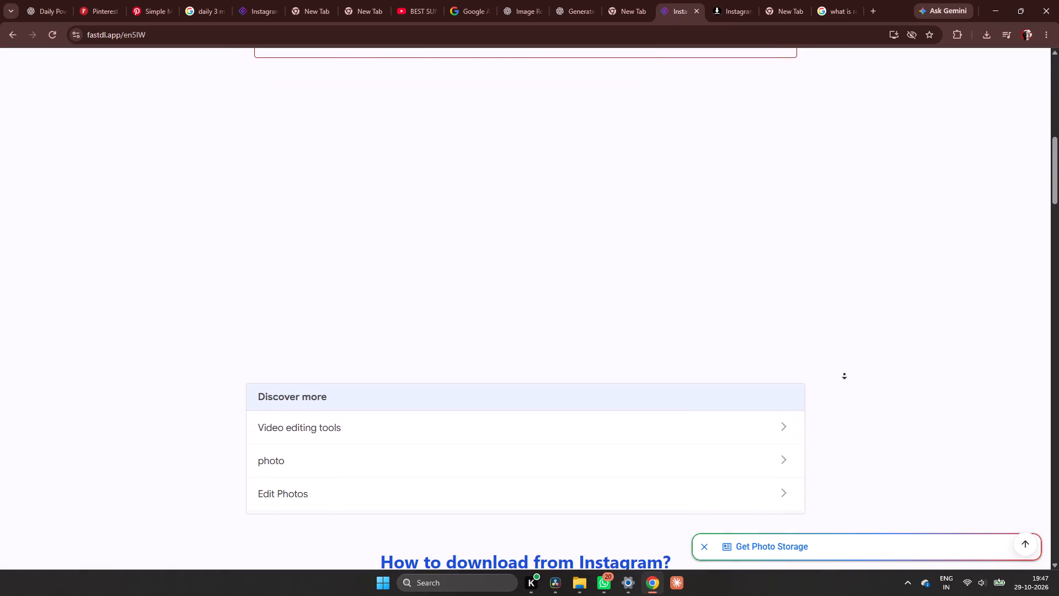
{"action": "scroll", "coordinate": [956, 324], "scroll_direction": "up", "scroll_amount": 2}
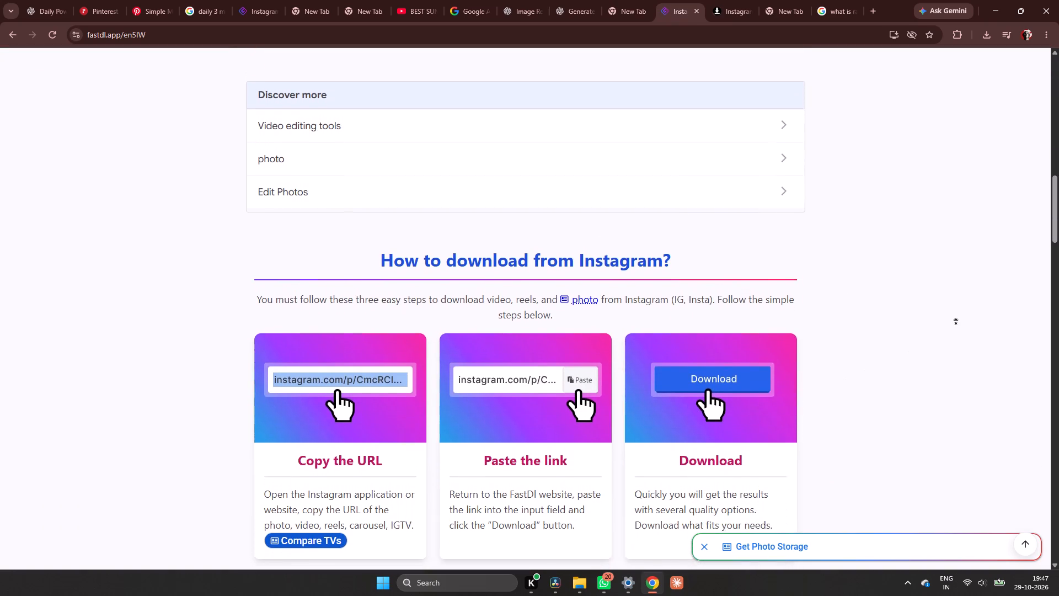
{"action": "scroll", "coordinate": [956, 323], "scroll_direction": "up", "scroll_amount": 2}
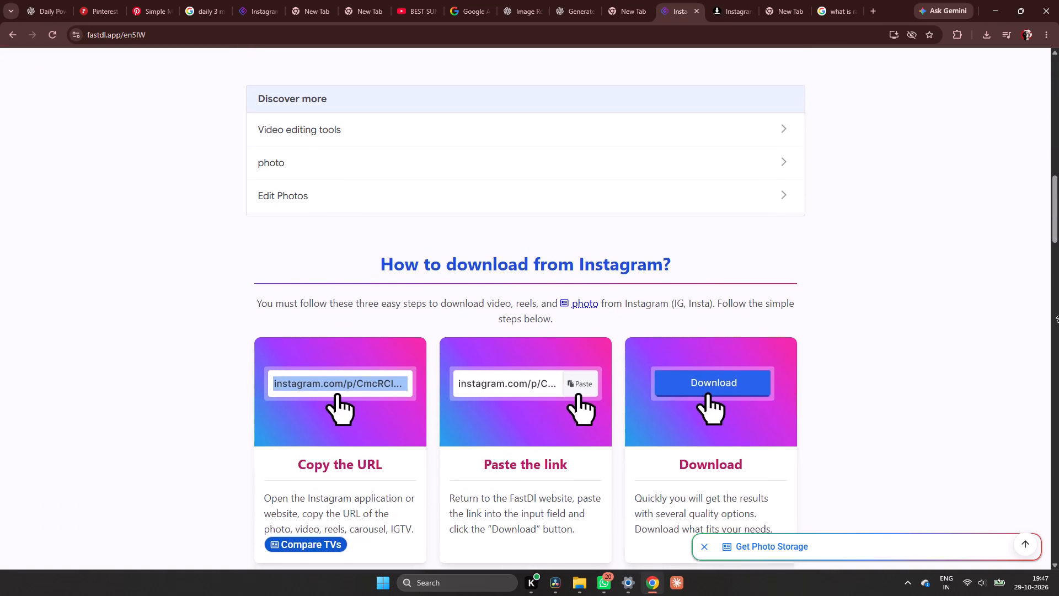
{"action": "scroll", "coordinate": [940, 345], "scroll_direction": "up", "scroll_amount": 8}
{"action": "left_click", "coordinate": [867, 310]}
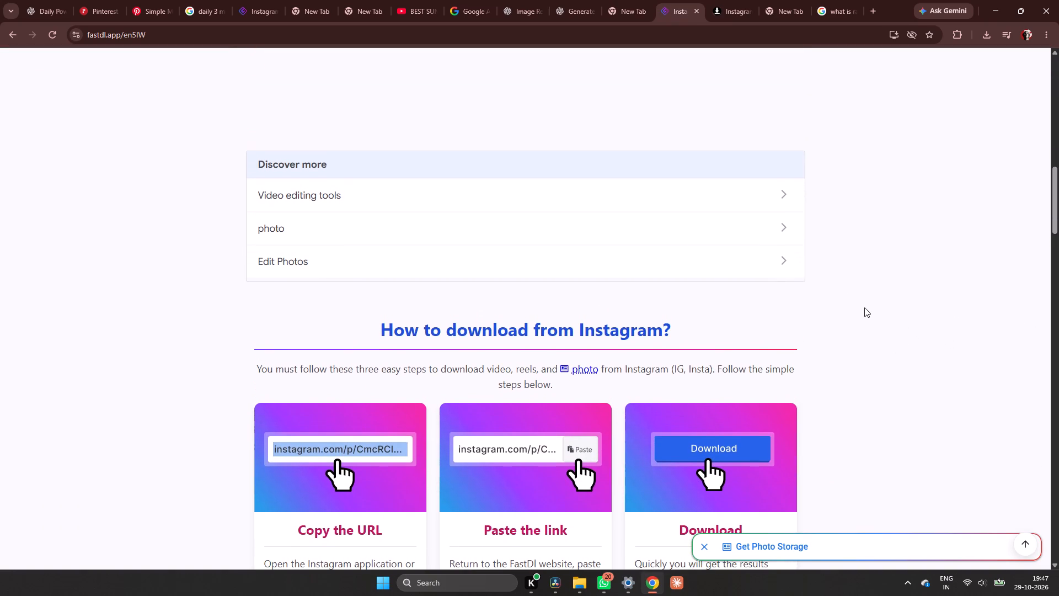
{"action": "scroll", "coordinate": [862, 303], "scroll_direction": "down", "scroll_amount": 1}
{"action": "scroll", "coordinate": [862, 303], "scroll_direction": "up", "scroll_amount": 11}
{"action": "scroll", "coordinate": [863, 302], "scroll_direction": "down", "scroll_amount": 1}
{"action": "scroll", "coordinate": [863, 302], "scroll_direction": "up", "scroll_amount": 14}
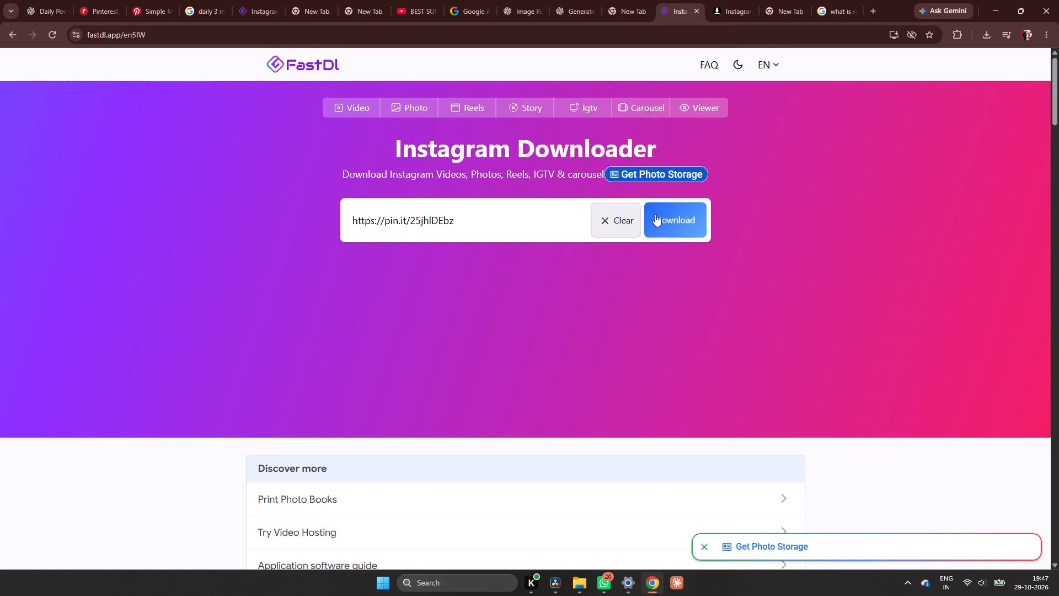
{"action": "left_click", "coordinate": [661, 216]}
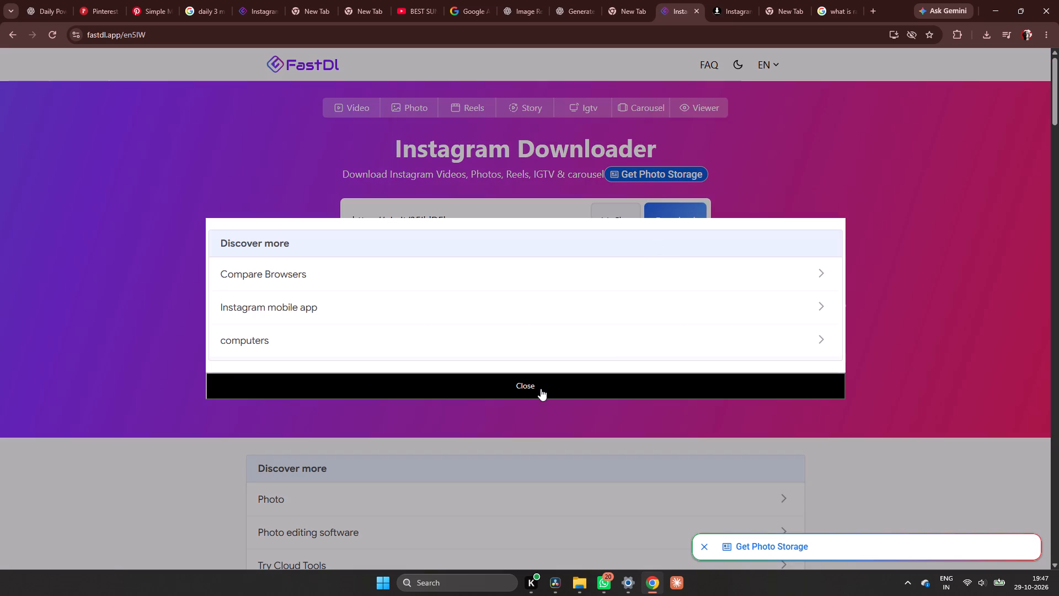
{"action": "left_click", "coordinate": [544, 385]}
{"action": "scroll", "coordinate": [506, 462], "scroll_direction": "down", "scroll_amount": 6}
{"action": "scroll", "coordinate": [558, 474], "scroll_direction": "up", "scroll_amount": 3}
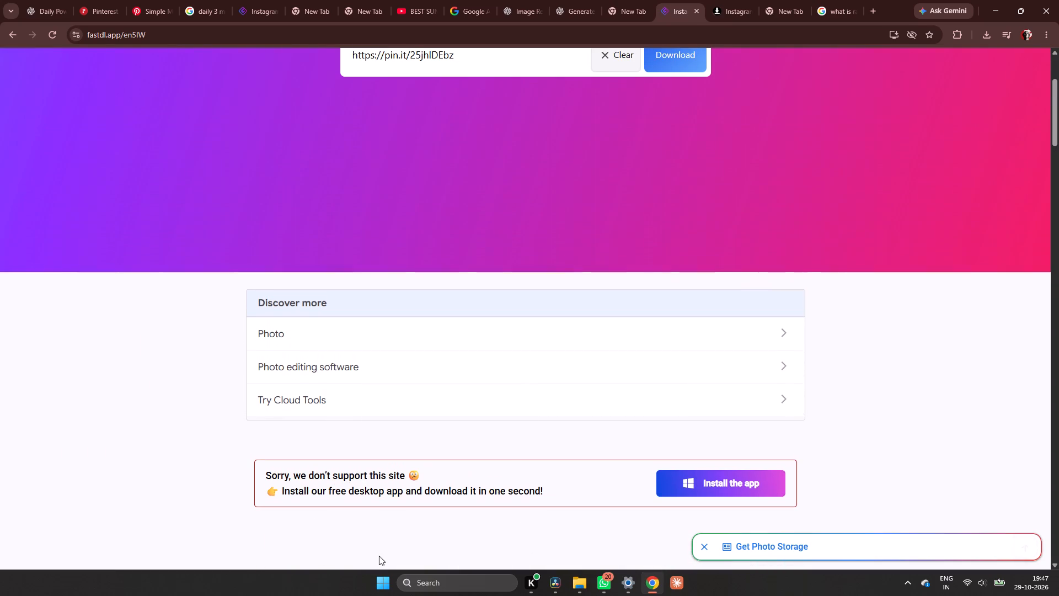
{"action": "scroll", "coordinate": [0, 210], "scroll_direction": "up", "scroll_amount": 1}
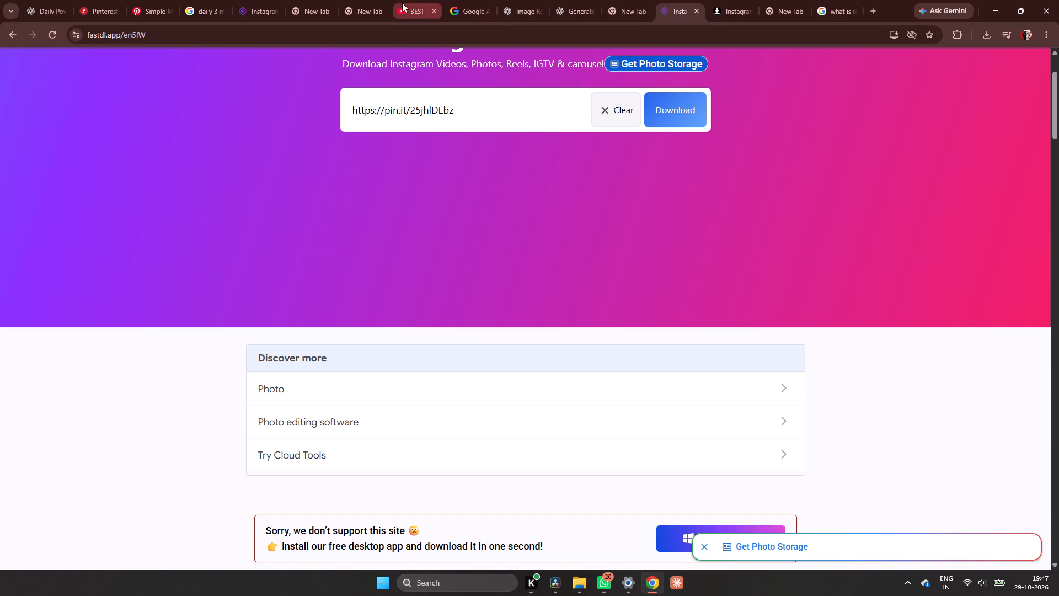
Switch to the SSSPIN Pinterest downloader page for fetching the mandala background video.
{"action": "left_click", "coordinate": [93, 12]}
{"action": "scroll", "coordinate": [324, 186], "scroll_direction": "up", "scroll_amount": 3}
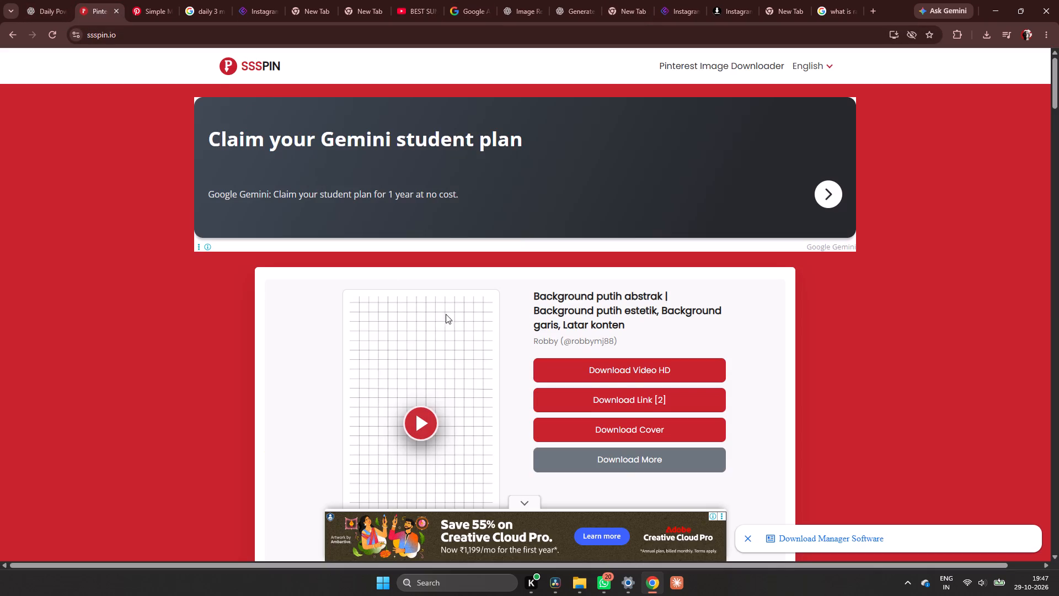
Fetch the copied link of the orange rotating line mandala video in SSSPIN and download it as HD video.
{"action": "scroll", "coordinate": [507, 371], "scroll_direction": "down", "scroll_amount": 4}
{"action": "left_click", "coordinate": [656, 234]}
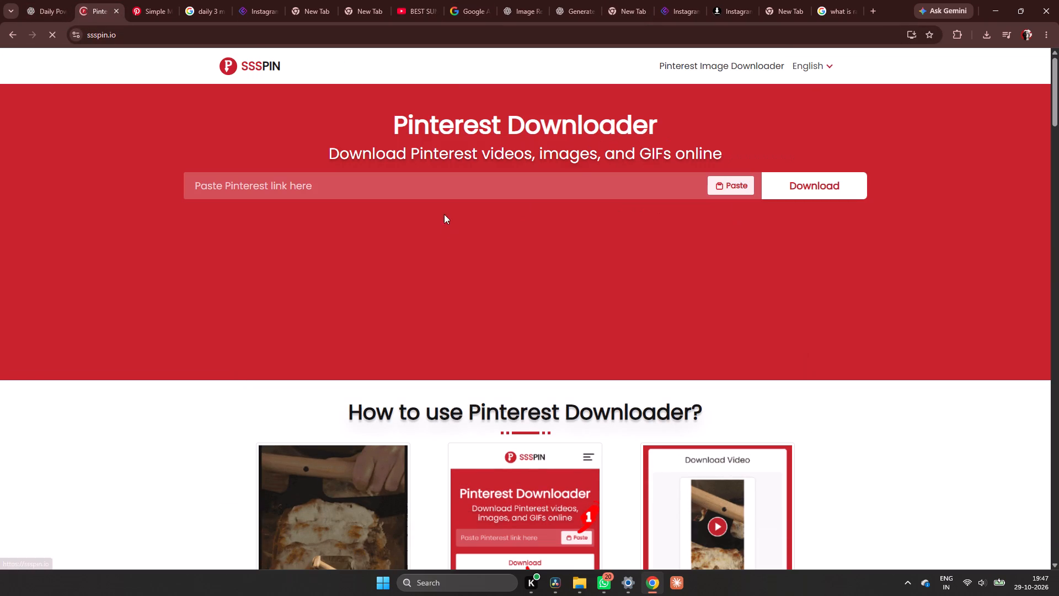
{"action": "left_click", "coordinate": [442, 189]}
{"action": "key", "text": "ctrl+v"}
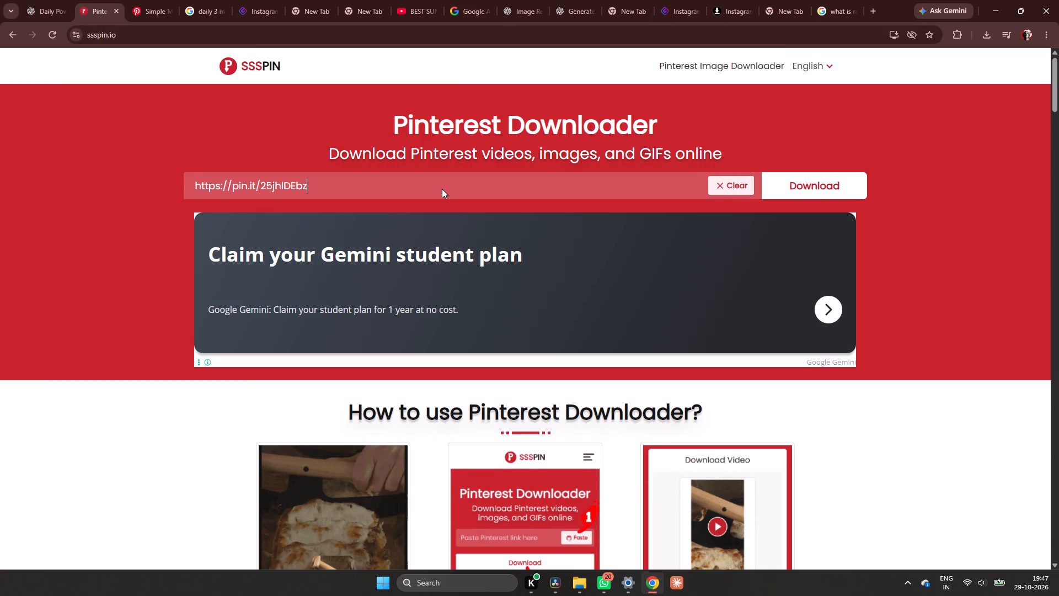
{"action": "left_click", "coordinate": [814, 198]}
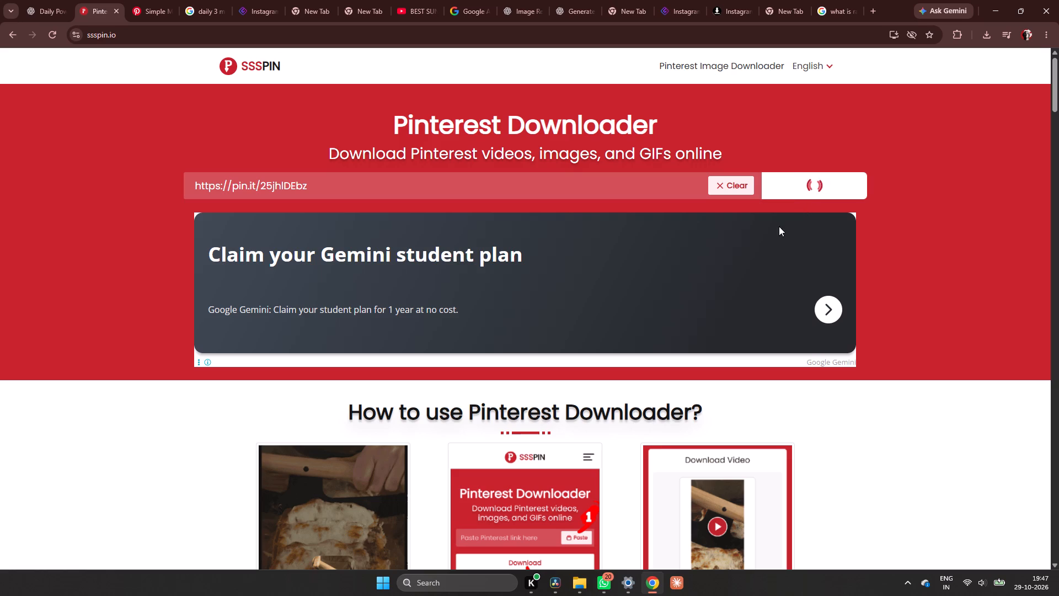
{"action": "scroll", "coordinate": [575, 417], "scroll_direction": "down", "scroll_amount": 2}
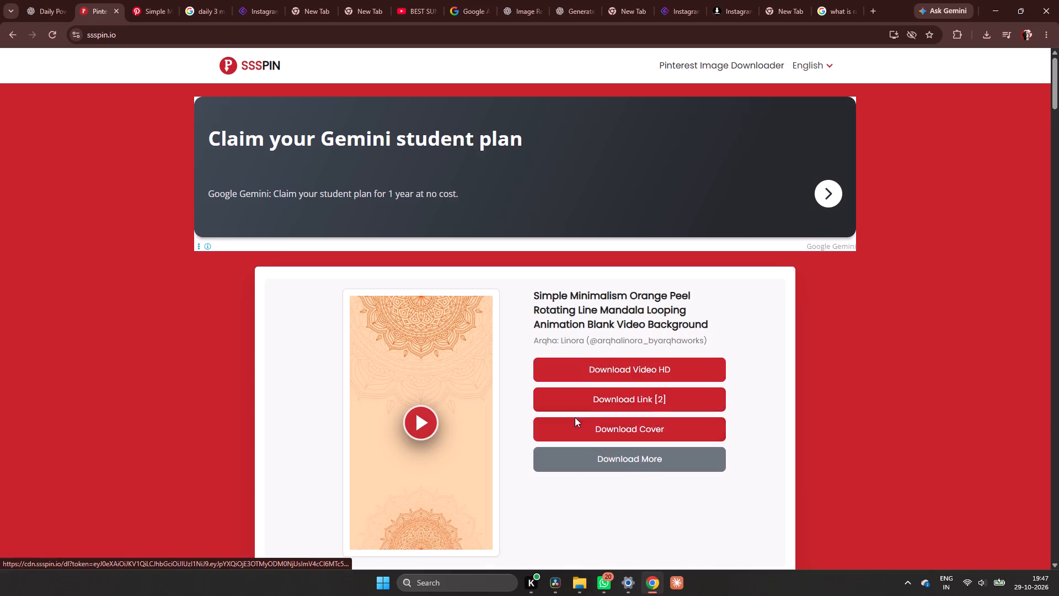
{"action": "scroll", "coordinate": [575, 417], "scroll_direction": "down", "scroll_amount": 2}
{"action": "left_click", "coordinate": [637, 152]}
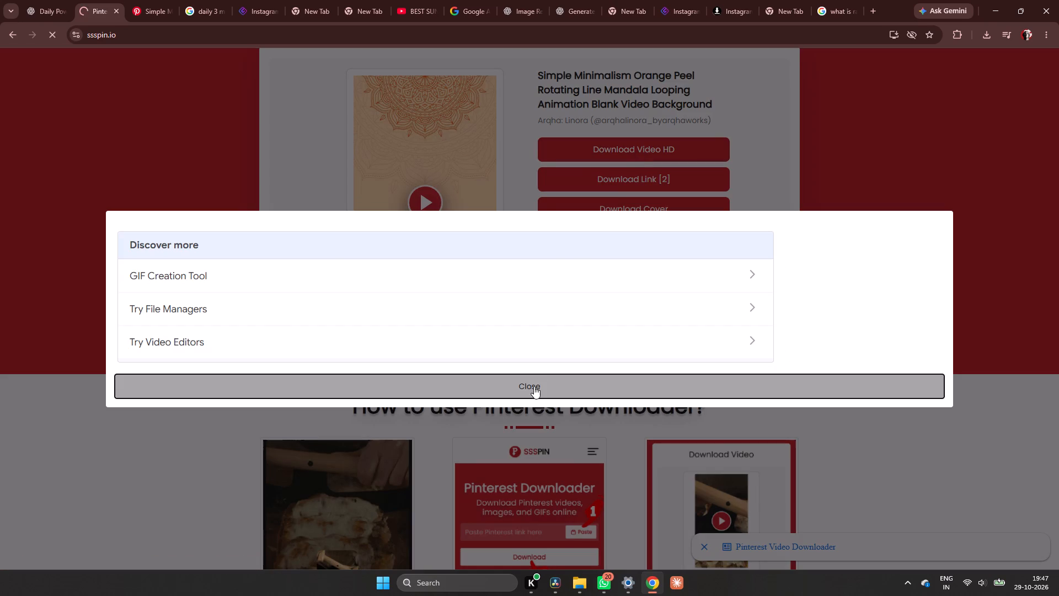
{"action": "left_click", "coordinate": [534, 387]}
{"action": "left_click", "coordinate": [728, 327]}
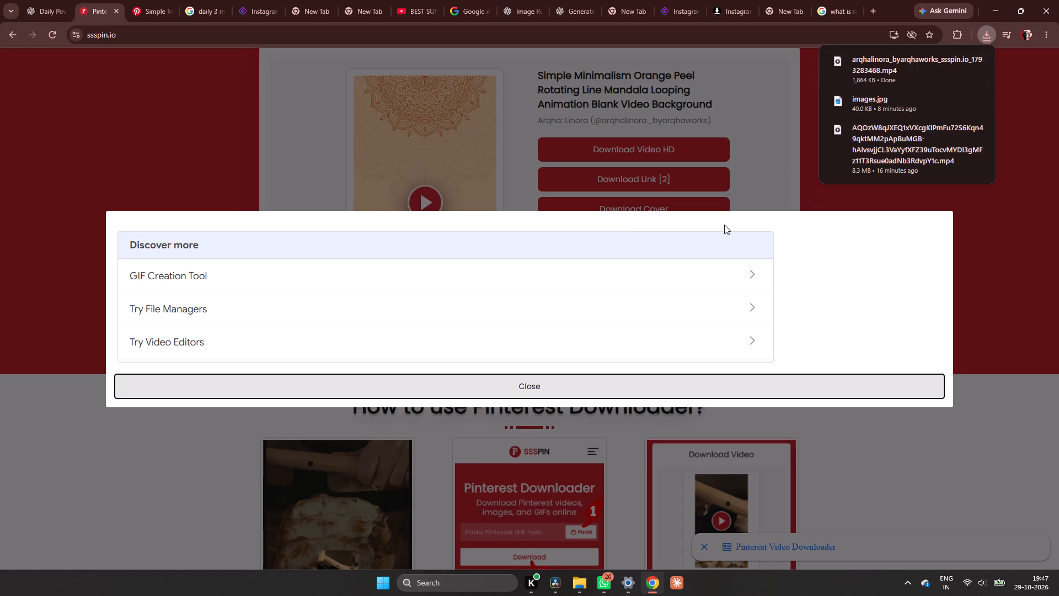
{"action": "left_click", "coordinate": [767, 189]}
Switch to DaVinci Resolve and play back the opening three-panel timings shot under Compound Clip 1 on Timeline 1.
{"action": "left_click", "coordinate": [564, 588]}
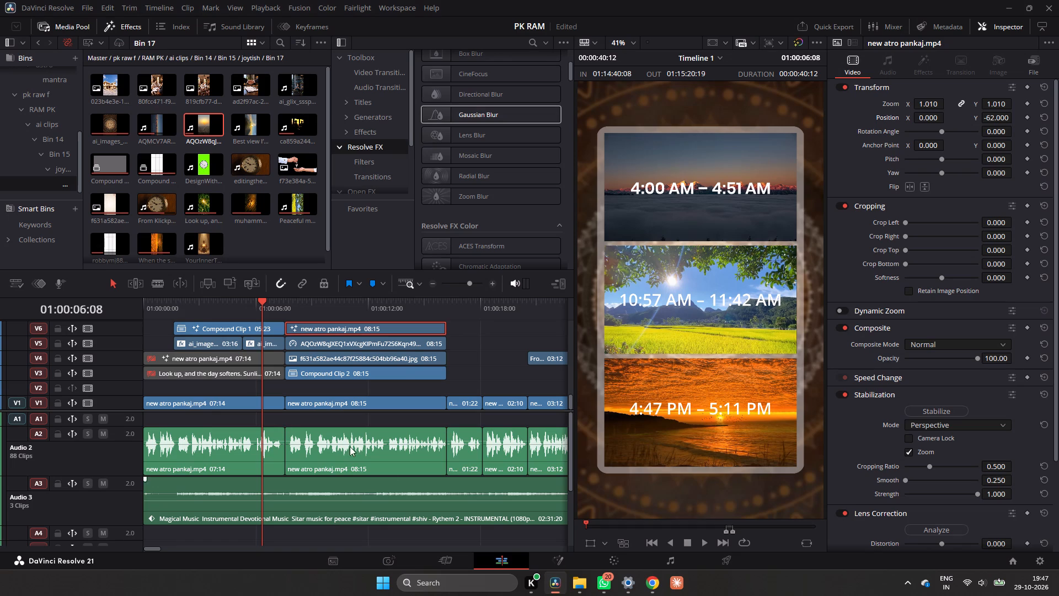
{"action": "left_click_drag", "start_coordinate": [217, 308], "coordinate": [207, 308]}
{"action": "left_click", "coordinate": [191, 308]}
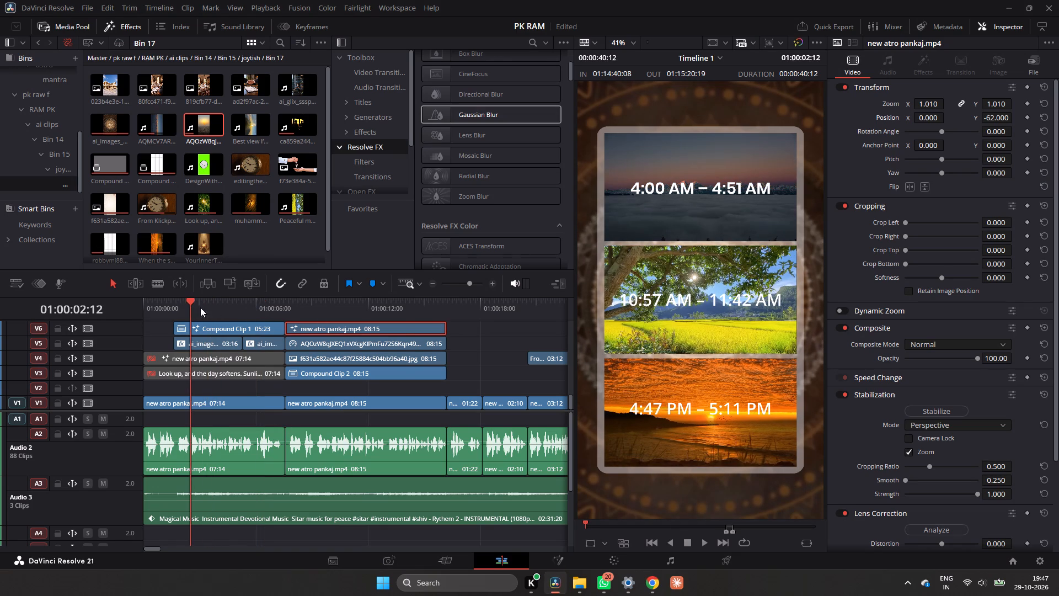
{"action": "double_click", "coordinate": [489, 284]}
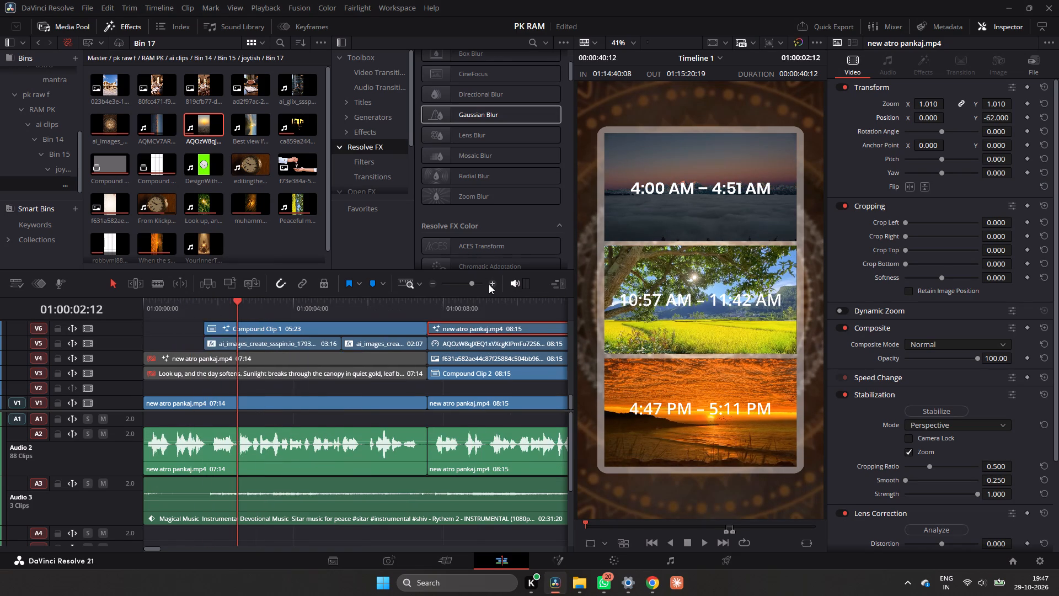
{"action": "left_click", "coordinate": [229, 314]}
{"action": "key", "text": "space"}
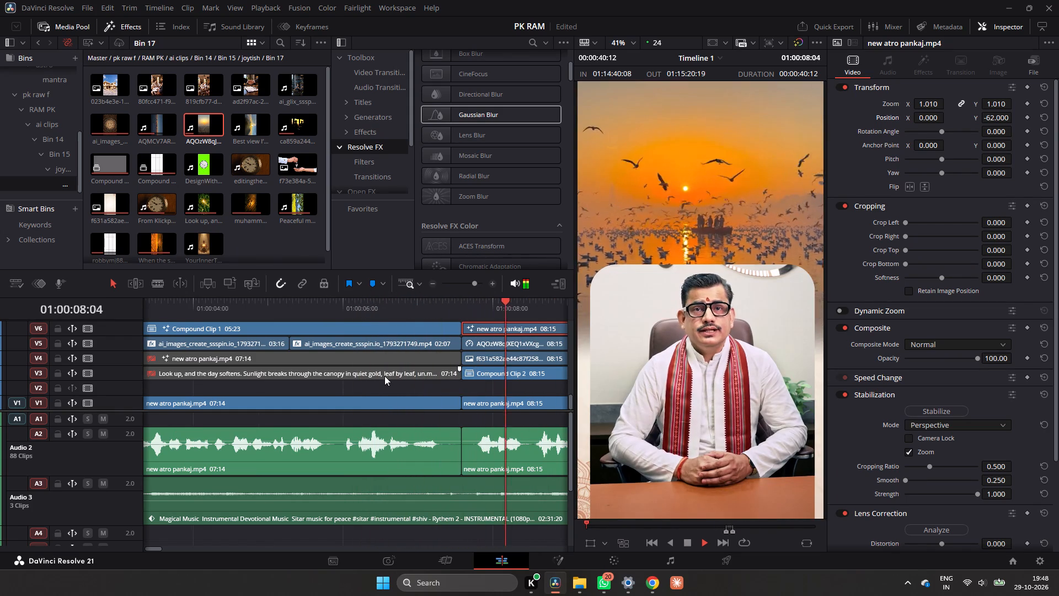
{"action": "key", "text": "space"}
{"action": "double_click", "coordinate": [435, 281]}
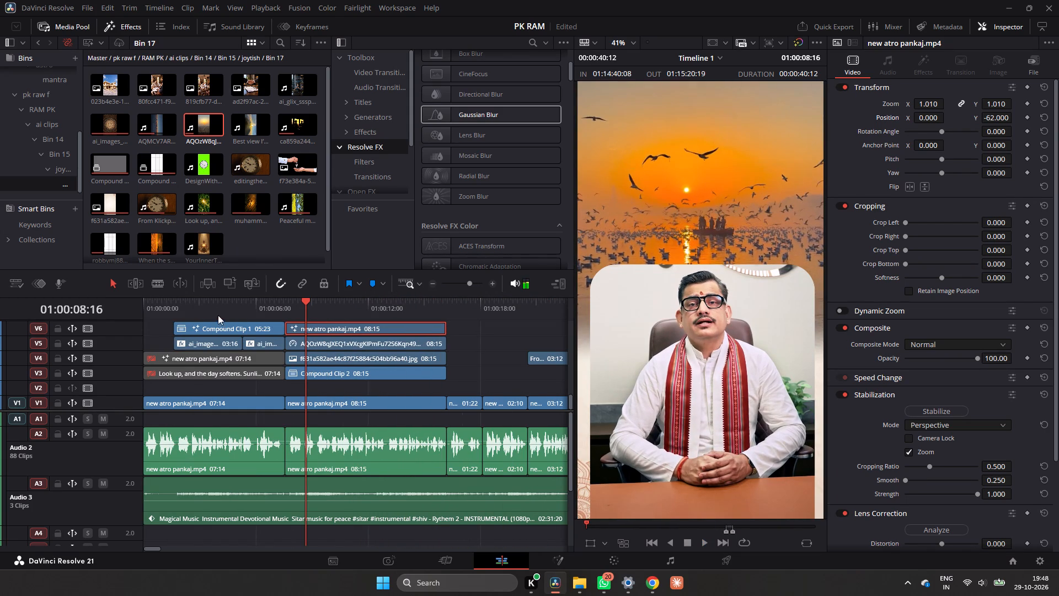
{"action": "left_click_drag", "start_coordinate": [189, 302], "coordinate": [184, 303]}
{"action": "left_click", "coordinate": [173, 305]}
{"action": "key", "text": "space"}
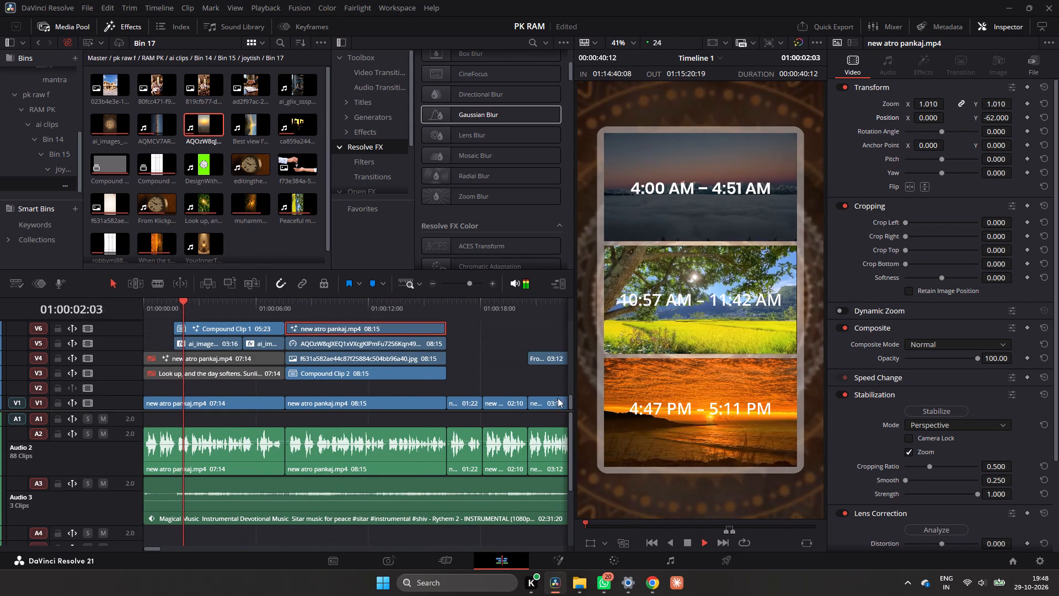
{"action": "key", "text": "space"}
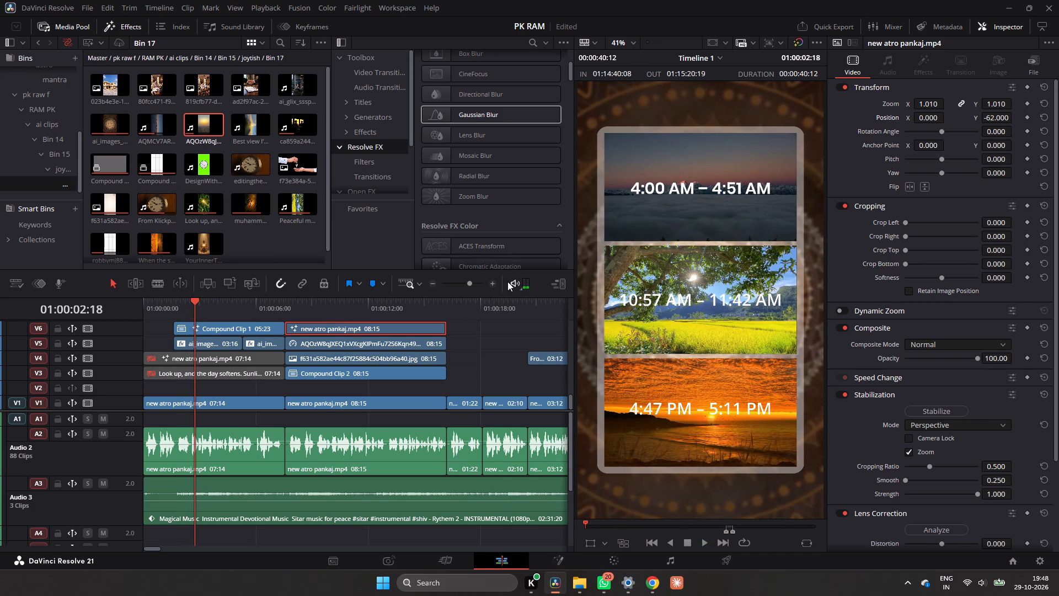
Play back the following shot with the presenter framed below the sunset birds footage.
{"action": "left_click", "coordinate": [281, 305]}
{"action": "key", "text": "space"}
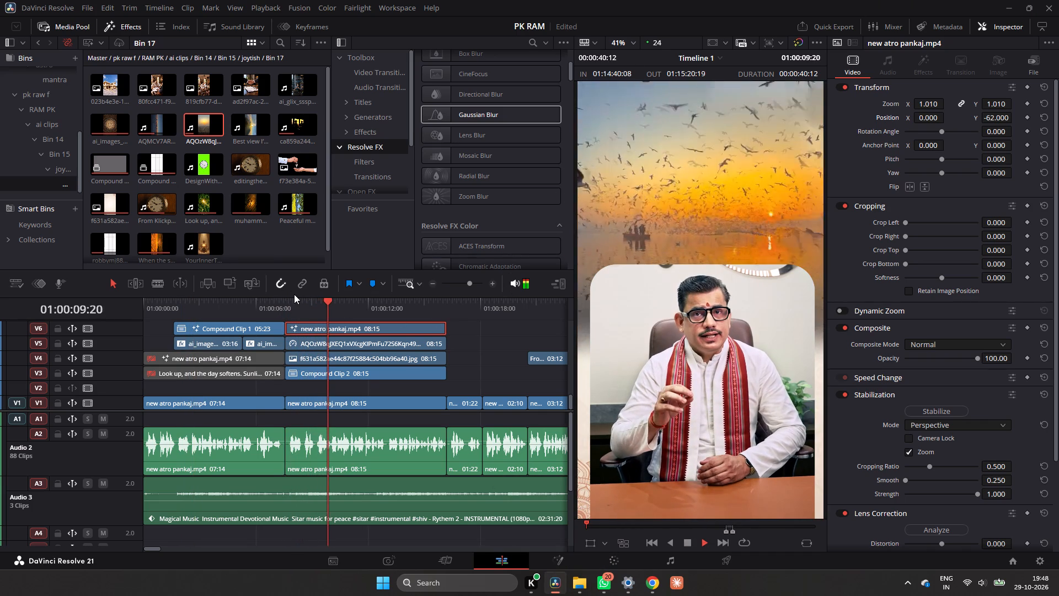
{"action": "key", "text": "space"}
{"action": "left_click", "coordinate": [294, 294]}
{"action": "left_click", "coordinate": [288, 303]}
{"action": "key", "text": "space"}
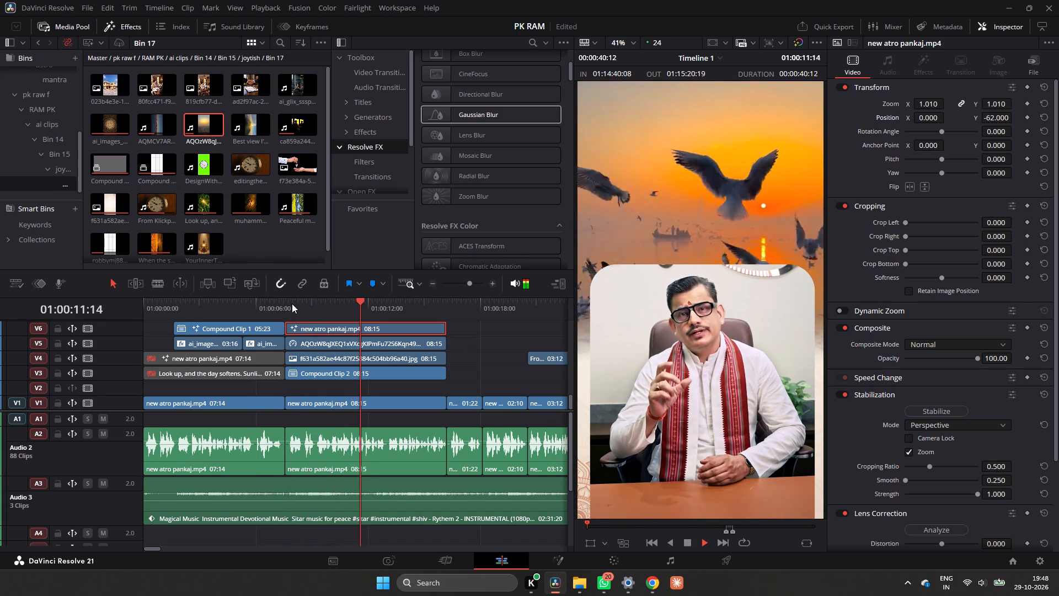
{"action": "key", "text": "space"}
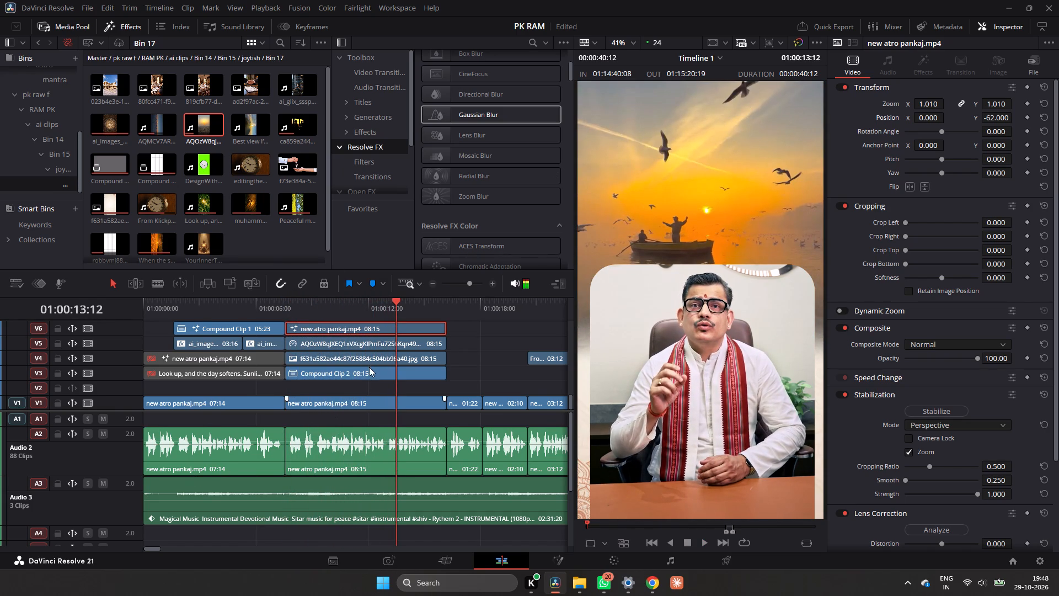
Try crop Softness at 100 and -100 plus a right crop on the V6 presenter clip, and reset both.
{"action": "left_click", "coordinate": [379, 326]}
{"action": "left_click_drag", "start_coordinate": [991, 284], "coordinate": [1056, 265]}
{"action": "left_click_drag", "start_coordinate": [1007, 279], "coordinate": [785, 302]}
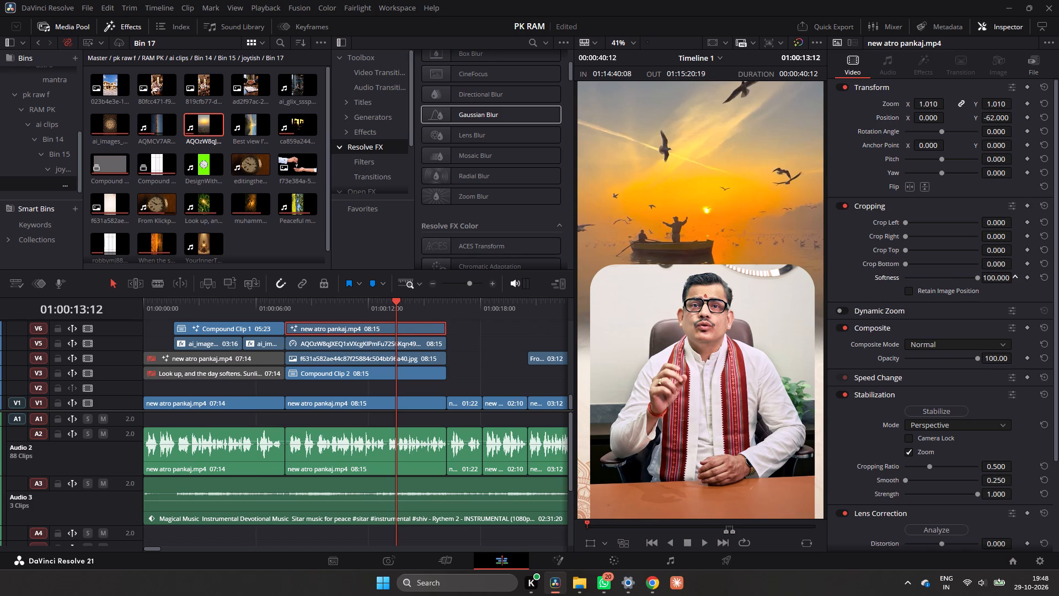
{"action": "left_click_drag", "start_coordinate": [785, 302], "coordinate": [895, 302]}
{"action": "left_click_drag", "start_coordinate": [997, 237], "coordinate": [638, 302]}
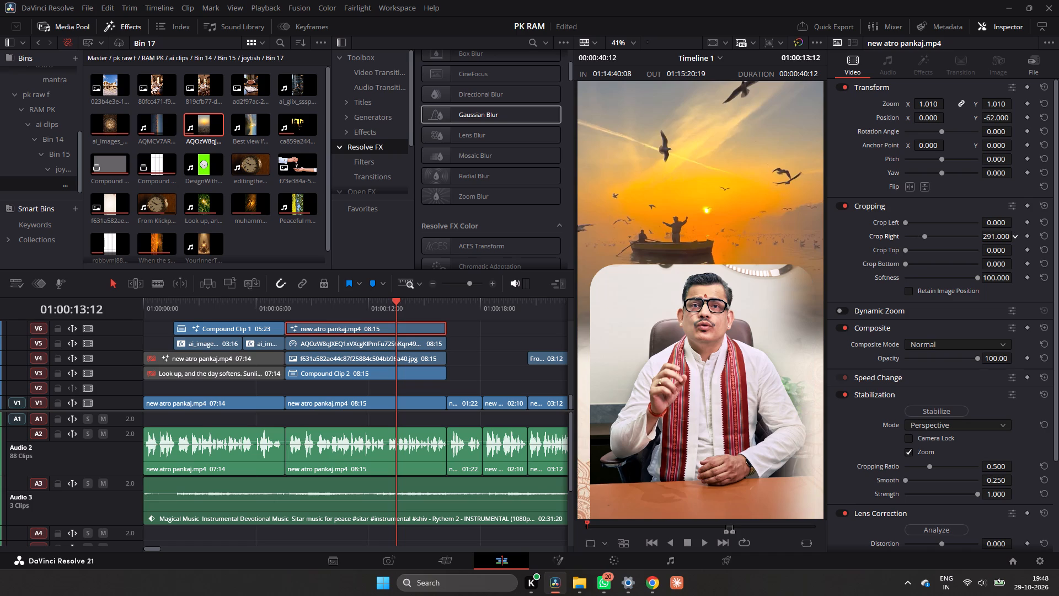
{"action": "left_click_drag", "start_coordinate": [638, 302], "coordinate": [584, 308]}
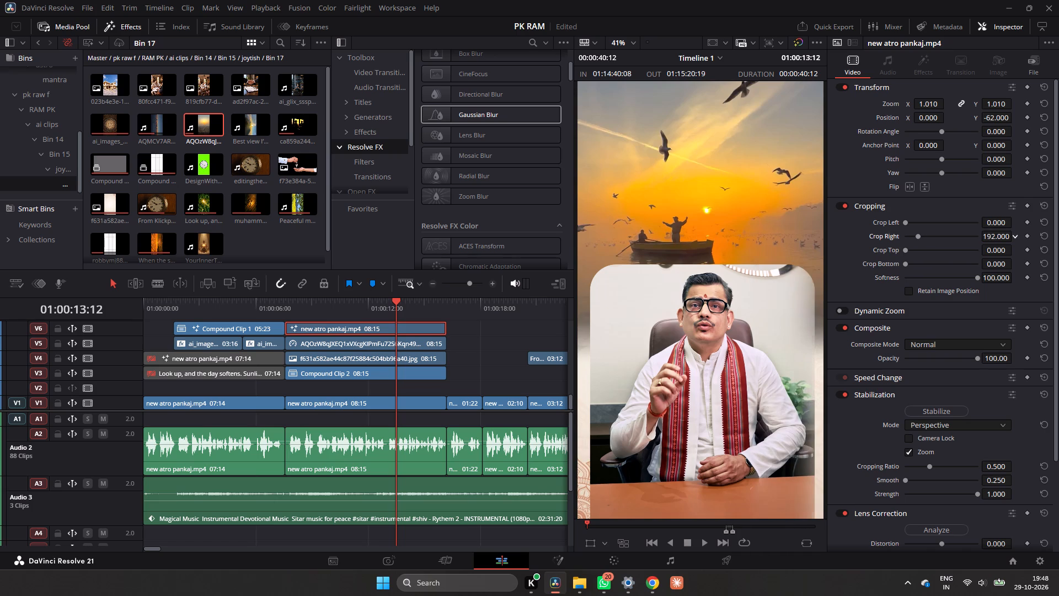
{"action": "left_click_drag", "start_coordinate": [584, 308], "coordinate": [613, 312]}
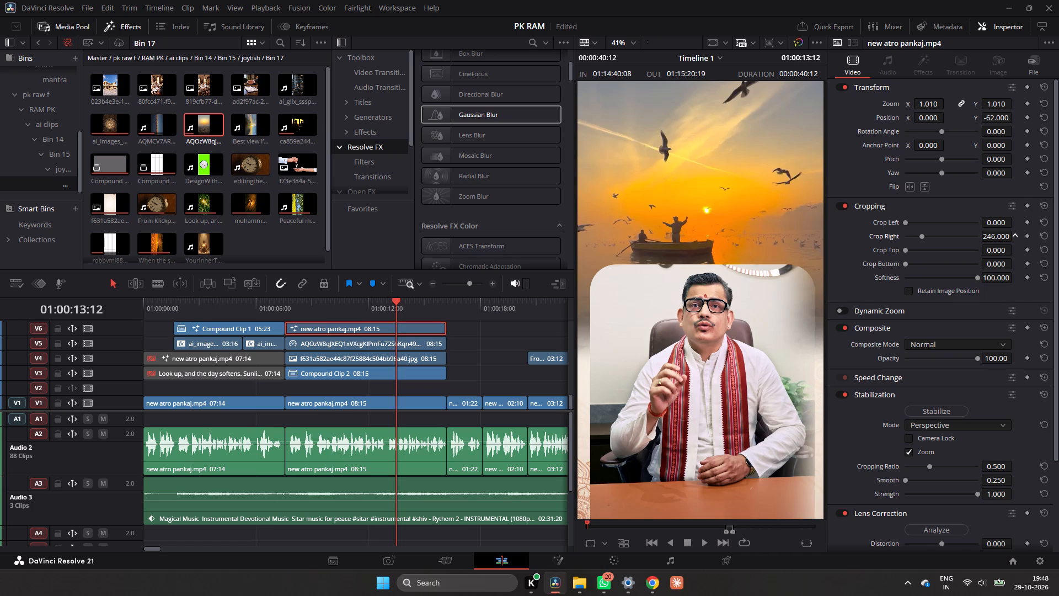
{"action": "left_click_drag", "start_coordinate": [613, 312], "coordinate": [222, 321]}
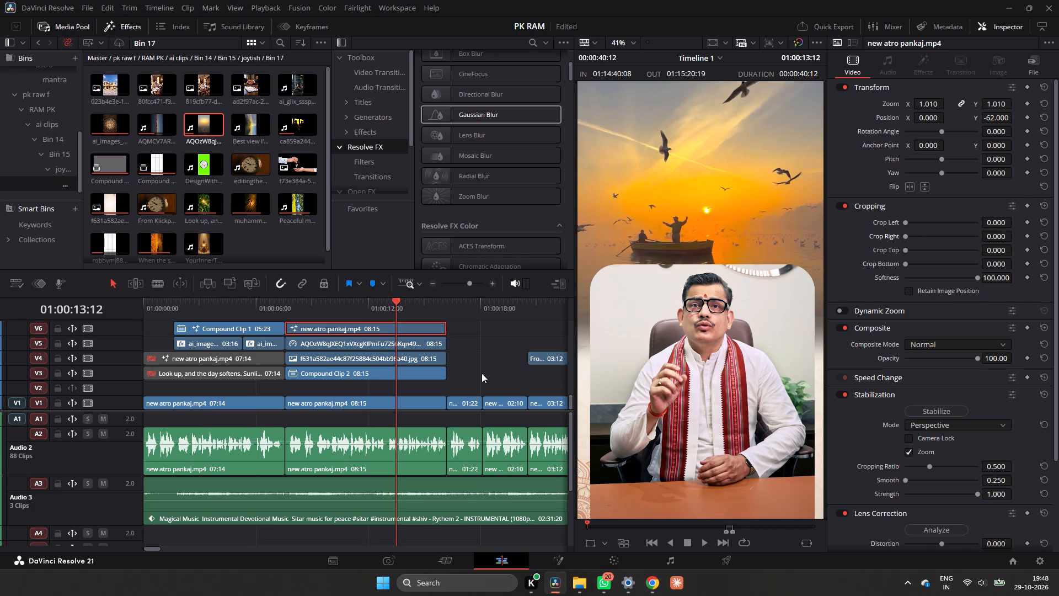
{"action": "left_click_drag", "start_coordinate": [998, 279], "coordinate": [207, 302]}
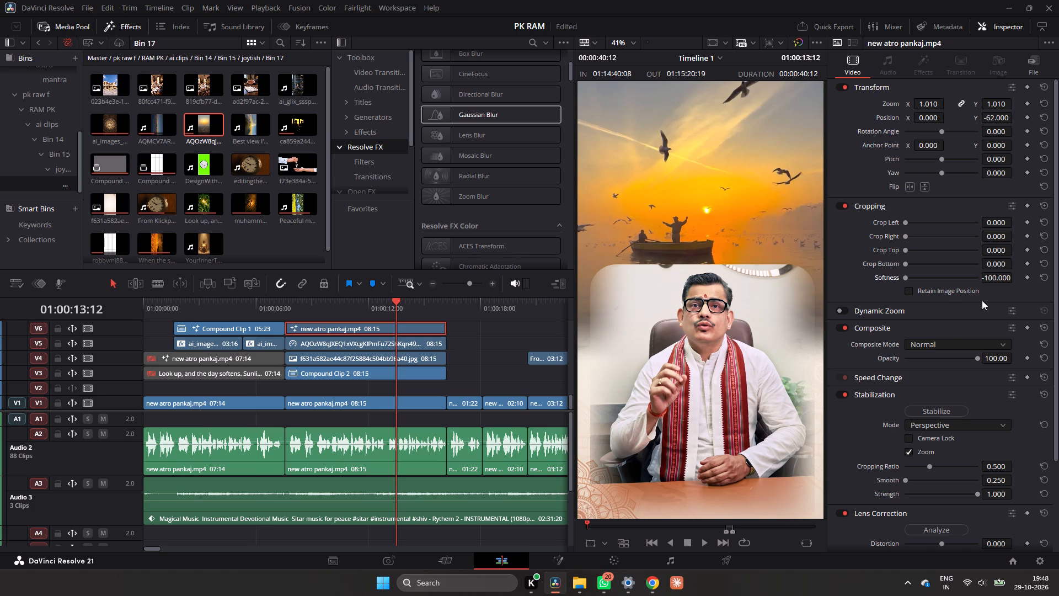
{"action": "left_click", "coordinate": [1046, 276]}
Check the cut at the end of the framed presenter shot and replay the shot from its start.
{"action": "left_click", "coordinate": [458, 309]}
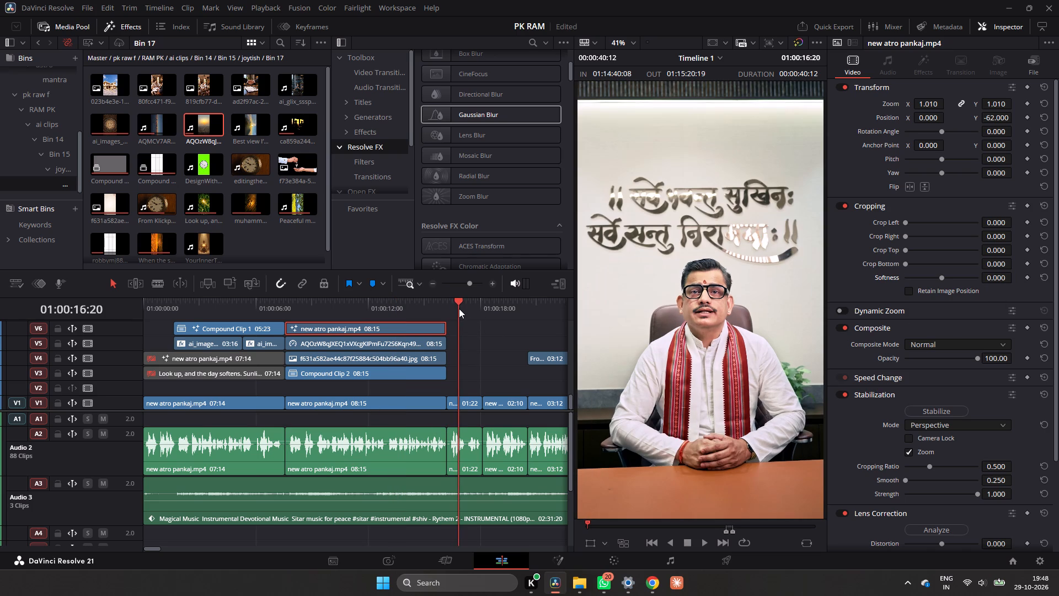
{"action": "left_click", "coordinate": [444, 304]}
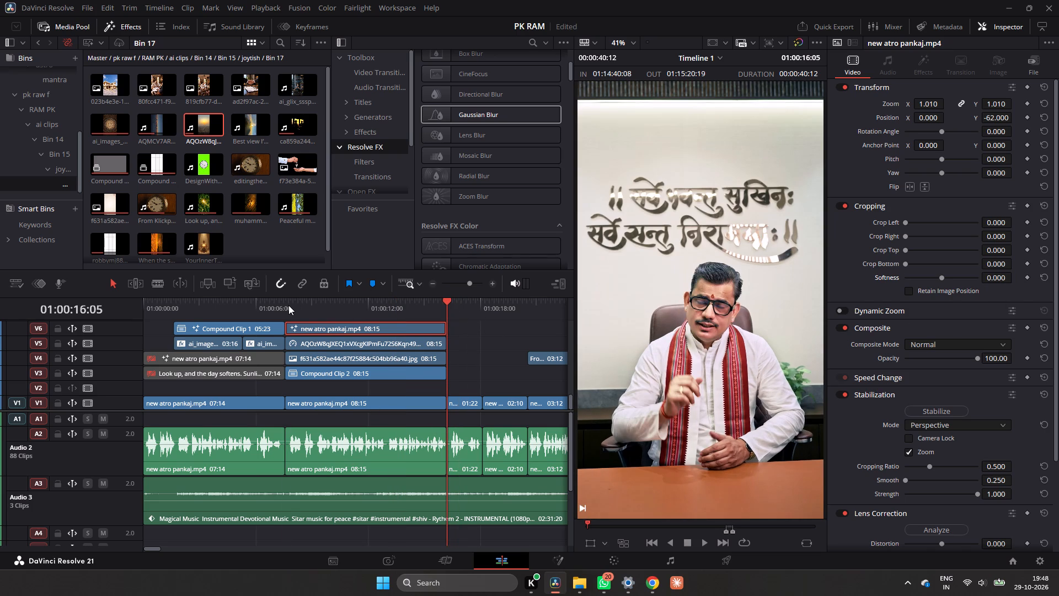
{"action": "left_click", "coordinate": [288, 305]}
{"action": "key", "text": "space"}
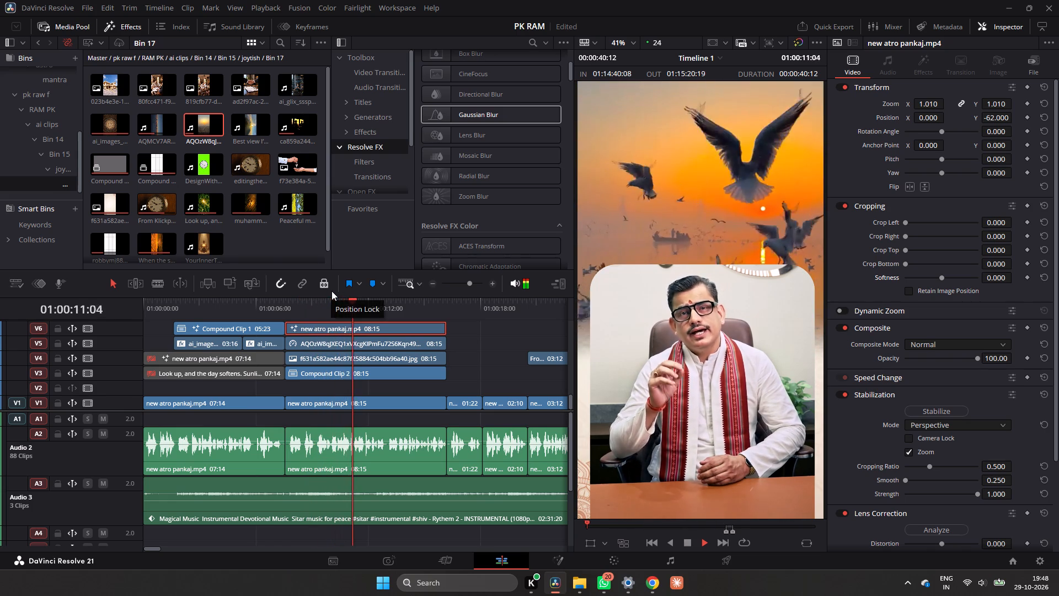
{"action": "key", "text": "space"}
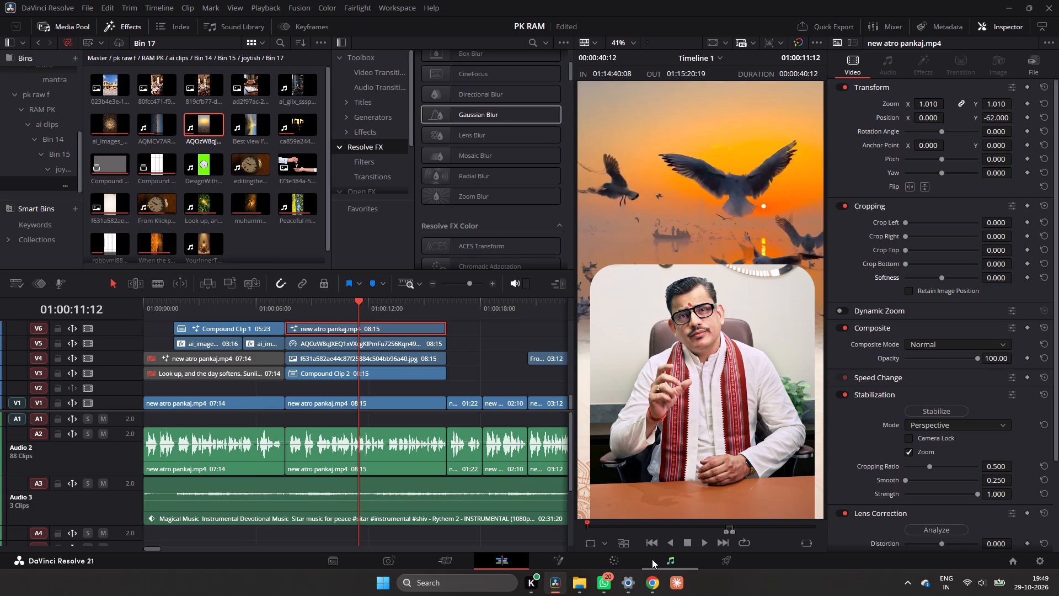
Switch to Chrome, return to the orange mandala video's Pinterest page and start a new search.
{"action": "left_click", "coordinate": [648, 586]}
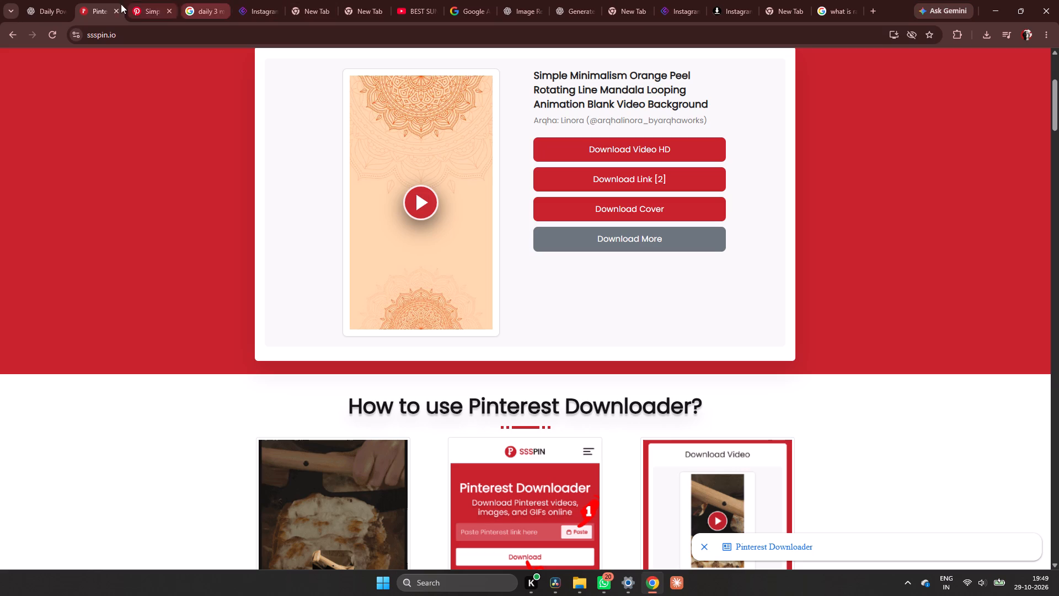
{"action": "left_click", "coordinate": [146, 19]}
{"action": "left_click", "coordinate": [332, 73]}
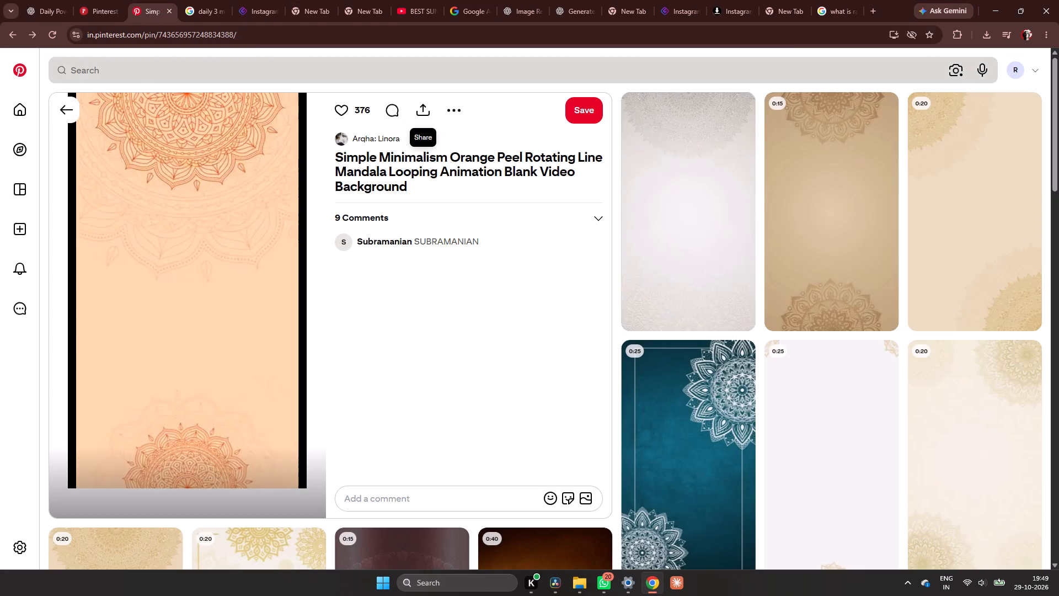
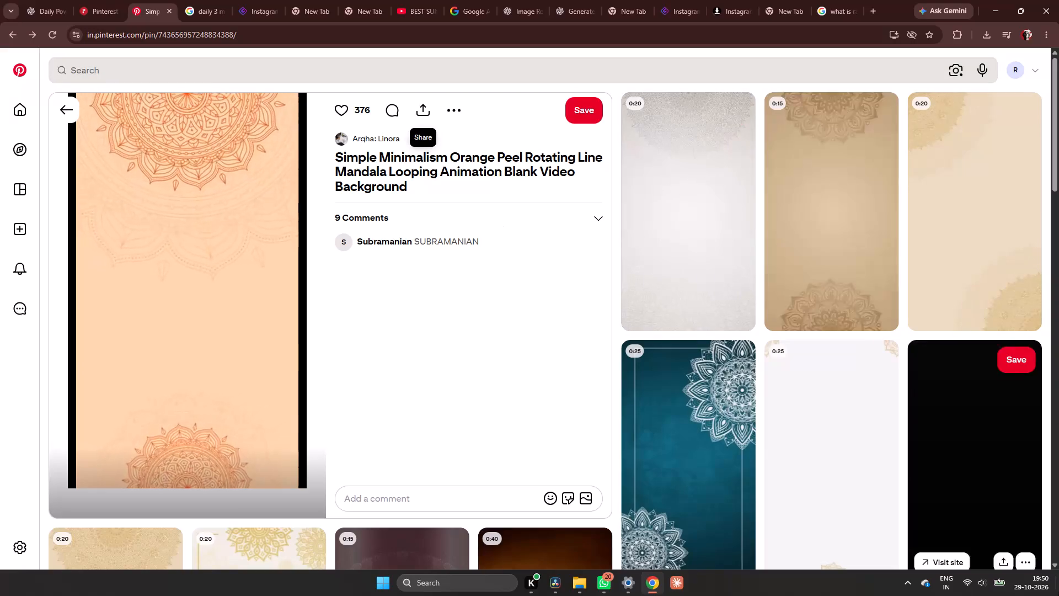
Look through the related mandala background videos on the orange mandala's Pinterest page.
{"action": "scroll", "coordinate": [370, 368], "scroll_direction": "down", "scroll_amount": 6}
{"action": "scroll", "coordinate": [370, 368], "scroll_direction": "up", "scroll_amount": 1}
{"action": "scroll", "coordinate": [335, 310], "scroll_direction": "up", "scroll_amount": 5}
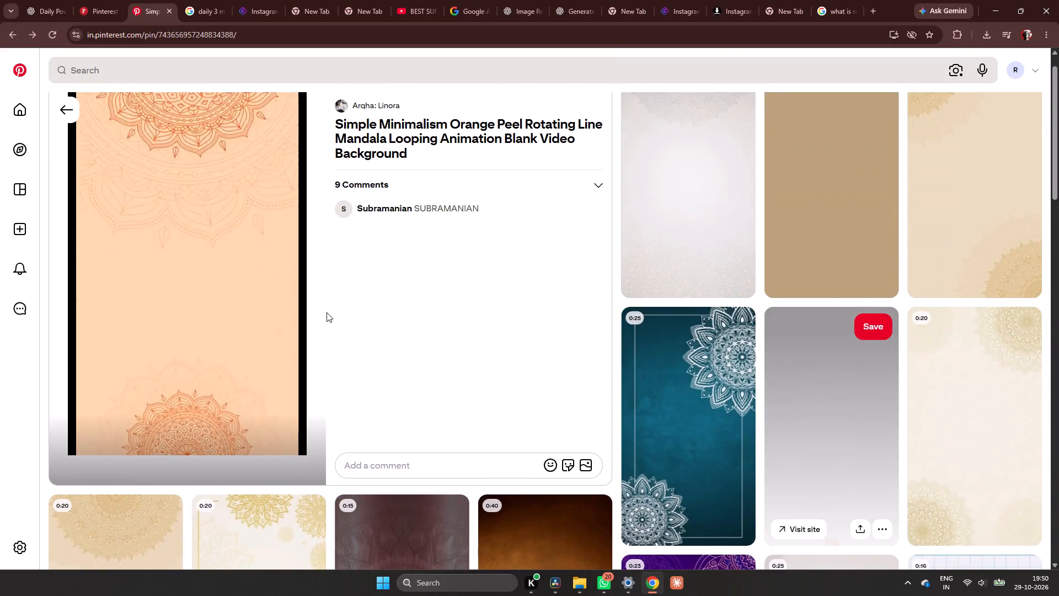
{"action": "scroll", "coordinate": [327, 312], "scroll_direction": "down", "scroll_amount": 8}
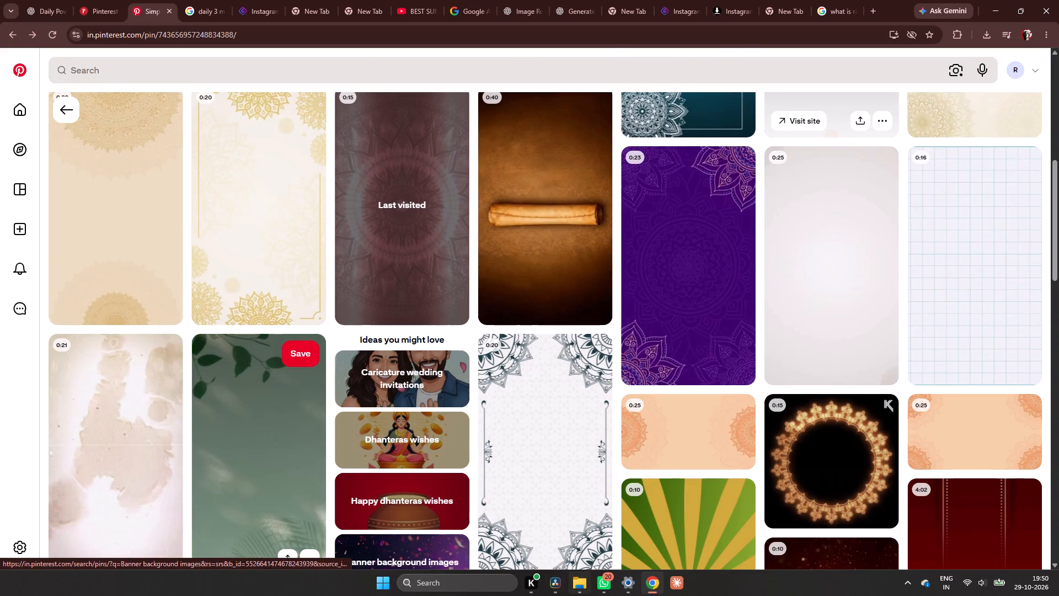
Switch to DaVinci Resolve and play back the shot with the three time-slot images from its start.
{"action": "left_click", "coordinate": [555, 582]}
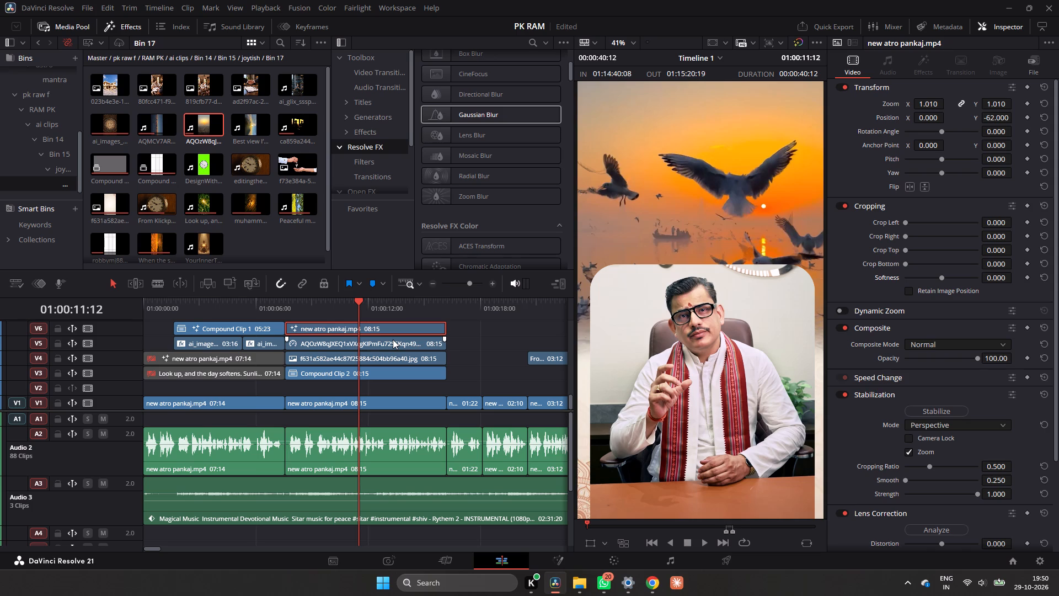
{"action": "left_click", "coordinate": [290, 310]}
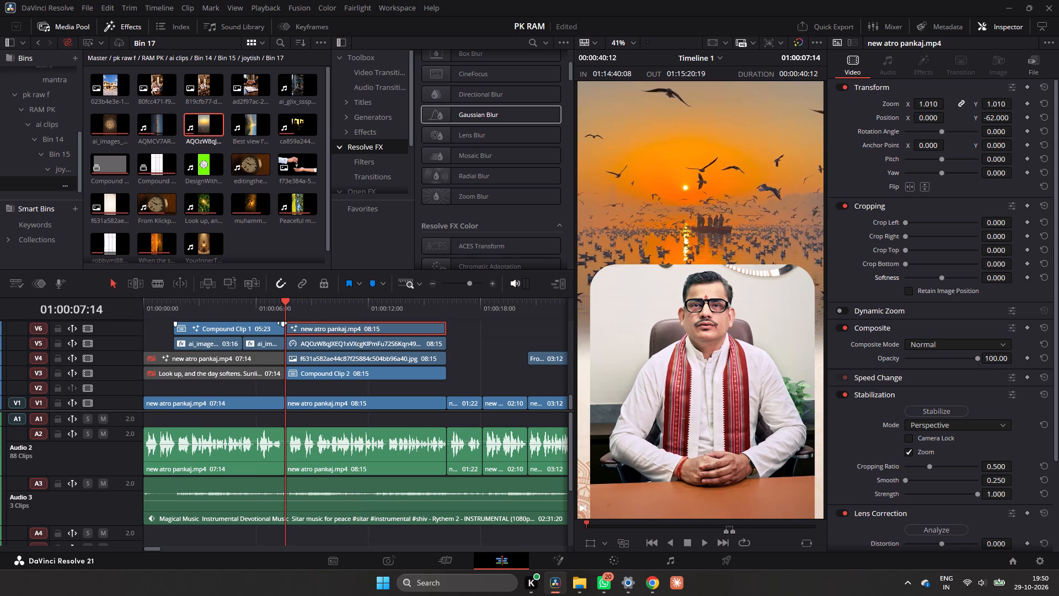
{"action": "left_click", "coordinate": [177, 308]}
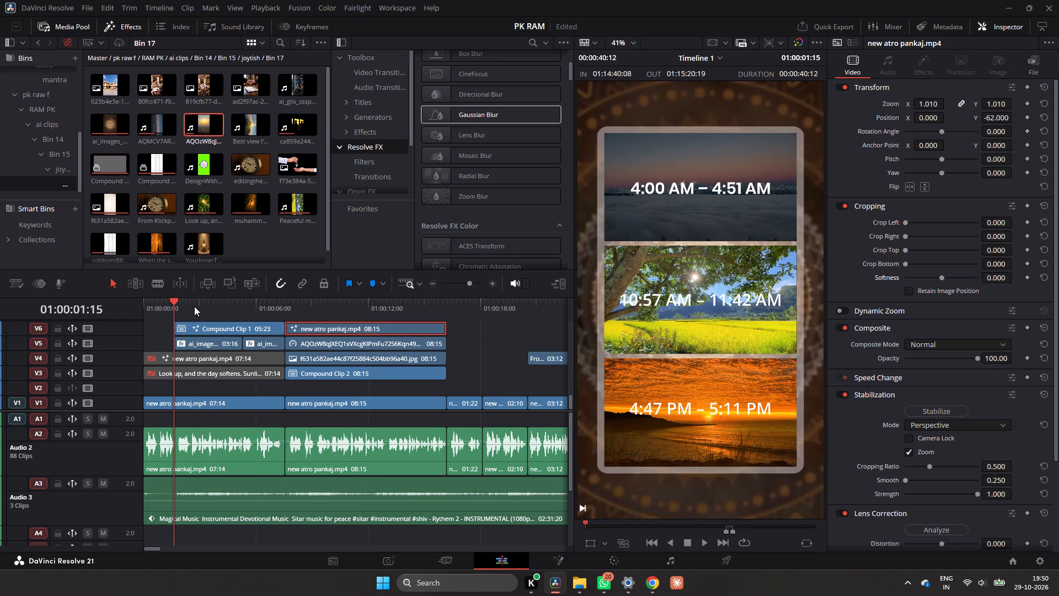
{"action": "key", "text": "space"}
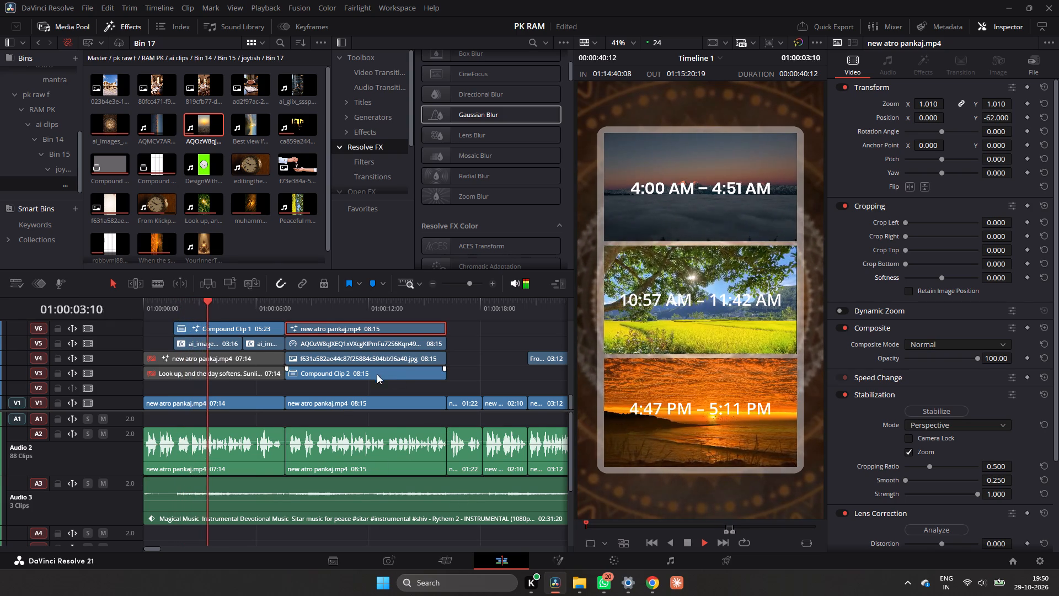
{"action": "key", "text": "space"}
Set the "10:57 AM – 11:42 AM" title on V11 to the Extrabold Italic style of Open Sans.
{"action": "scroll", "coordinate": [228, 348], "scroll_direction": "up", "scroll_amount": 3}
{"action": "scroll", "coordinate": [227, 352], "scroll_direction": "down", "scroll_amount": 1}
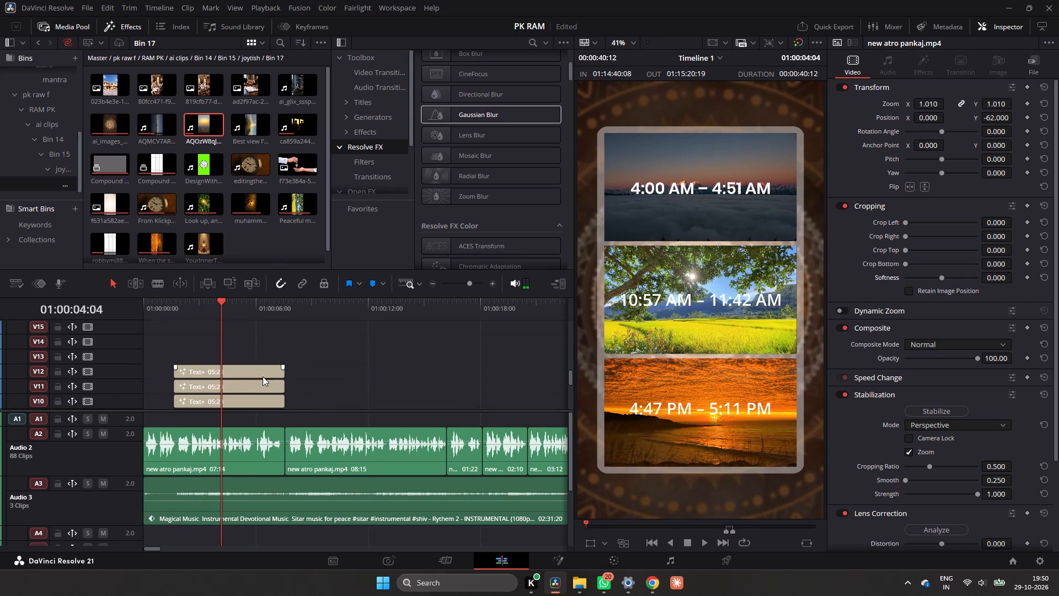
{"action": "left_click", "coordinate": [232, 386]}
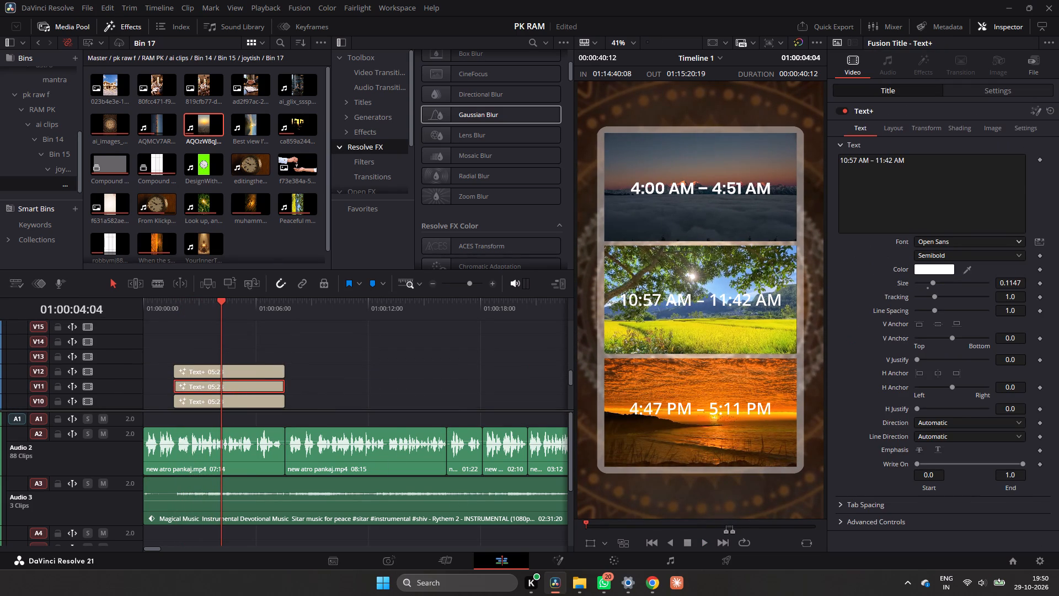
{"action": "left_click", "coordinate": [951, 239]}
{"action": "left_click", "coordinate": [950, 238]}
{"action": "left_click", "coordinate": [930, 258]}
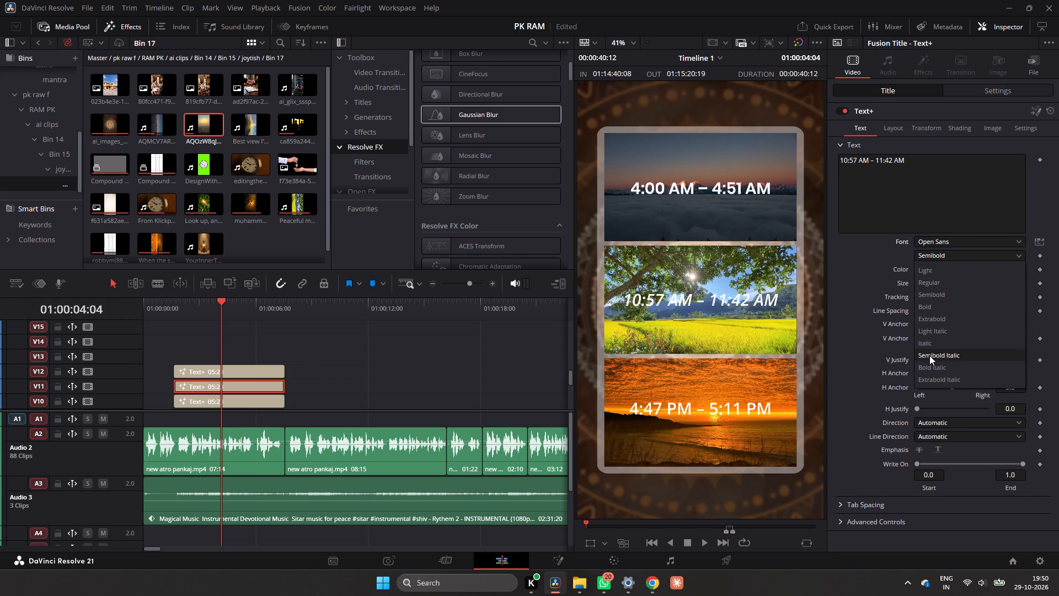
{"action": "scroll", "coordinate": [927, 365], "scroll_direction": "down", "scroll_amount": 2}
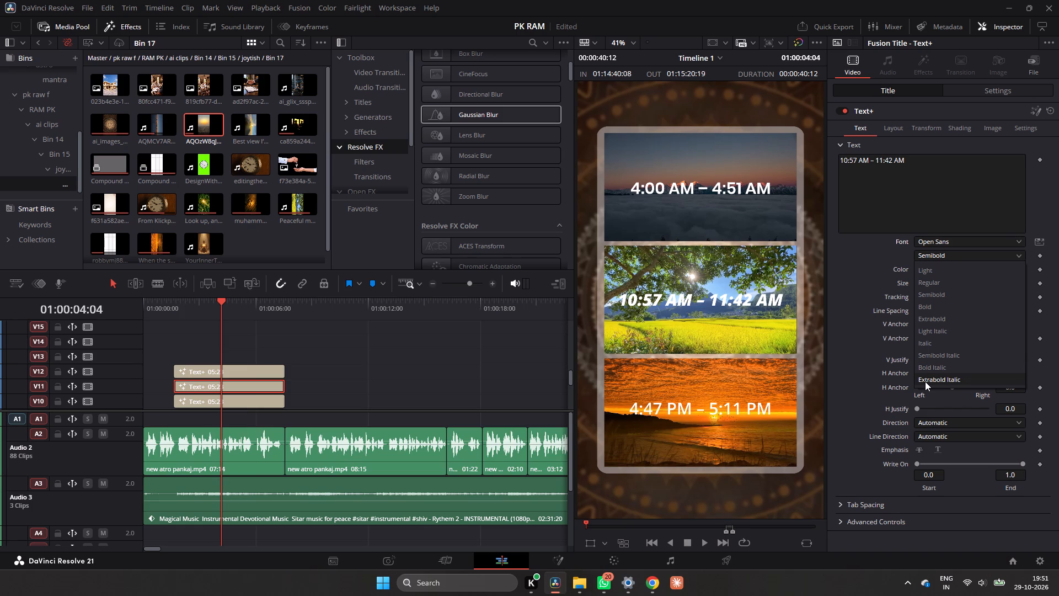
{"action": "left_click", "coordinate": [925, 382]}
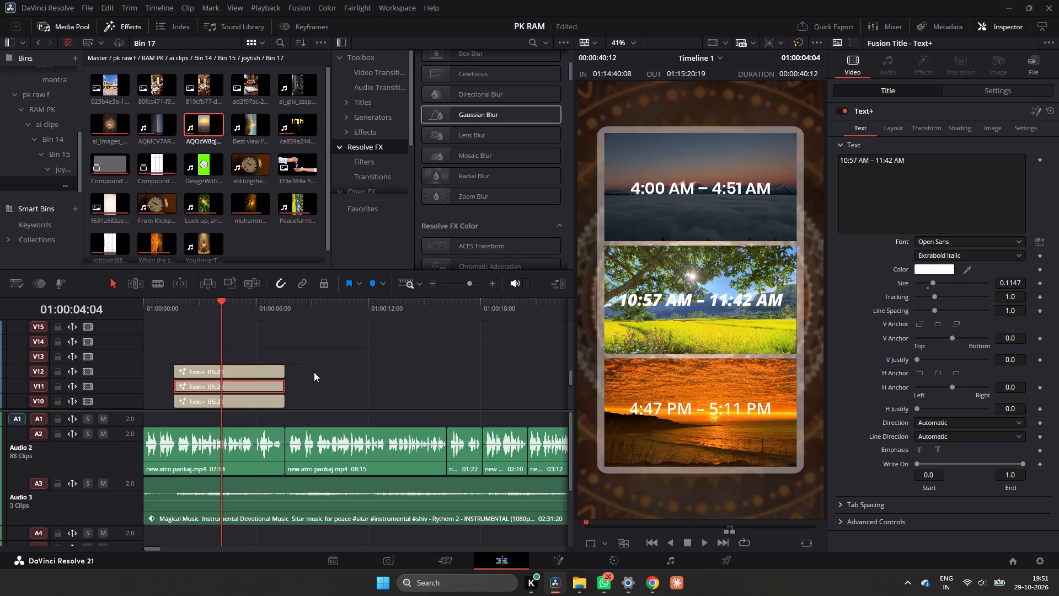
Set the "4:00 AM – 4:51 AM" title on V10 to the Bold style of Poppins.
{"action": "left_click", "coordinate": [259, 400]}
{"action": "scroll", "coordinate": [900, 185], "scroll_direction": "up", "scroll_amount": 6}
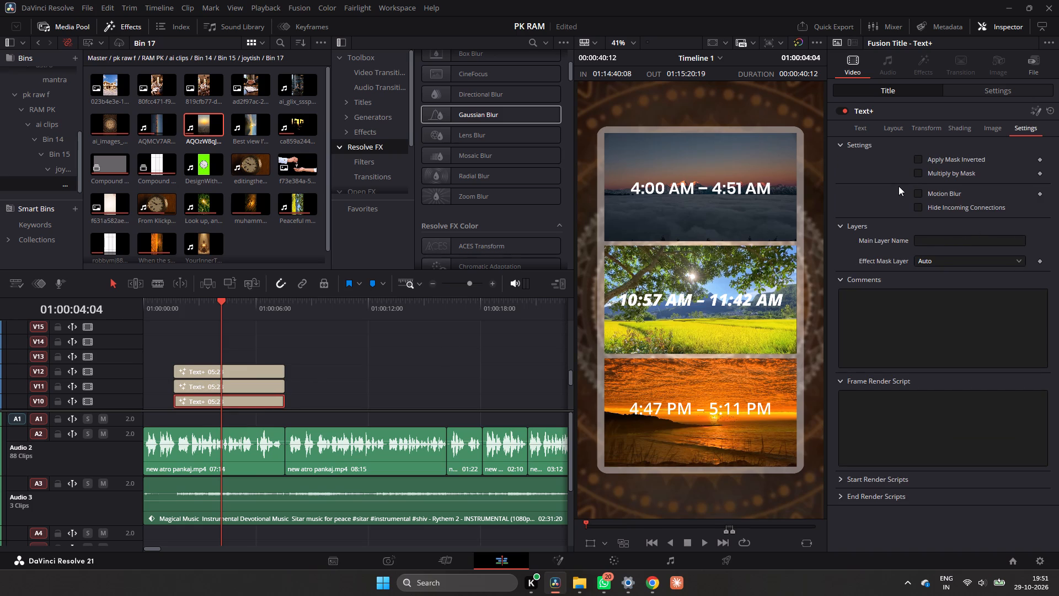
{"action": "left_click", "coordinate": [859, 97]}
{"action": "left_click", "coordinate": [863, 92]}
{"action": "left_click", "coordinate": [956, 88]}
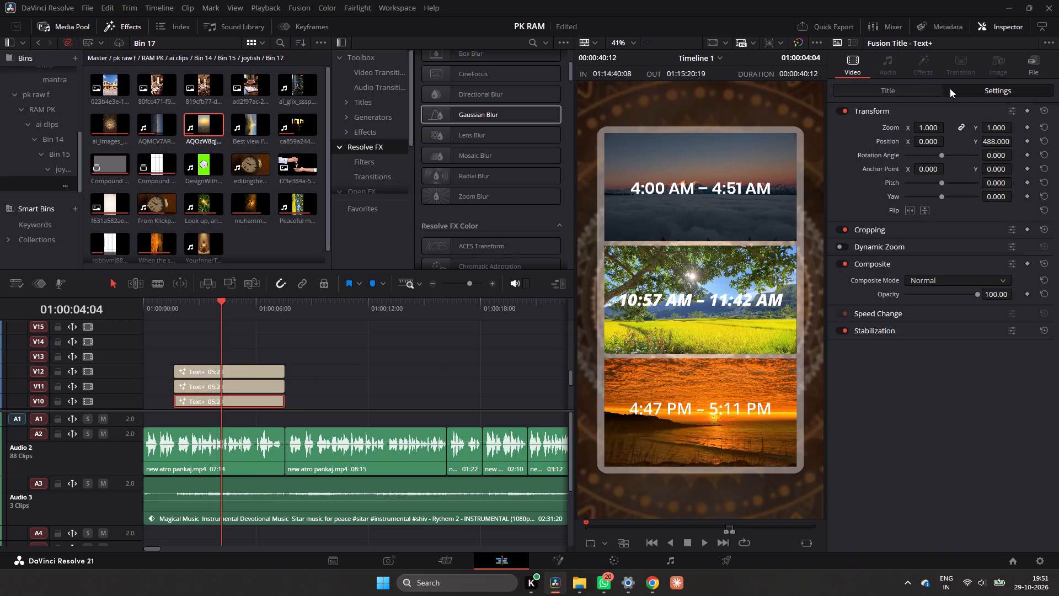
{"action": "left_click", "coordinate": [890, 98]}
{"action": "left_click", "coordinate": [892, 93]}
{"action": "scroll", "coordinate": [862, 137], "scroll_direction": "up", "scroll_amount": 2}
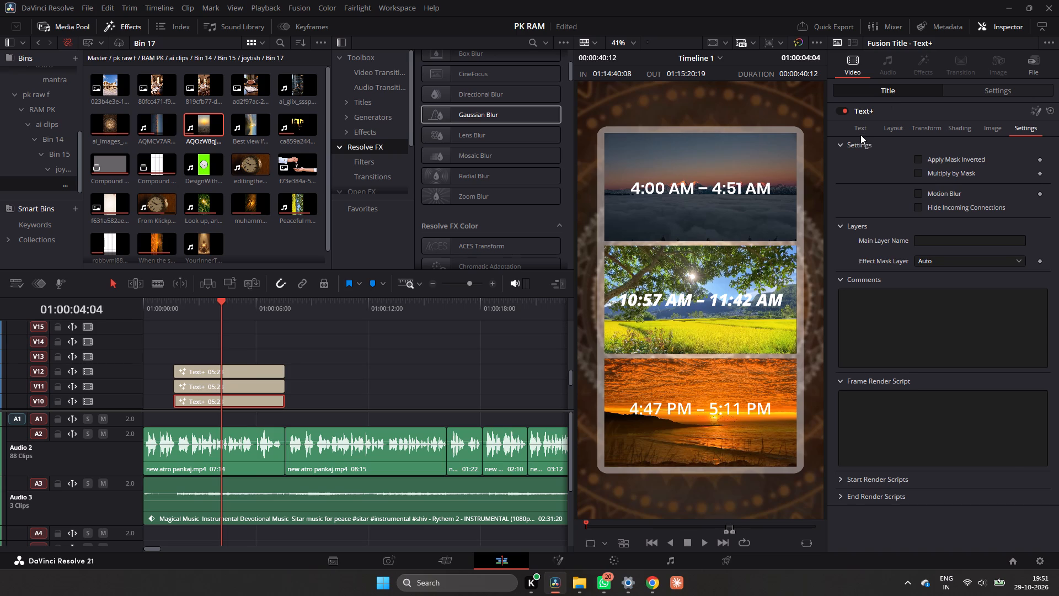
{"action": "left_click", "coordinate": [860, 134]}
{"action": "left_click", "coordinate": [940, 240]}
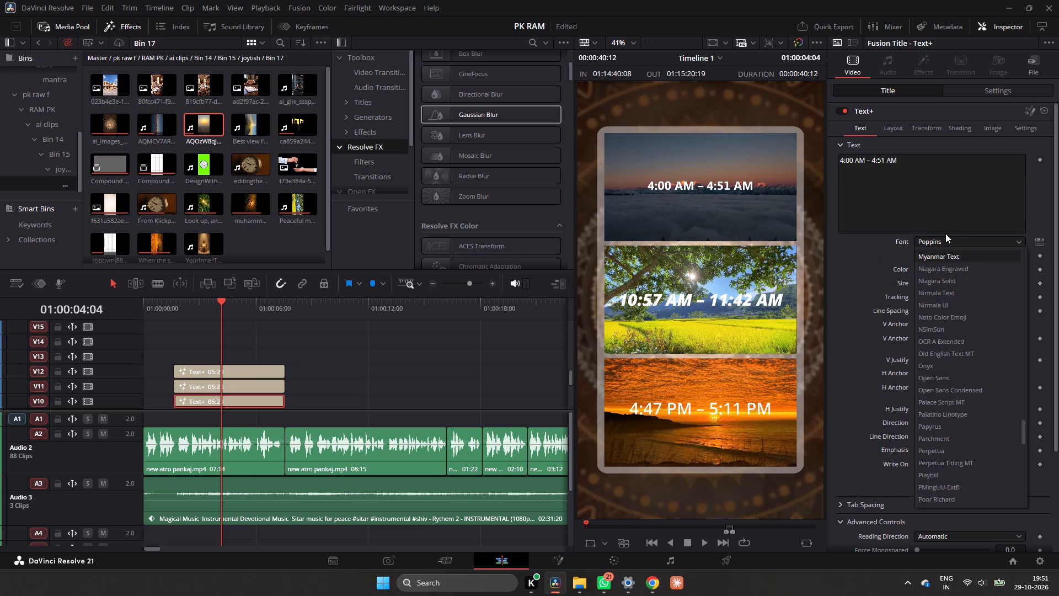
{"action": "left_click", "coordinate": [944, 234]}
{"action": "left_click", "coordinate": [948, 257]}
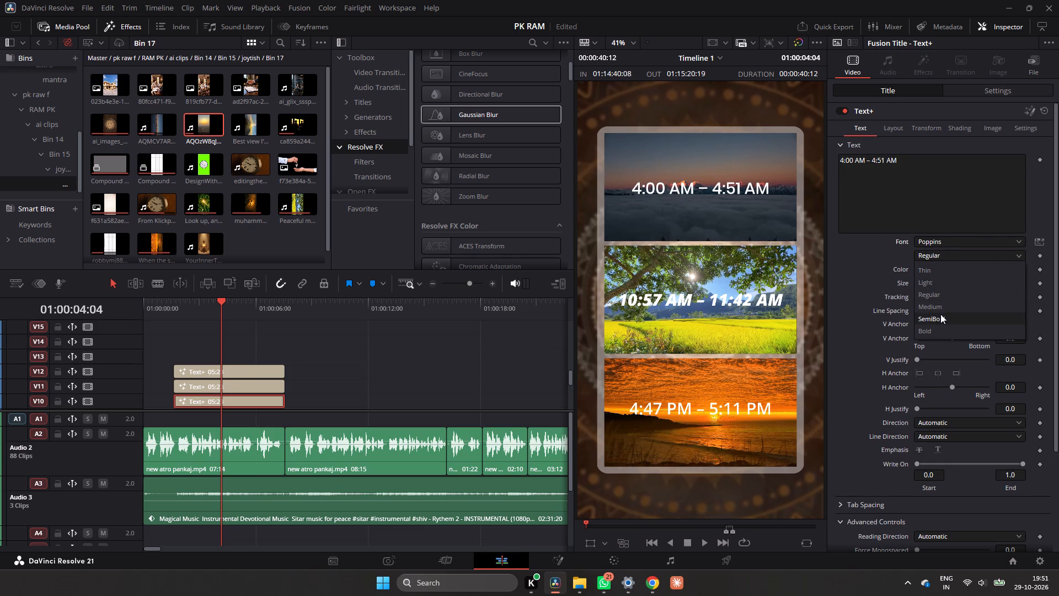
{"action": "left_click", "coordinate": [937, 329]}
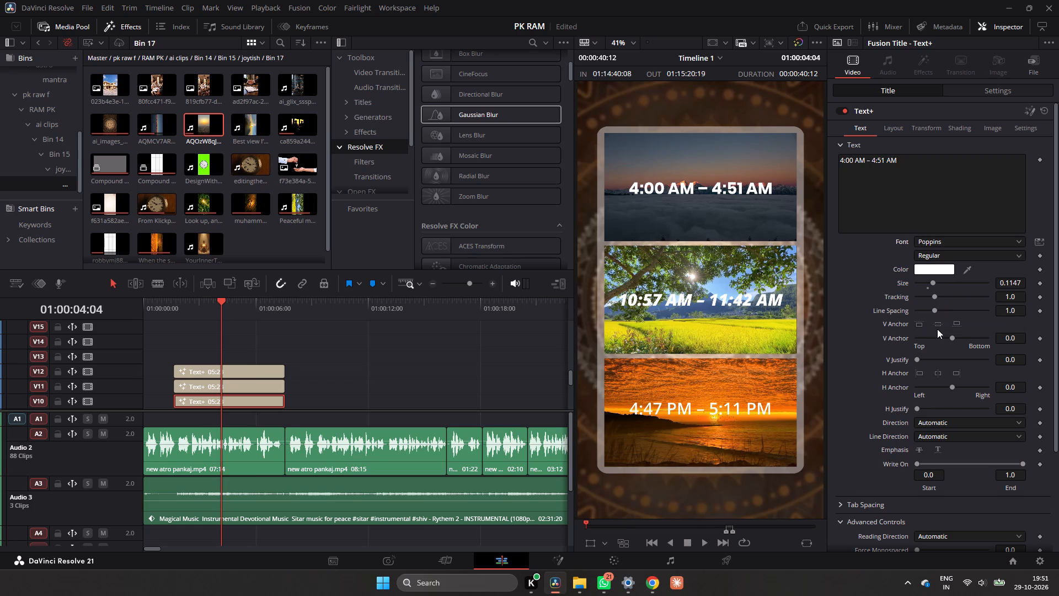
Copy the full text of the "4:00 AM – 4:51 AM" title on V10.
{"action": "left_click", "coordinate": [212, 387]}
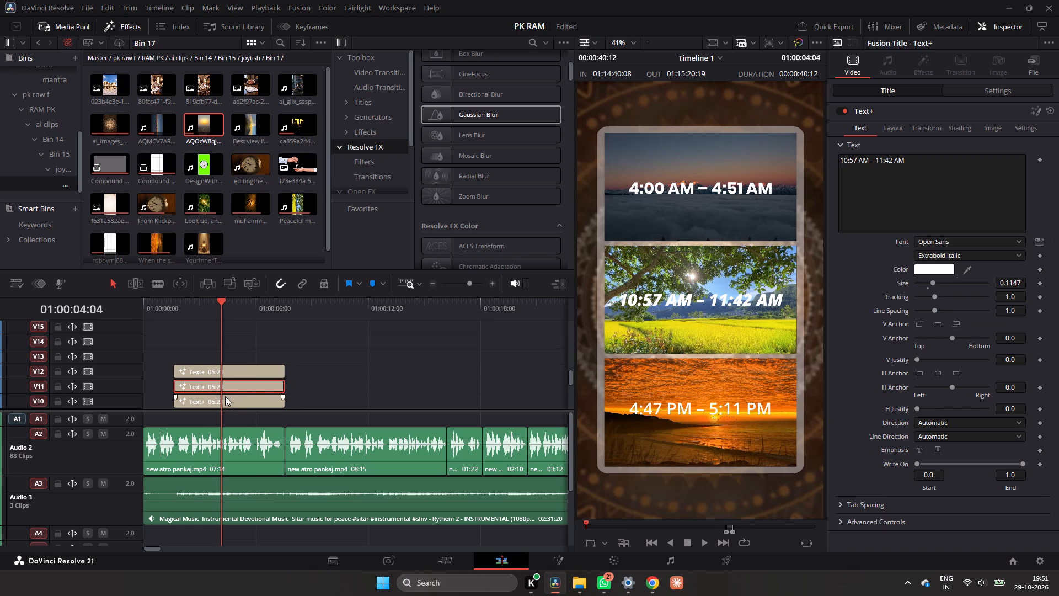
{"action": "left_click", "coordinate": [225, 396]}
{"action": "left_click", "coordinate": [947, 181]}
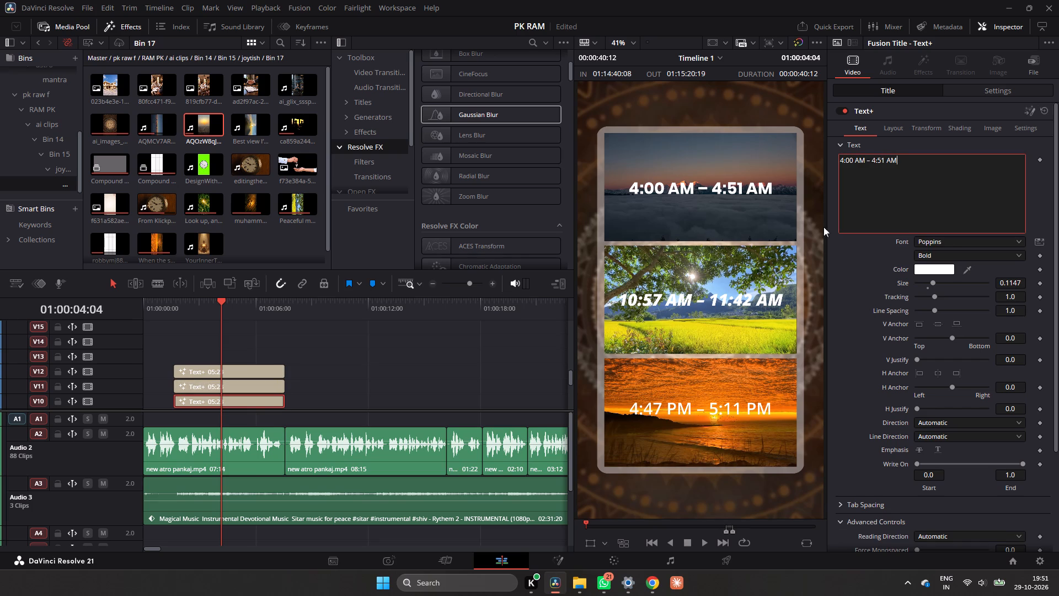
{"action": "key", "text": "ctrl+a"}
{"action": "key", "text": "ctrl+c"}
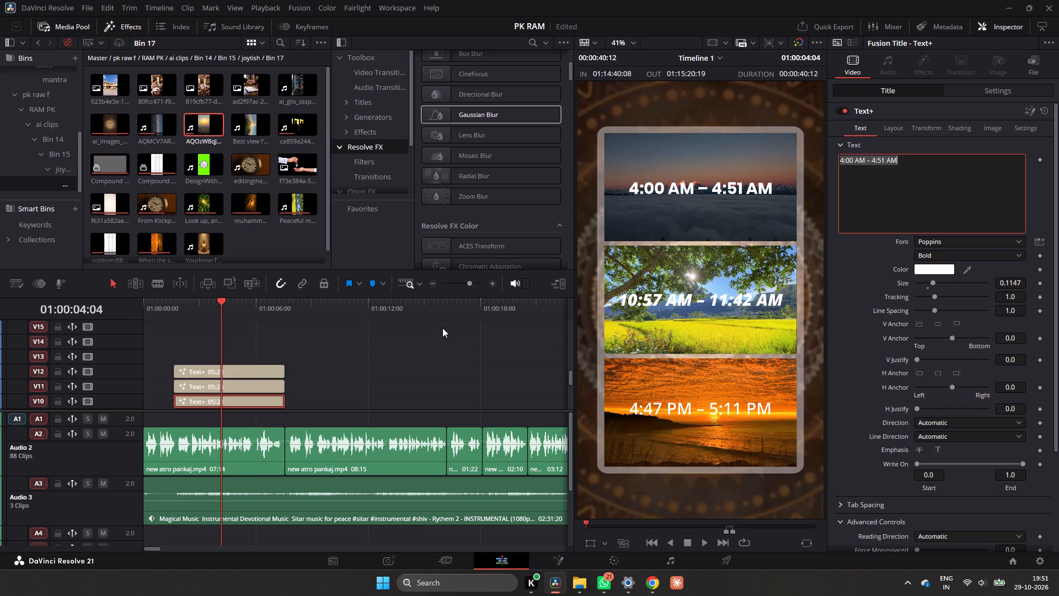
{"action": "left_click", "coordinate": [389, 345]}
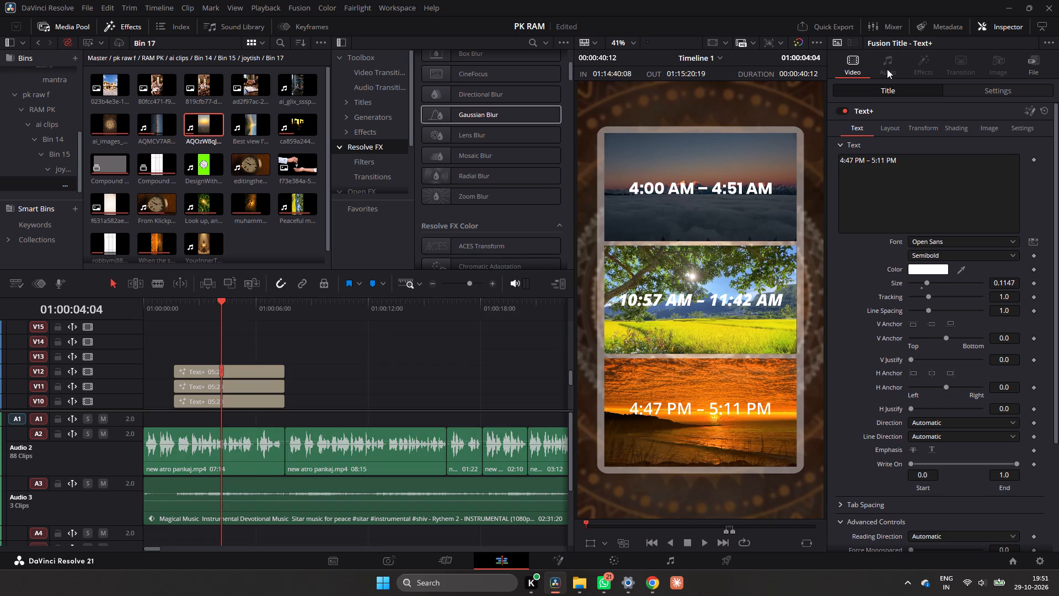
Replay the three time-slot shot from its start to check the restyled titles.
{"action": "left_click", "coordinate": [173, 311]}
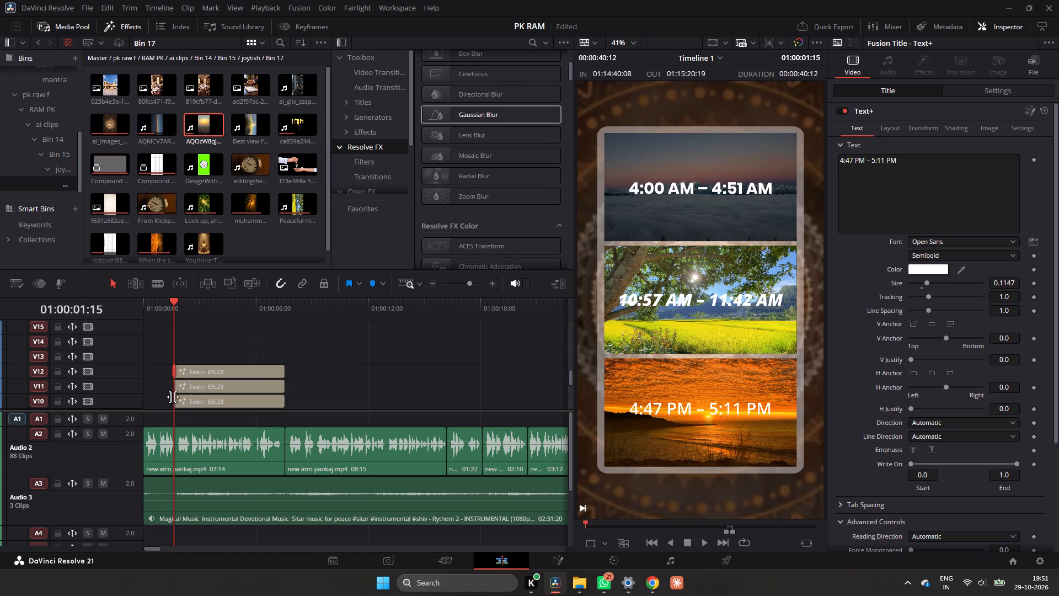
{"action": "left_click_drag", "start_coordinate": [177, 307], "coordinate": [176, 320]}
{"action": "key", "text": "space"}
{"action": "key", "text": "space"}
{"action": "left_click_drag", "start_coordinate": [180, 315], "coordinate": [173, 316]}
{"action": "key", "text": "space"}
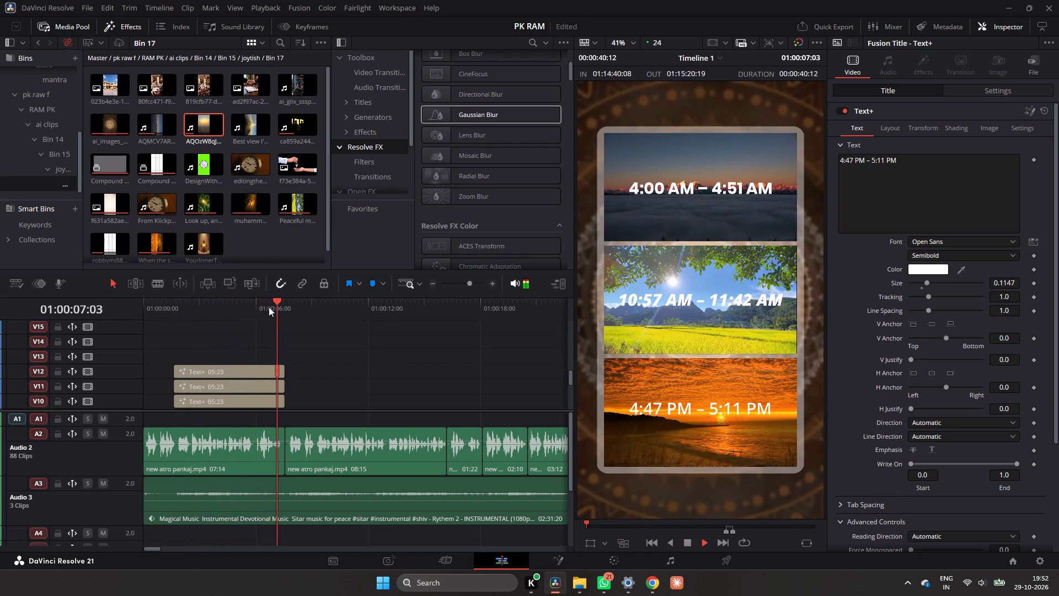
{"action": "key", "text": "space"}
{"action": "left_click", "coordinate": [173, 307]}
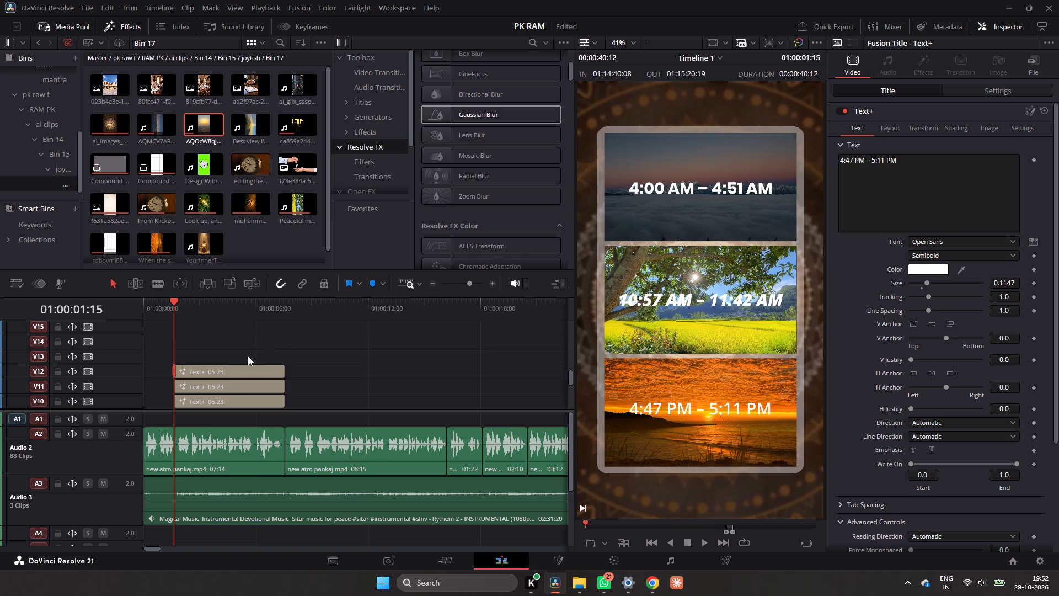
Select the "4:47 PM – 5:11 PM" title on V12 and look through its text settings.
{"action": "left_click", "coordinate": [243, 370]}
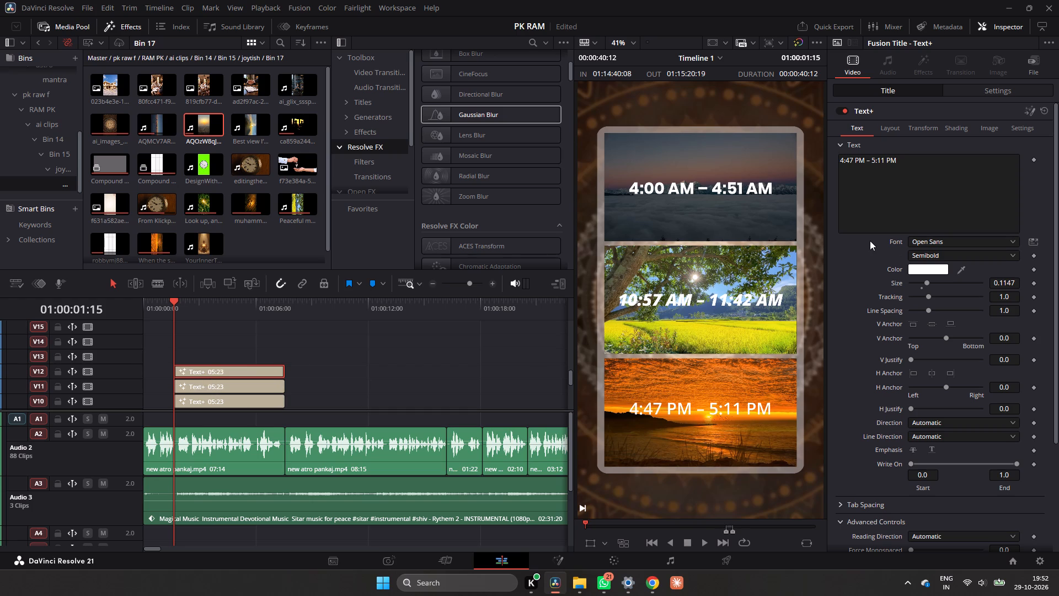
{"action": "scroll", "coordinate": [898, 472], "scroll_direction": "down", "scroll_amount": 4}
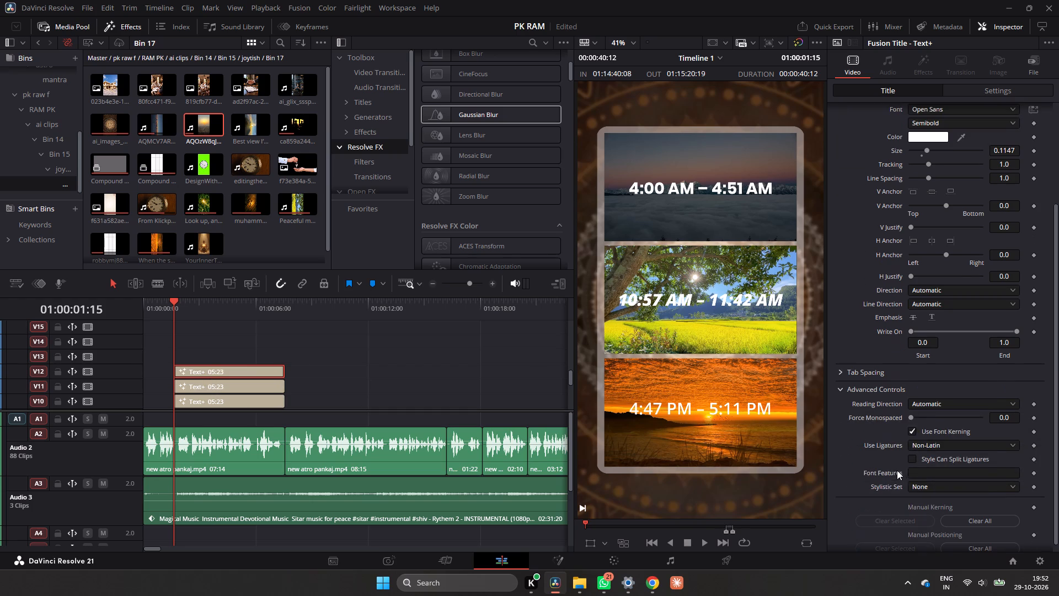
{"action": "scroll", "coordinate": [897, 470], "scroll_direction": "down", "scroll_amount": 7}
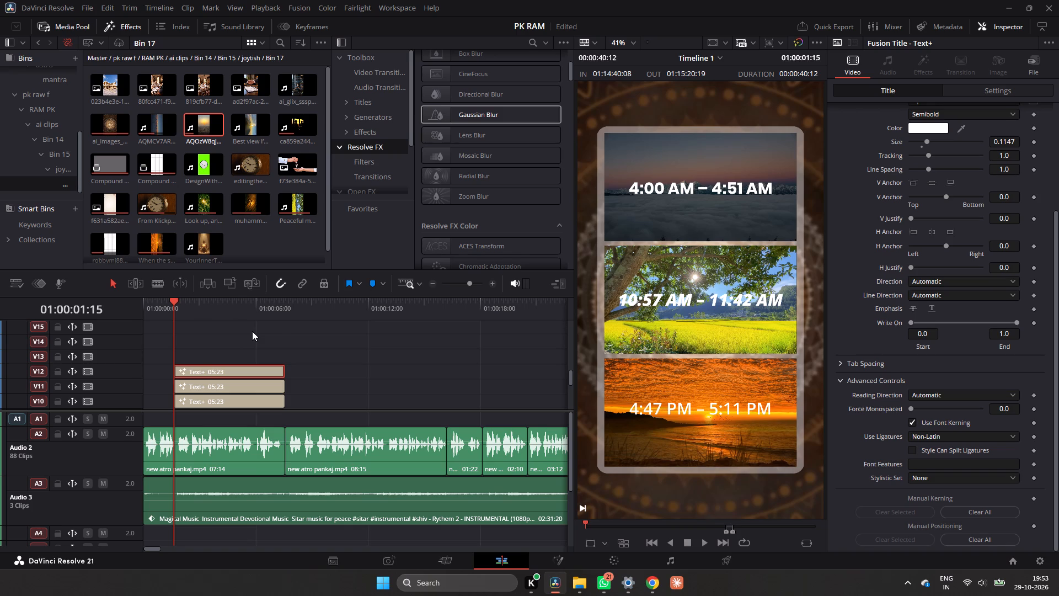
Go past the framed presenter shot to the clock shot and play it back from its start.
{"action": "double_click", "coordinate": [432, 285]}
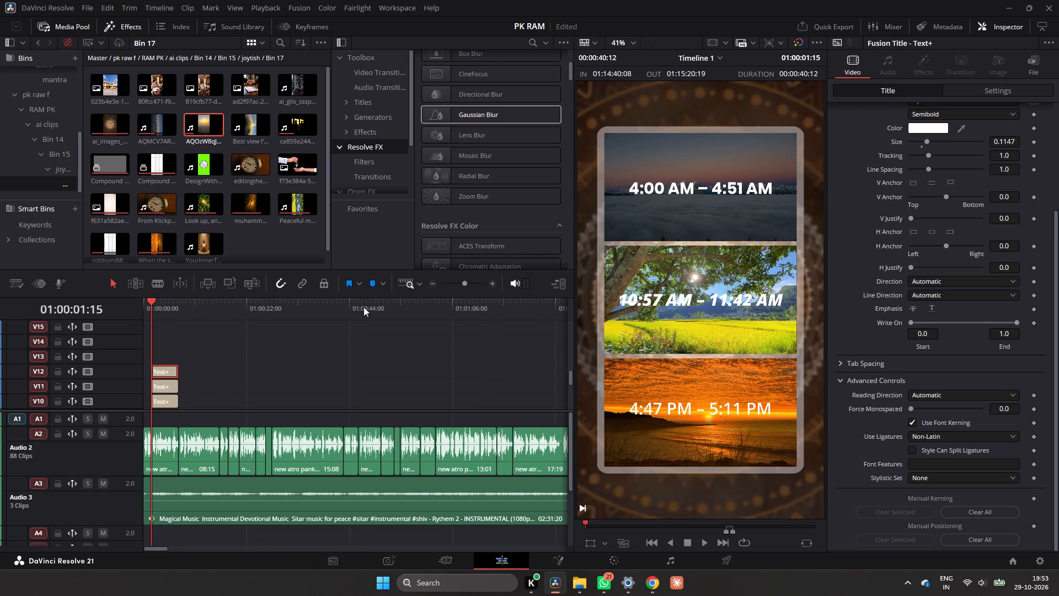
{"action": "left_click", "coordinate": [183, 310]}
{"action": "scroll", "coordinate": [217, 332], "scroll_direction": "down", "scroll_amount": 5}
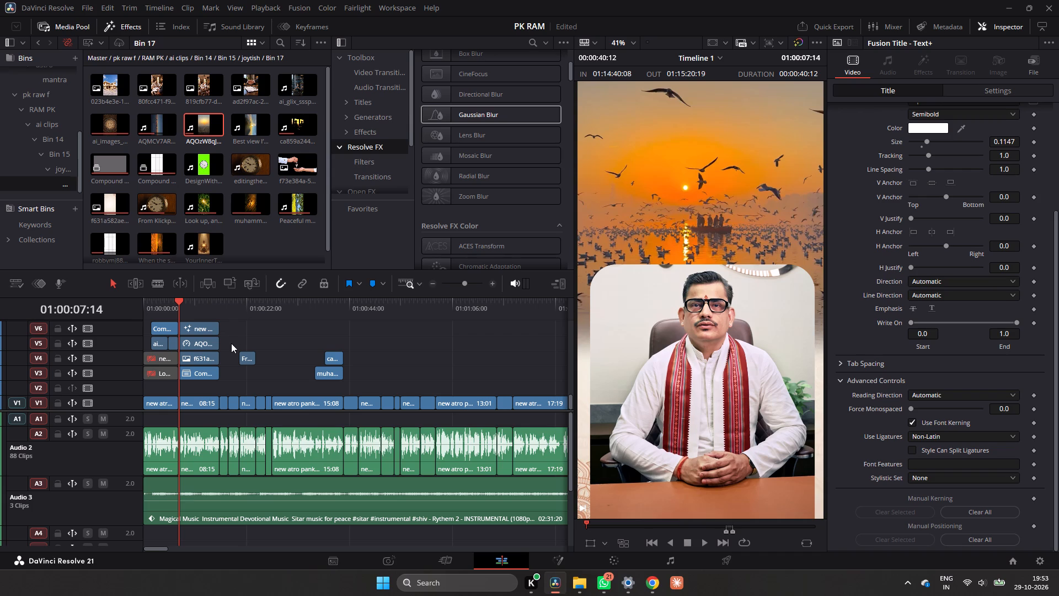
{"action": "left_click", "coordinate": [233, 311]}
{"action": "left_click", "coordinate": [238, 311]}
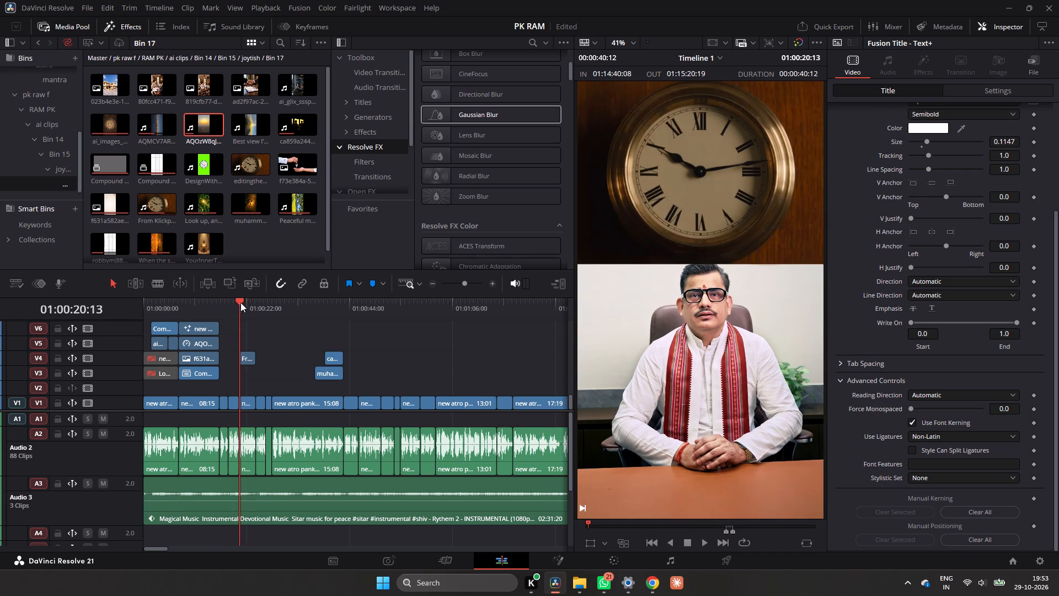
{"action": "key", "text": "space"}
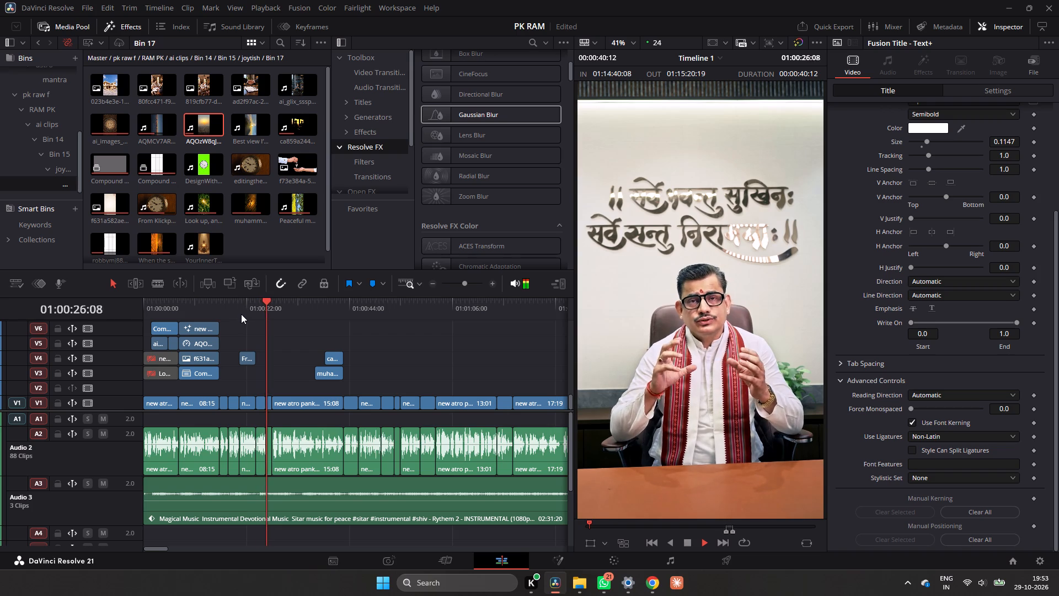
{"action": "key", "text": "space"}
{"action": "left_click", "coordinate": [242, 310]}
{"action": "key", "text": "space"}
{"action": "key", "text": "space"}
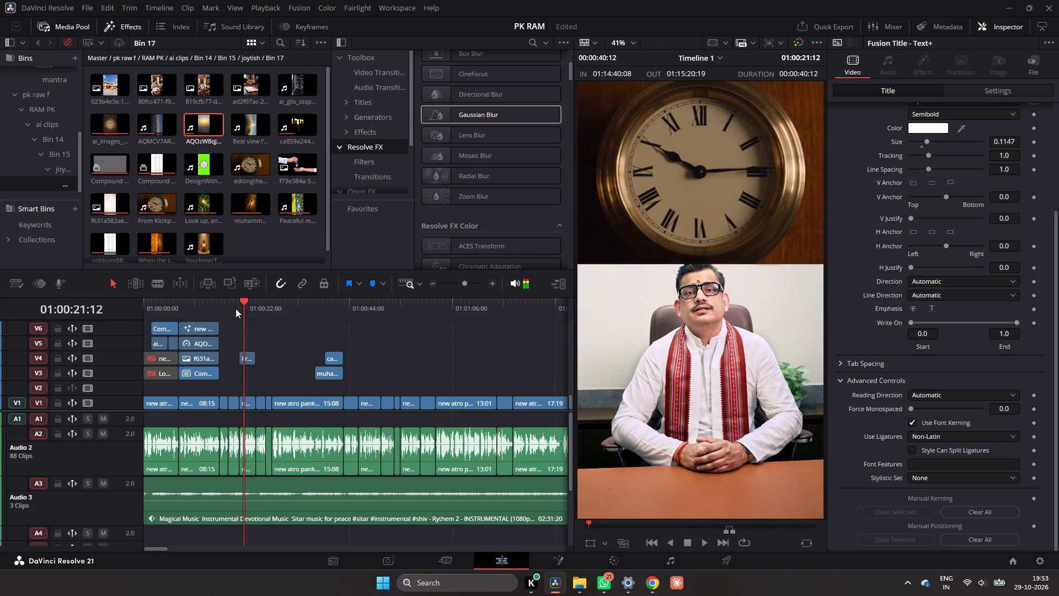
Replay parts of the framed sunrise shot and toggle its V4 mandala image to check what it contributes.
{"action": "left_click", "coordinate": [211, 307]}
{"action": "key", "text": "space"}
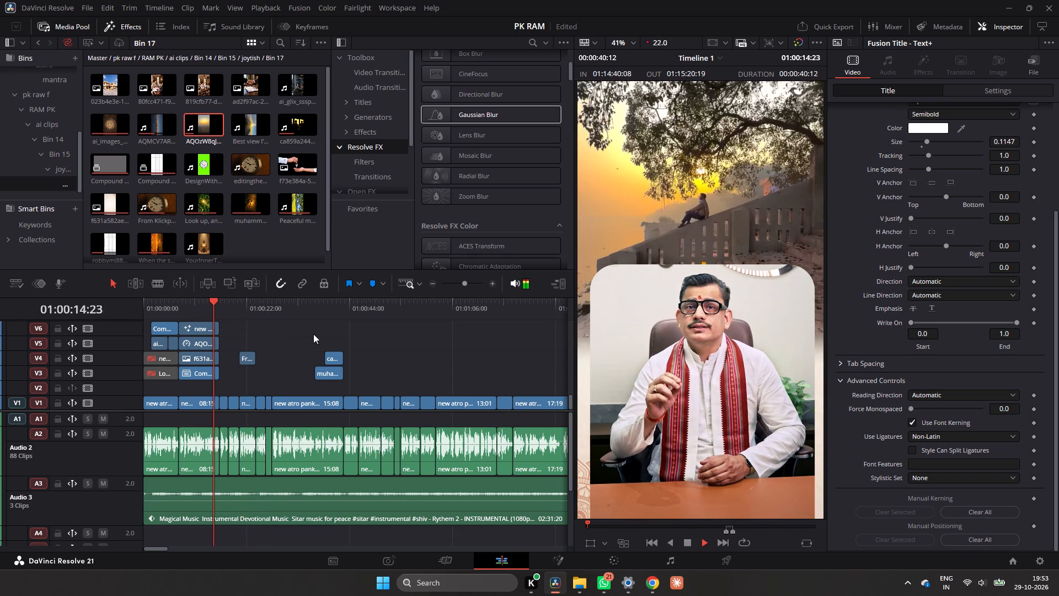
{"action": "key", "text": "space"}
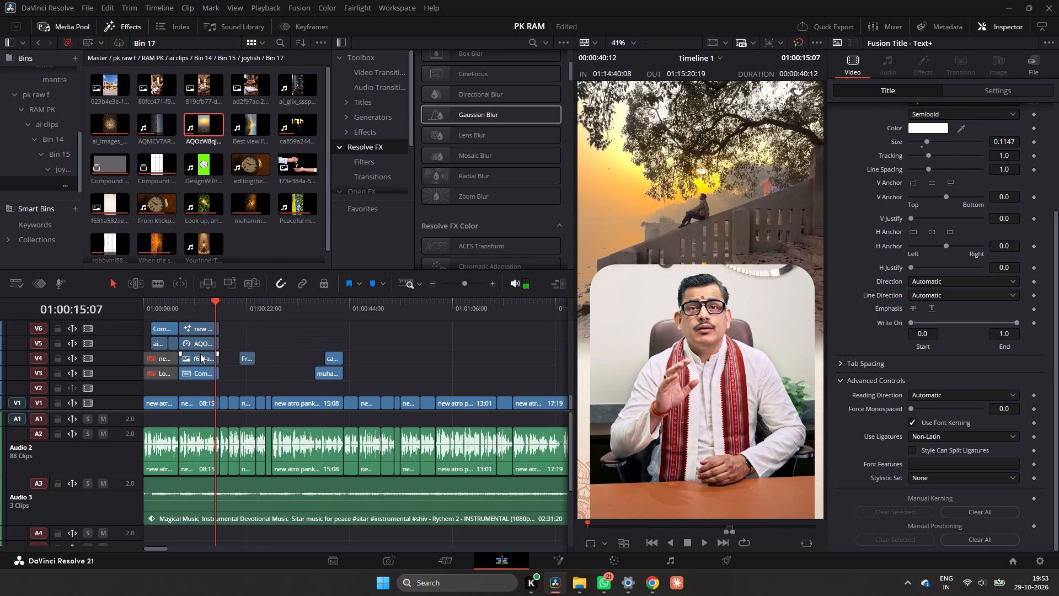
{"action": "left_click", "coordinate": [200, 354]}
{"action": "left_click", "coordinate": [190, 304]}
{"action": "key", "text": "space"}
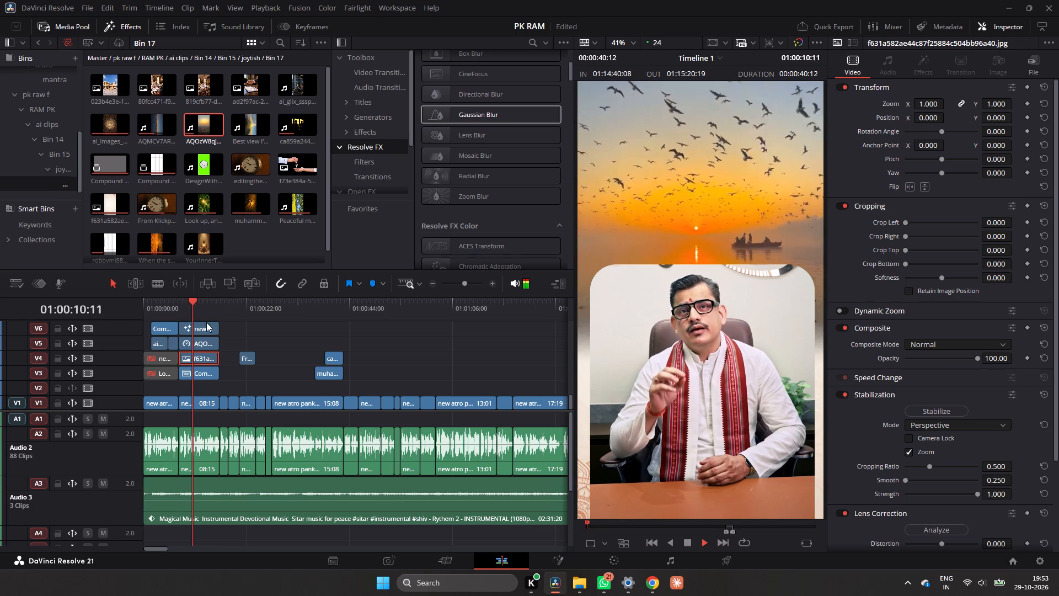
{"action": "key", "text": "space"}
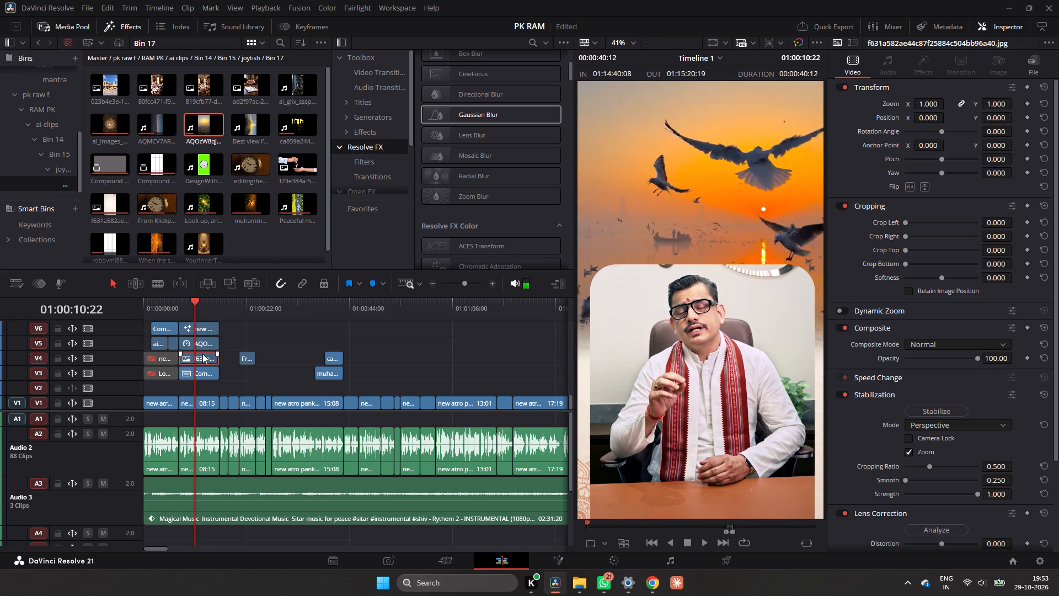
{"action": "key", "text": "d"}
{"action": "type", "text": "ddd"}
Delete the compound clip on V3 beneath the framed sunrise shot.
{"action": "left_click", "coordinate": [204, 375]}
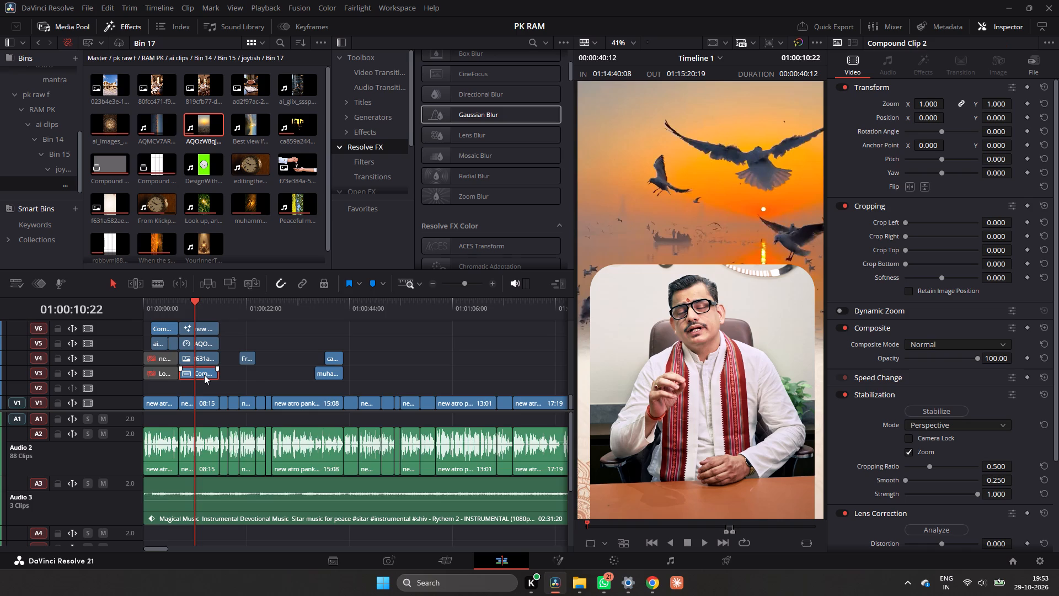
{"action": "key", "text": "BackSpace"}
Copy the mandala background image from the sunrise shot on V4 to V3 beneath the clock clip.
{"action": "left_click", "coordinate": [202, 363]}
{"action": "left_click_drag", "start_coordinate": [202, 361], "coordinate": [262, 365]}
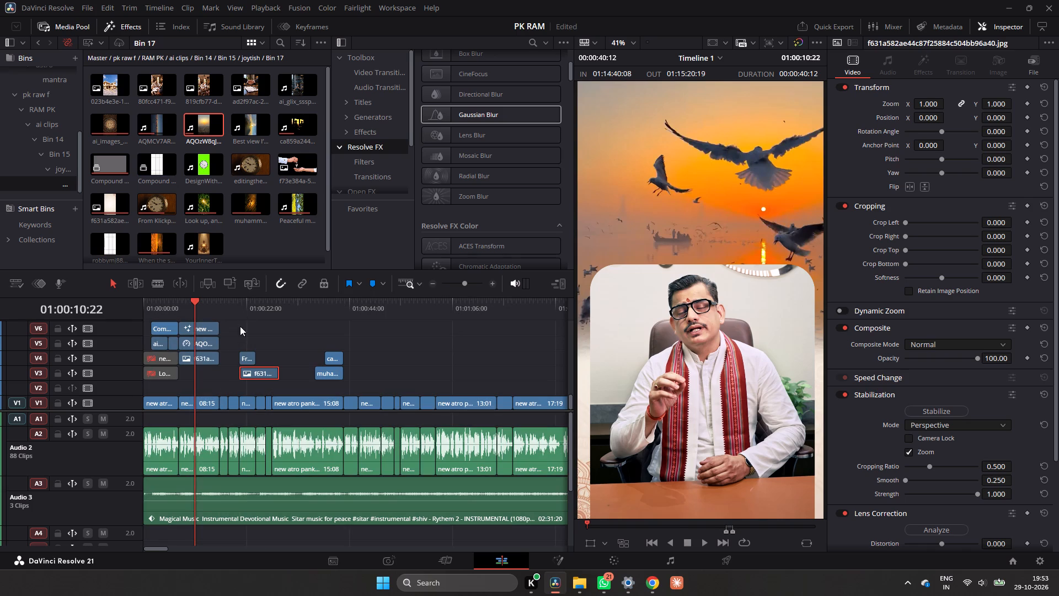
{"action": "left_click", "coordinate": [243, 302]}
{"action": "key", "text": "space"}
{"action": "key", "text": "space"}
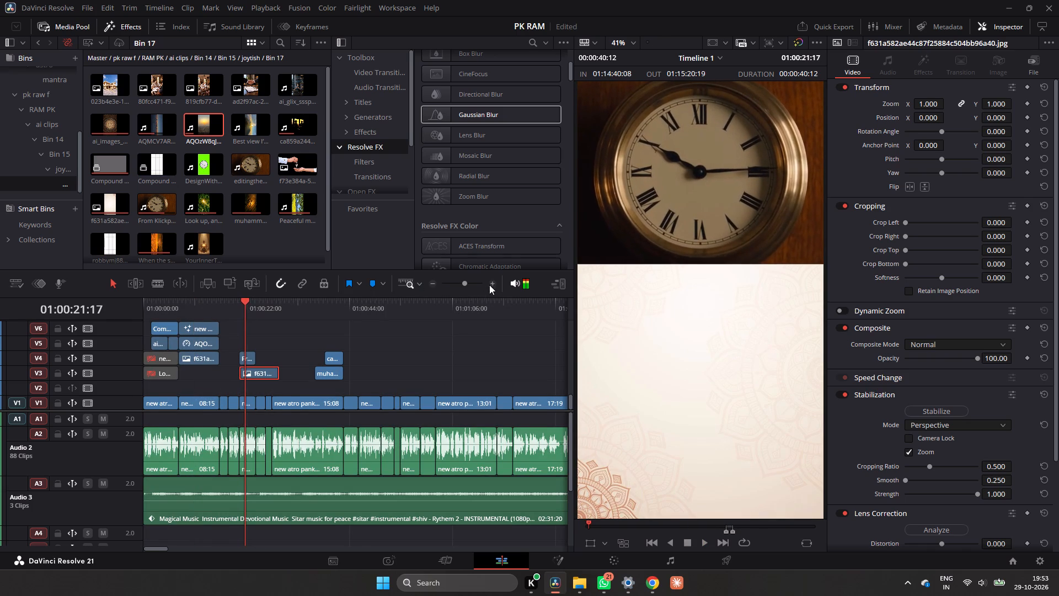
Trim the end of the V3 mandala image to a 03:12 duration, matching the clock clip above it.
{"action": "double_click", "coordinate": [491, 283]}
{"action": "left_click_drag", "start_coordinate": [320, 310], "coordinate": [302, 317]}
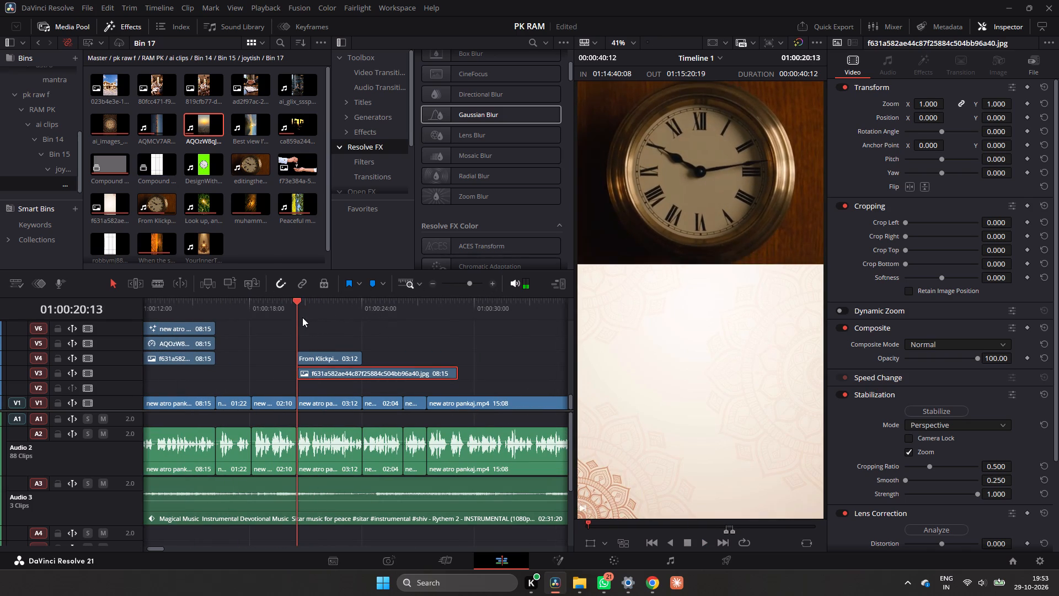
{"action": "left_click_drag", "start_coordinate": [302, 317], "coordinate": [301, 318]}
{"action": "key", "text": "space"}
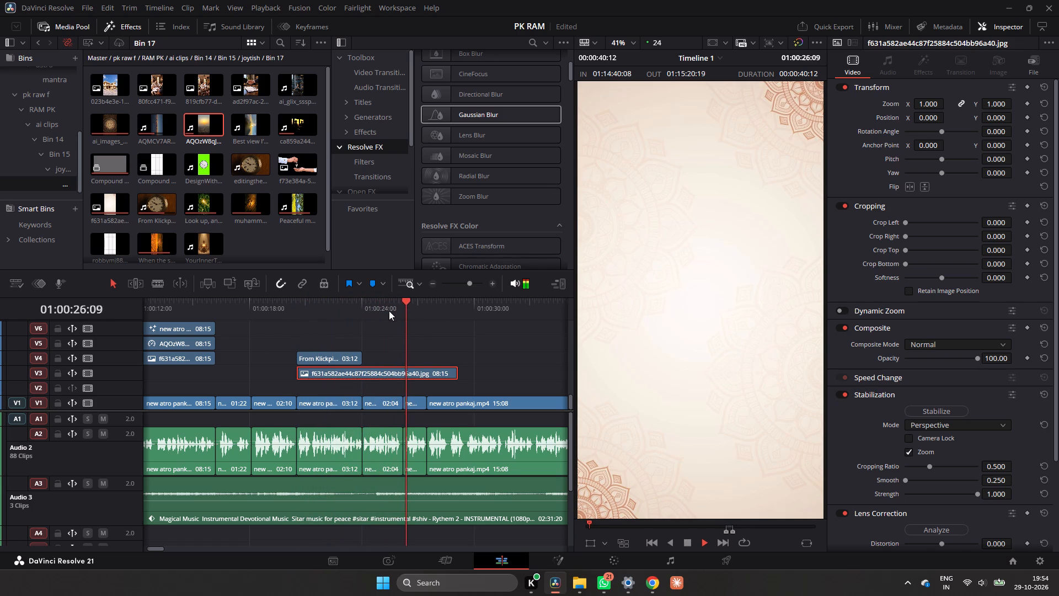
{"action": "key", "text": "space"}
{"action": "key", "text": "space"}
{"action": "key", "text": "space"}
{"action": "left_click_drag", "start_coordinate": [454, 374], "coordinate": [413, 385]}
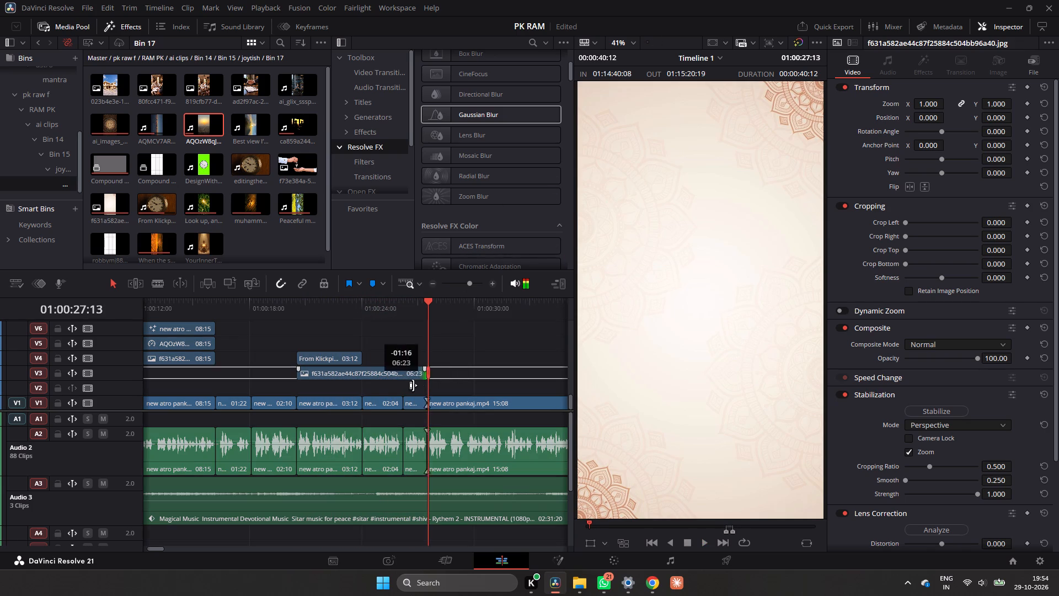
{"action": "left_click_drag", "start_coordinate": [413, 385], "coordinate": [361, 394]}
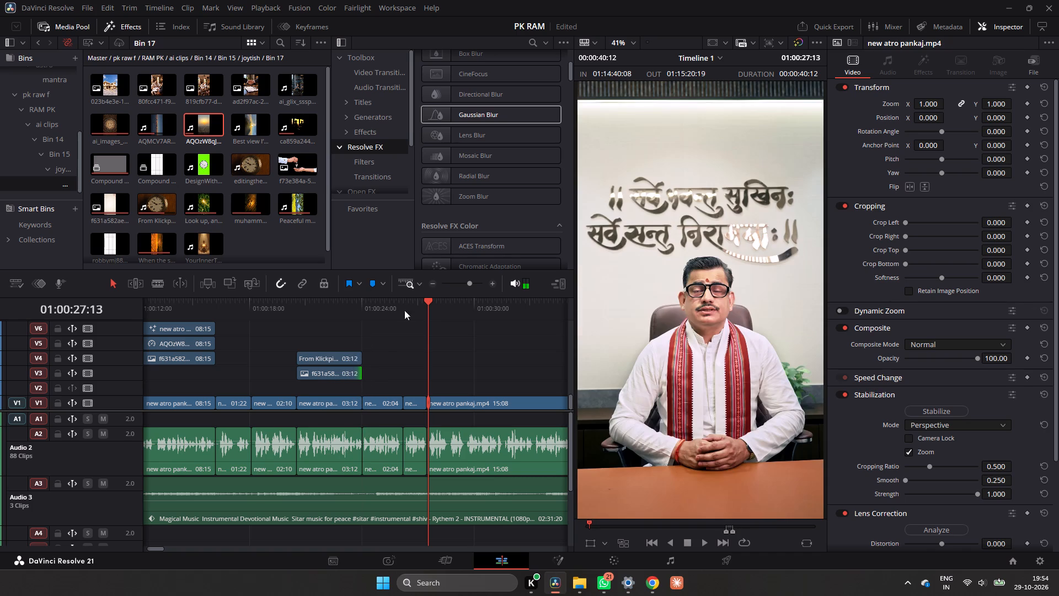
Duplicate the 03:12 presenter clip from V1 to V5, above the clock clip.
{"action": "left_click", "coordinate": [296, 310]}
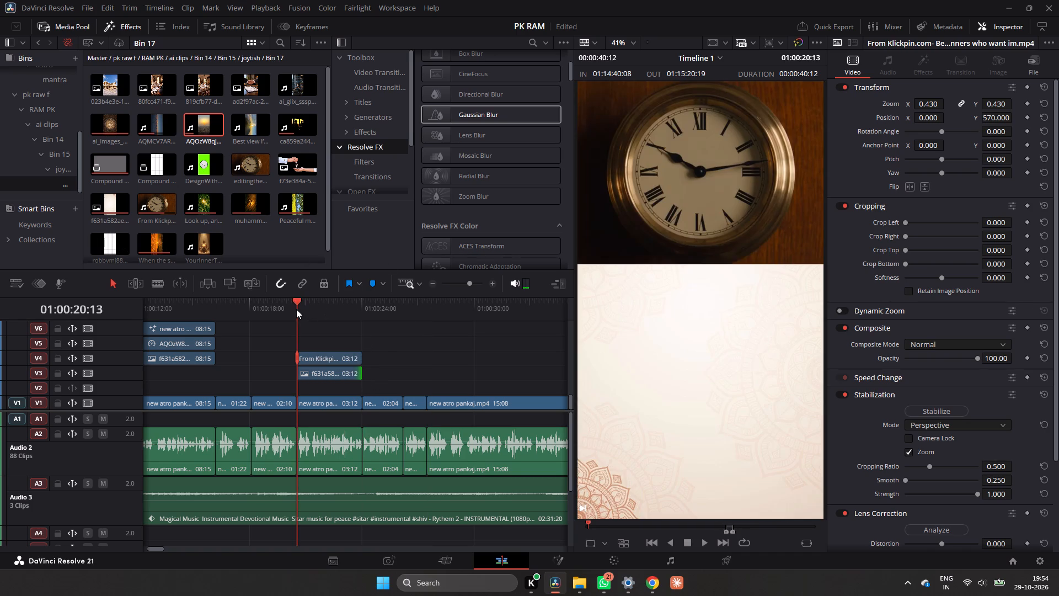
{"action": "key", "text": "space"}
{"action": "key", "text": "space"}
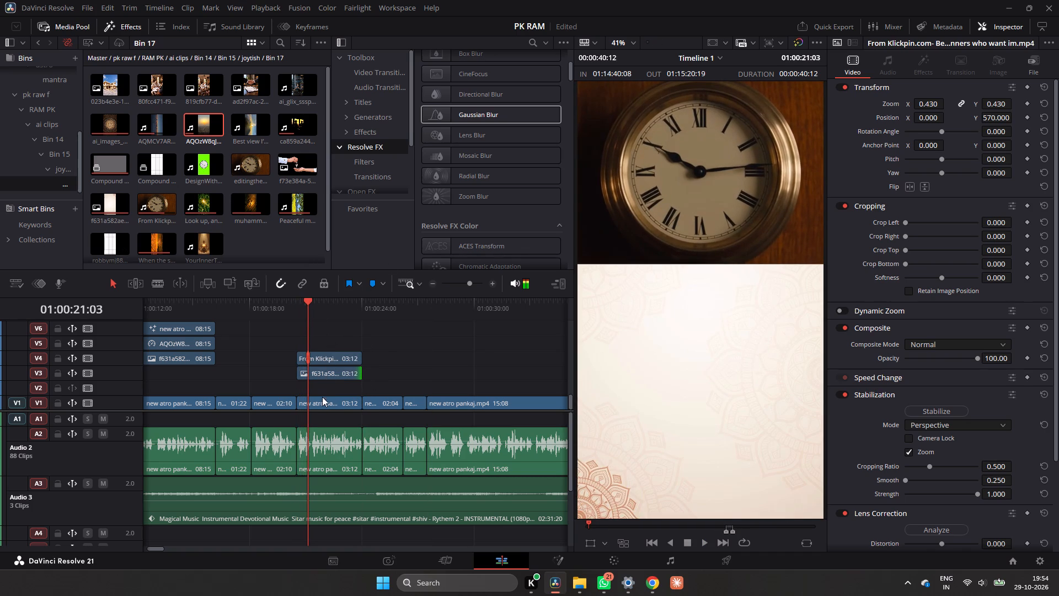
{"action": "left_click", "coordinate": [320, 402]}
{"action": "left_click_drag", "start_coordinate": [320, 402], "coordinate": [320, 342], "text": "alt"}
Open the V5 presenter copy in Fusion and add a rectangle mask to its media node.
{"action": "right_click", "coordinate": [330, 350]}
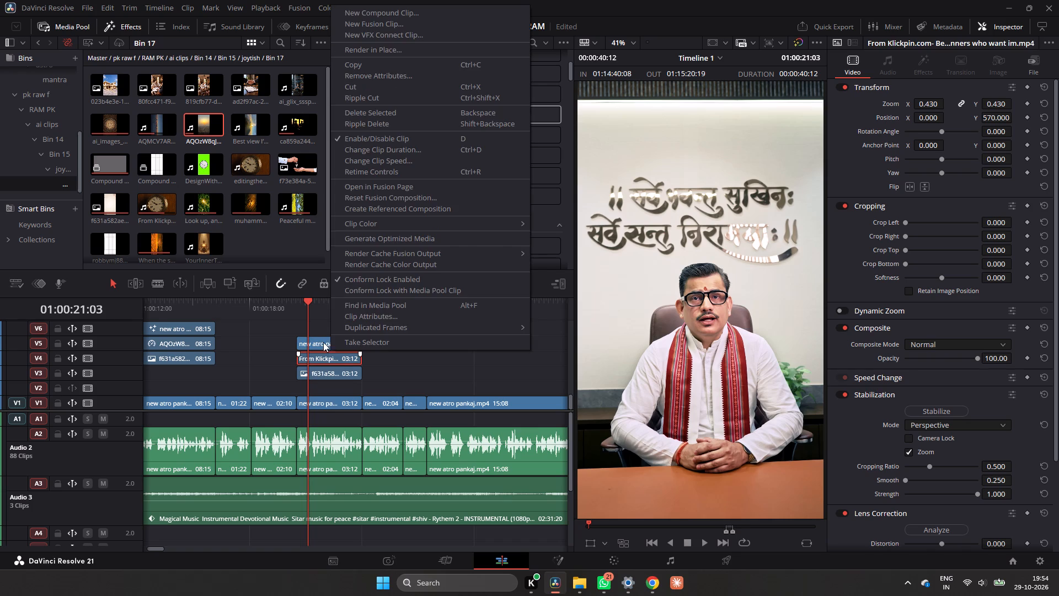
{"action": "left_click", "coordinate": [317, 343]}
{"action": "right_click", "coordinate": [317, 343]}
{"action": "left_click", "coordinate": [376, 184]}
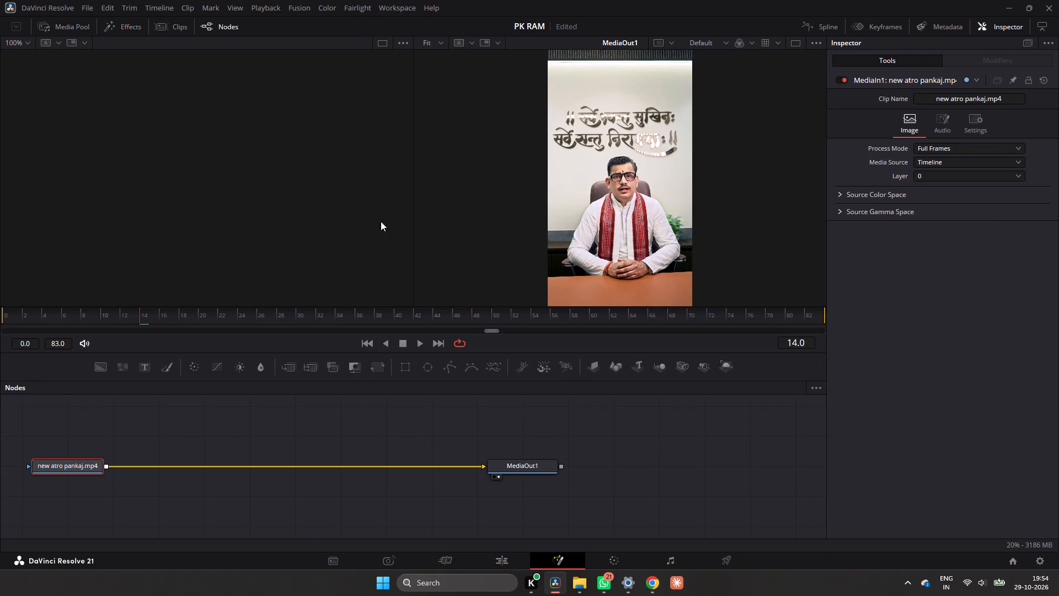
{"action": "left_click", "coordinate": [410, 371]}
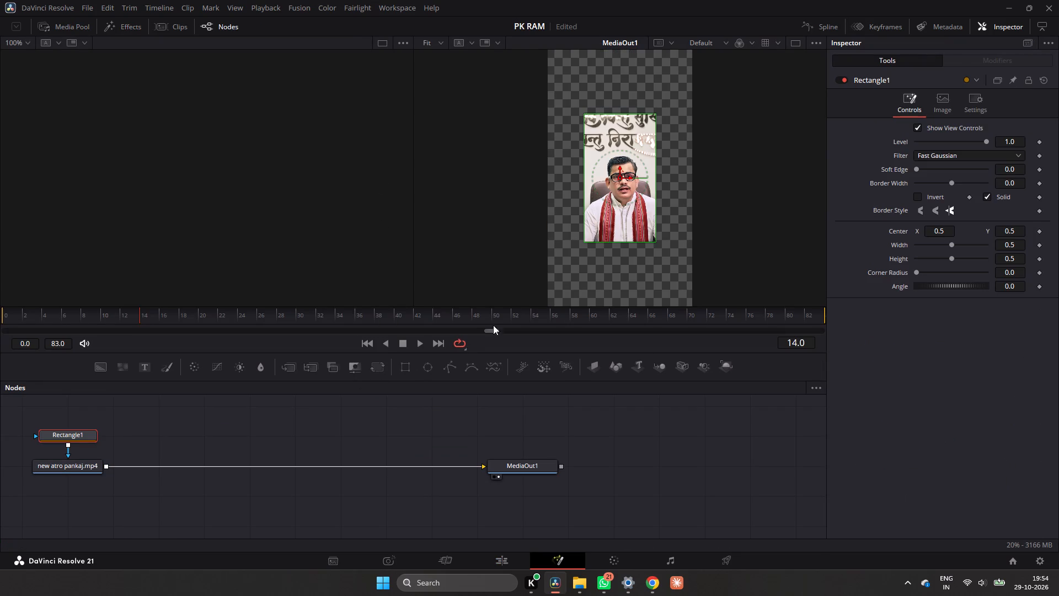
Frame the presenter with the rectangle mask, about 0.81 wide and 0.72 high, centred near X 0.52, Y 0.25.
{"action": "left_click_drag", "start_coordinate": [620, 178], "coordinate": [622, 200]}
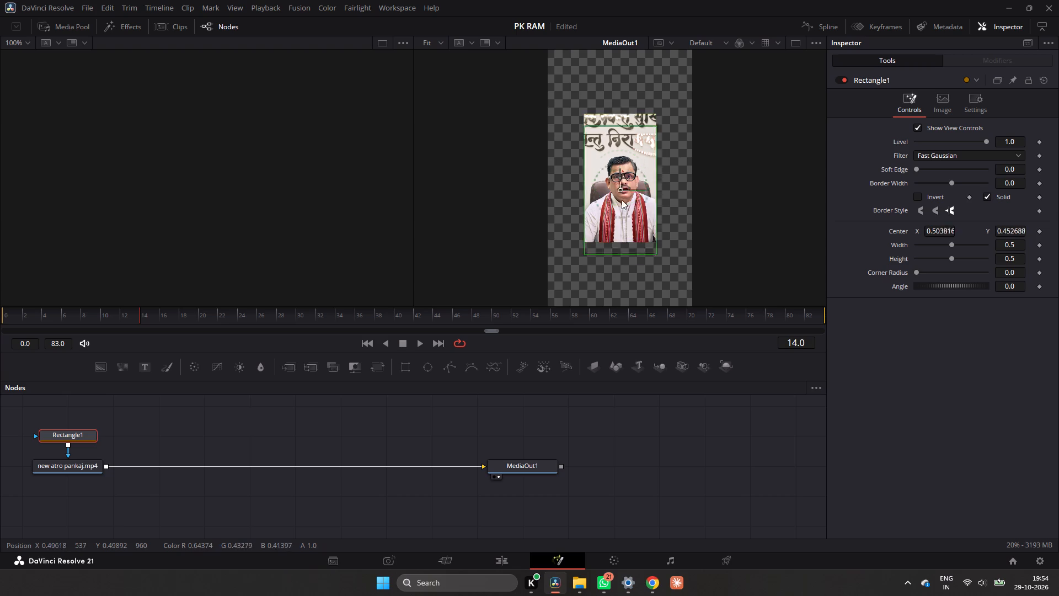
{"action": "left_click_drag", "start_coordinate": [622, 200], "coordinate": [619, 216]}
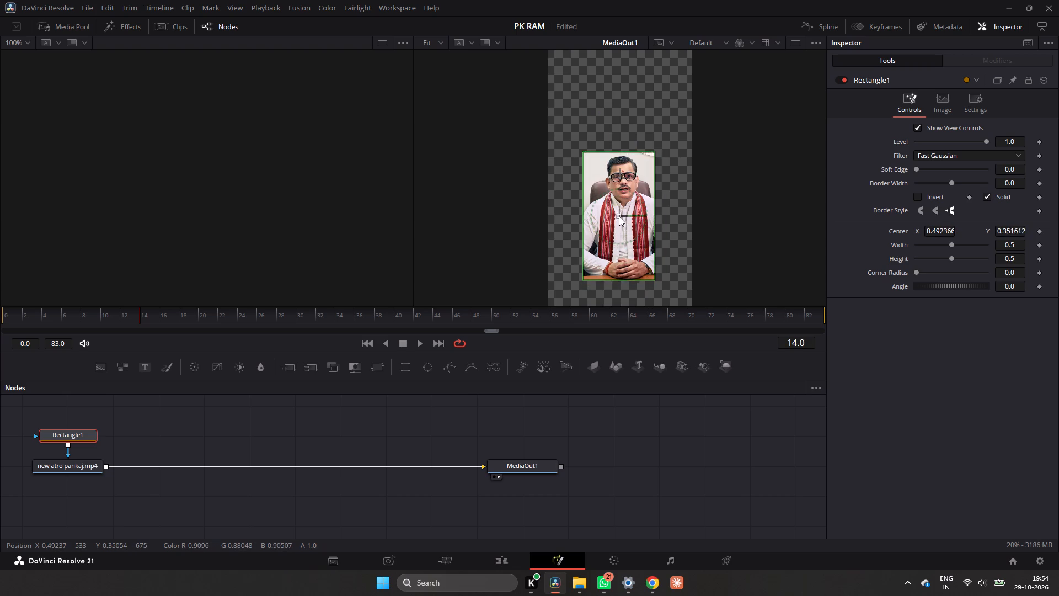
{"action": "left_click_drag", "start_coordinate": [619, 216], "coordinate": [621, 218]}
{"action": "left_click_drag", "start_coordinate": [656, 225], "coordinate": [690, 234]}
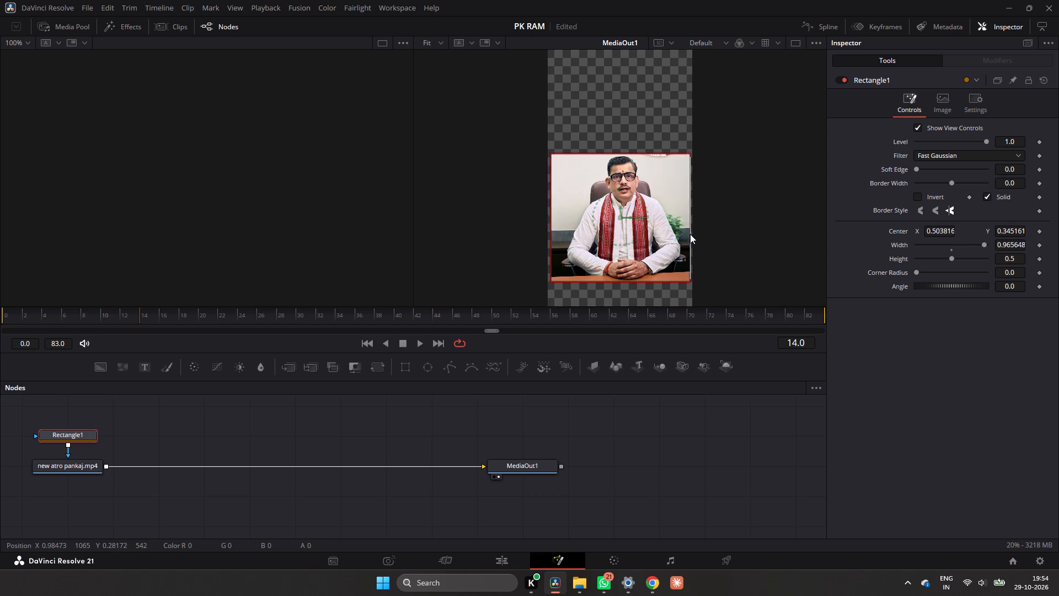
{"action": "left_click_drag", "start_coordinate": [690, 234], "coordinate": [679, 240]}
{"action": "left_click_drag", "start_coordinate": [623, 280], "coordinate": [622, 296]}
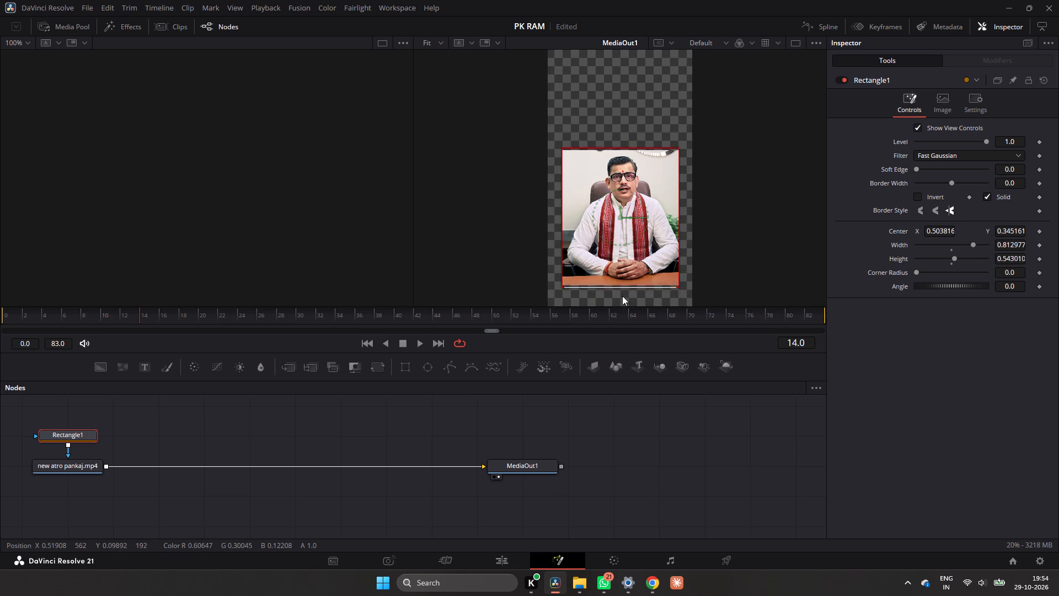
{"action": "left_click_drag", "start_coordinate": [622, 296], "coordinate": [623, 308]}
{"action": "left_click_drag", "start_coordinate": [619, 218], "coordinate": [619, 243]}
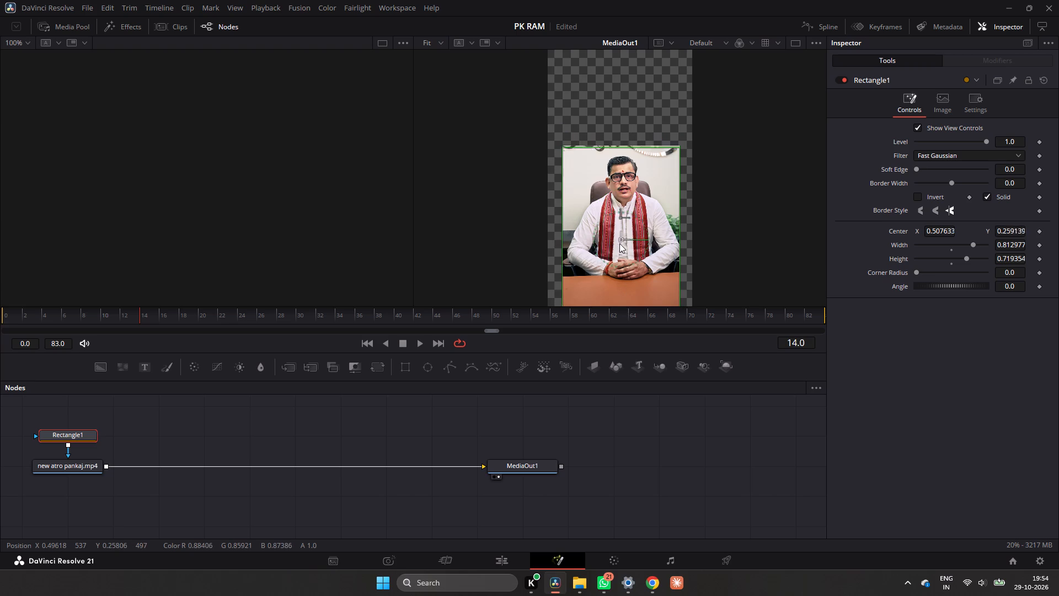
{"action": "left_click_drag", "start_coordinate": [619, 243], "coordinate": [619, 238]}
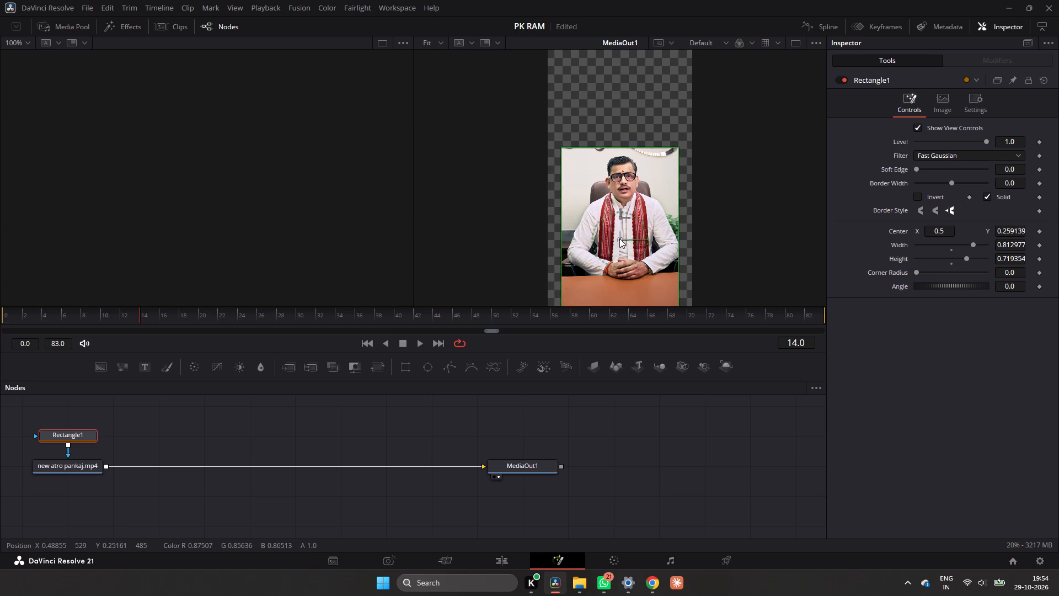
{"action": "left_click_drag", "start_coordinate": [619, 238], "coordinate": [622, 246]}
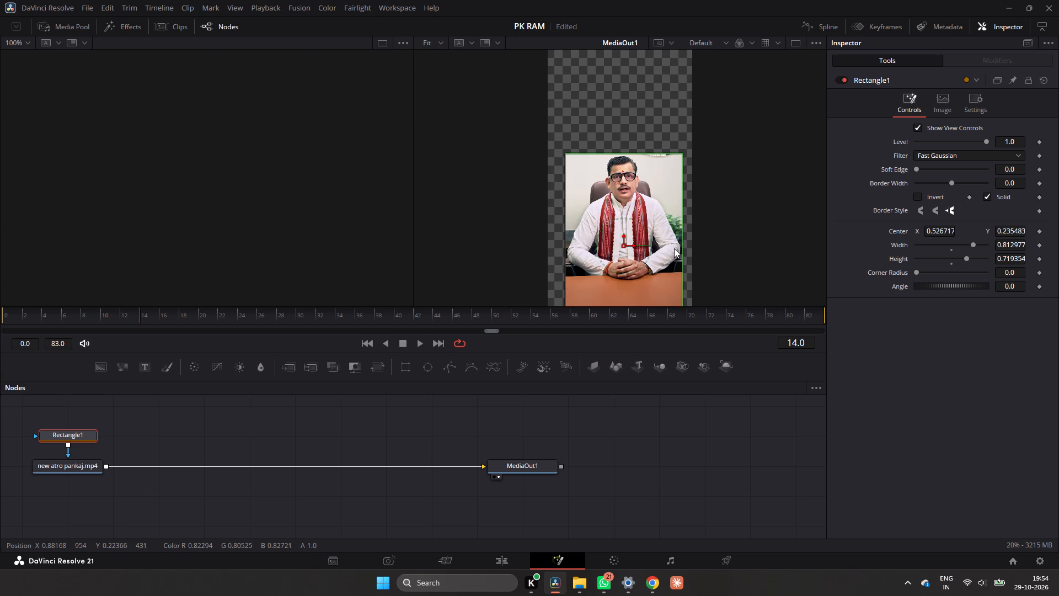
{"action": "left_click", "coordinate": [625, 241]}
{"action": "left_click", "coordinate": [624, 242]}
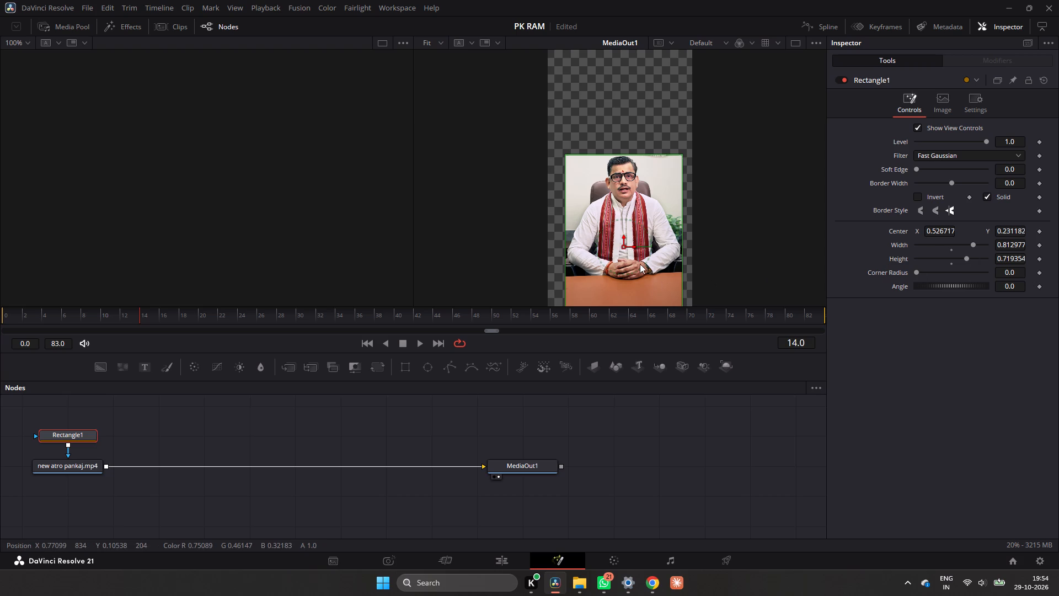
{"action": "left_click_drag", "start_coordinate": [625, 247], "coordinate": [624, 242]}
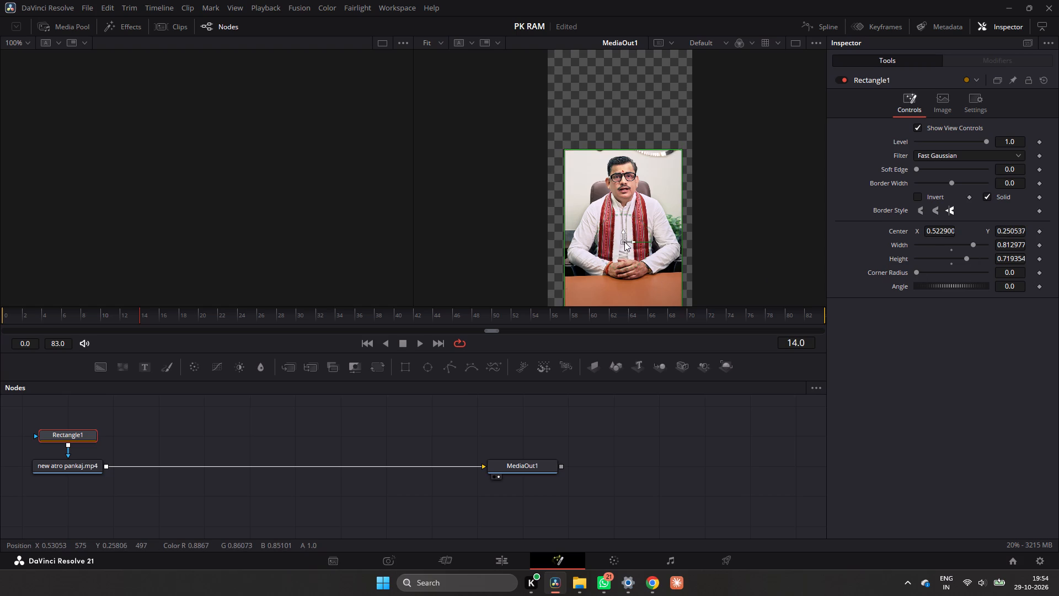
Round the mask's corners to a radius of 0.202 and return to the Edit page.
{"action": "left_click_drag", "start_coordinate": [1013, 271], "coordinate": [654, 272]}
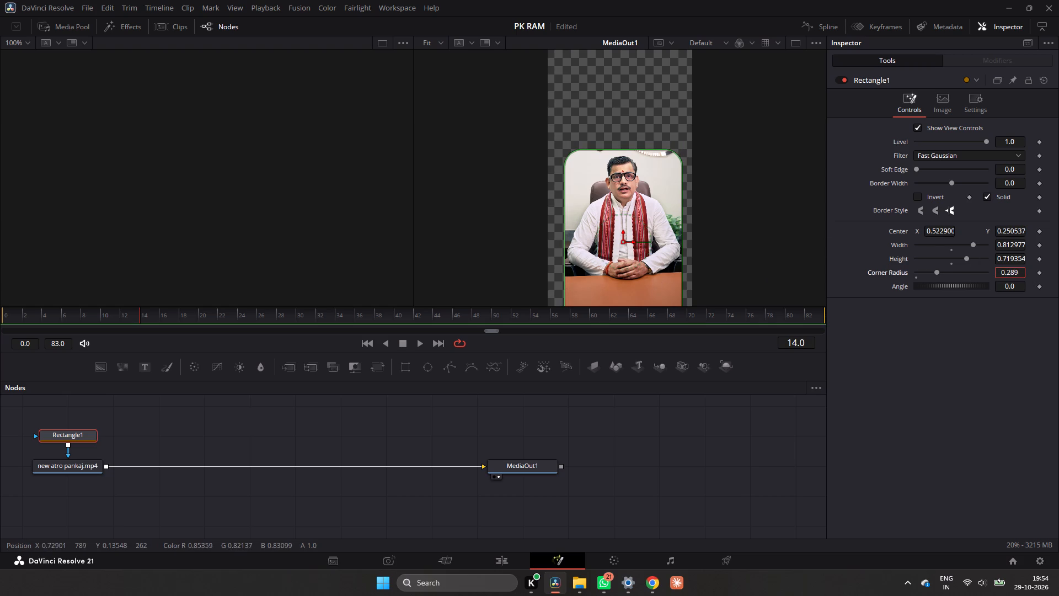
{"action": "left_click_drag", "start_coordinate": [654, 272], "coordinate": [595, 290]}
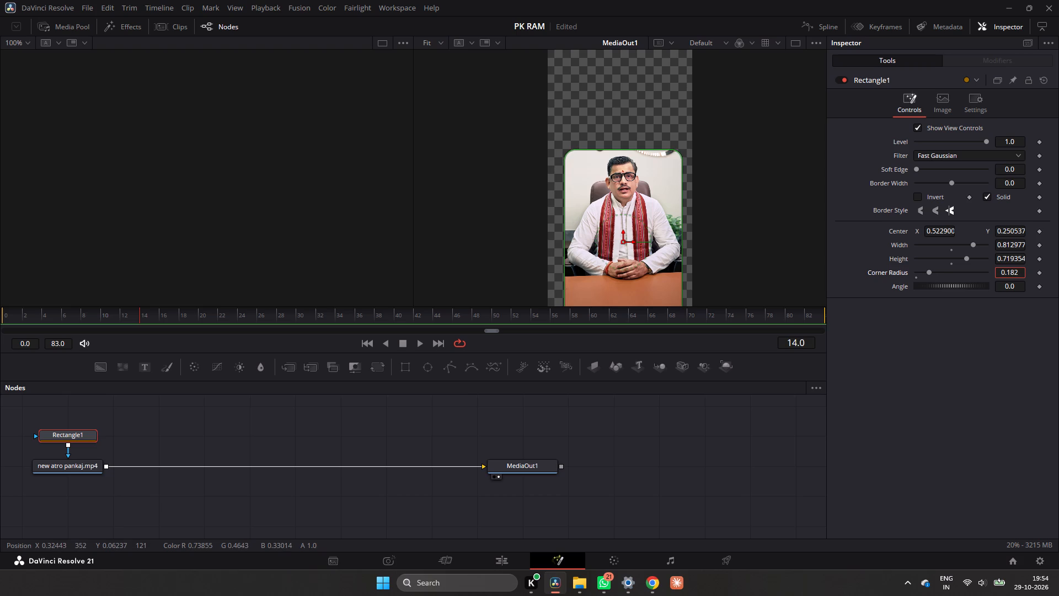
{"action": "left_click_drag", "start_coordinate": [595, 290], "coordinate": [606, 292]}
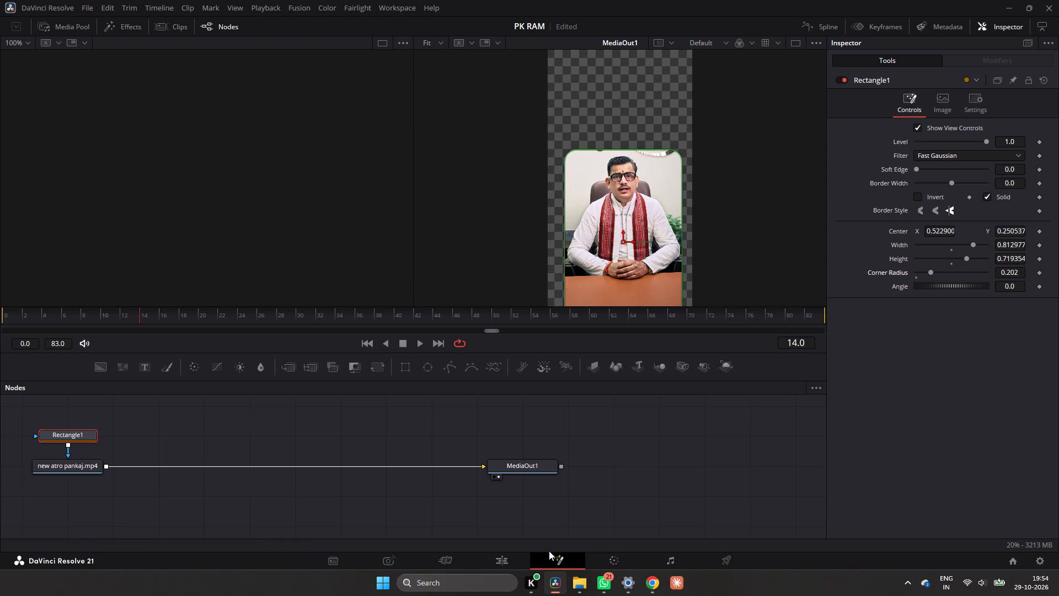
{"action": "left_click", "coordinate": [489, 552]}
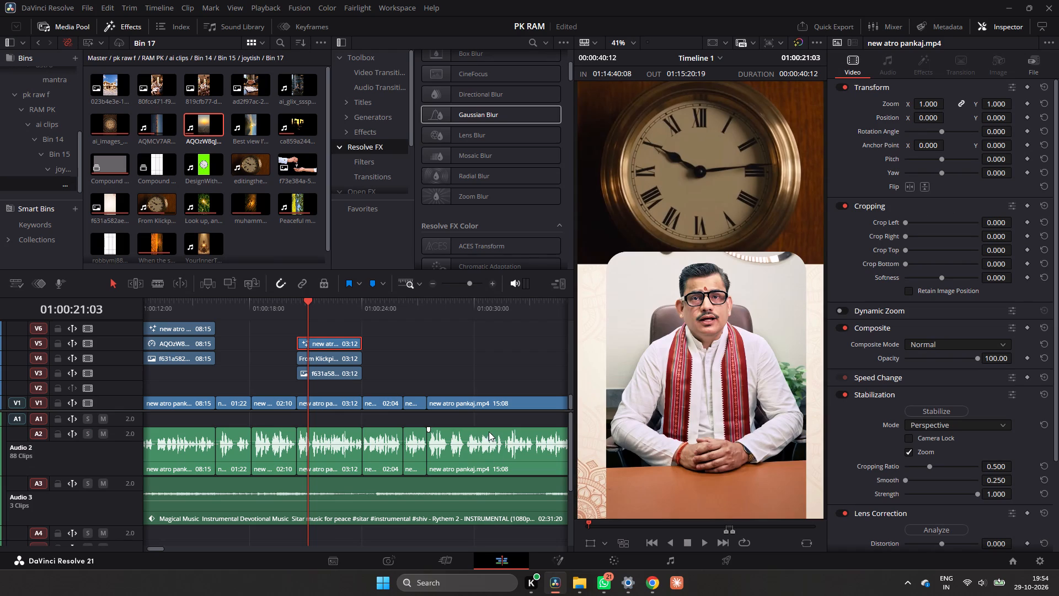
Play the framed clock shot and shift the V5 presenter clip horizontally to Position X -36.
{"action": "left_click", "coordinate": [295, 304]}
{"action": "key", "text": "space"}
{"action": "key", "text": "space"}
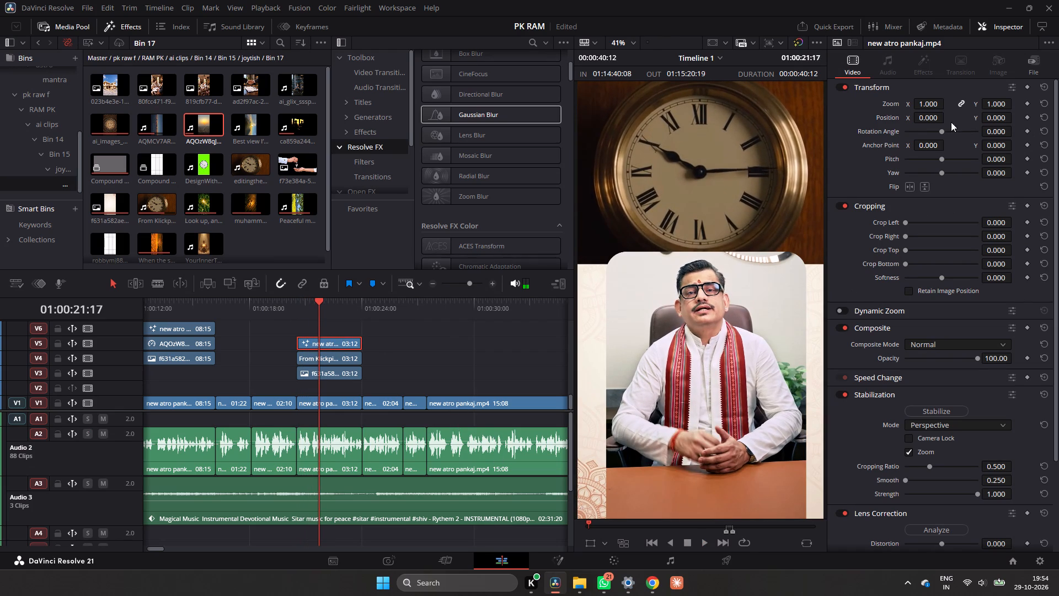
{"action": "left_click_drag", "start_coordinate": [934, 118], "coordinate": [909, 124]}
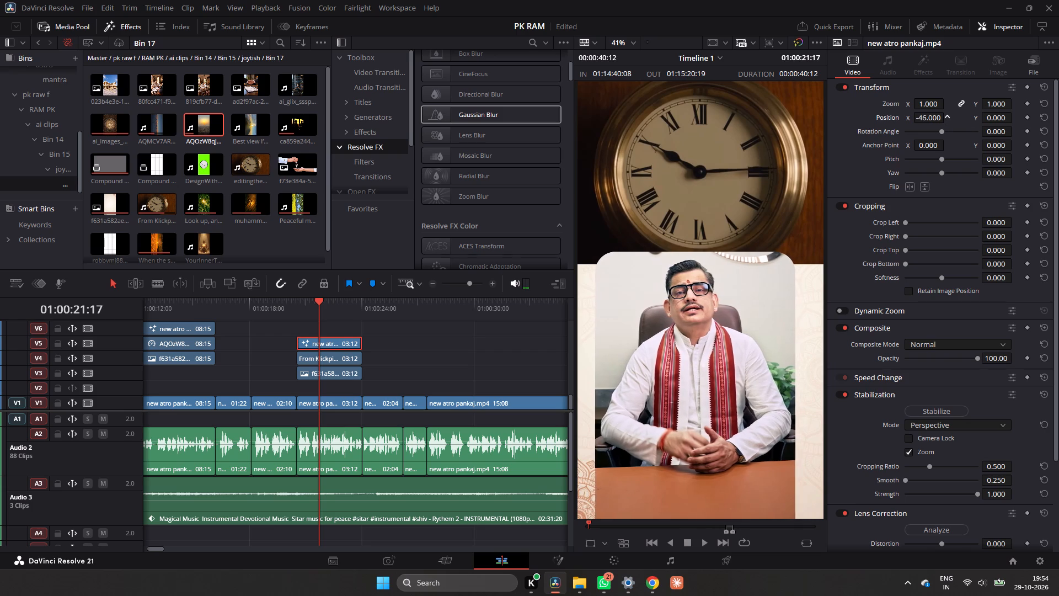
{"action": "left_click_drag", "start_coordinate": [909, 124], "coordinate": [914, 125]}
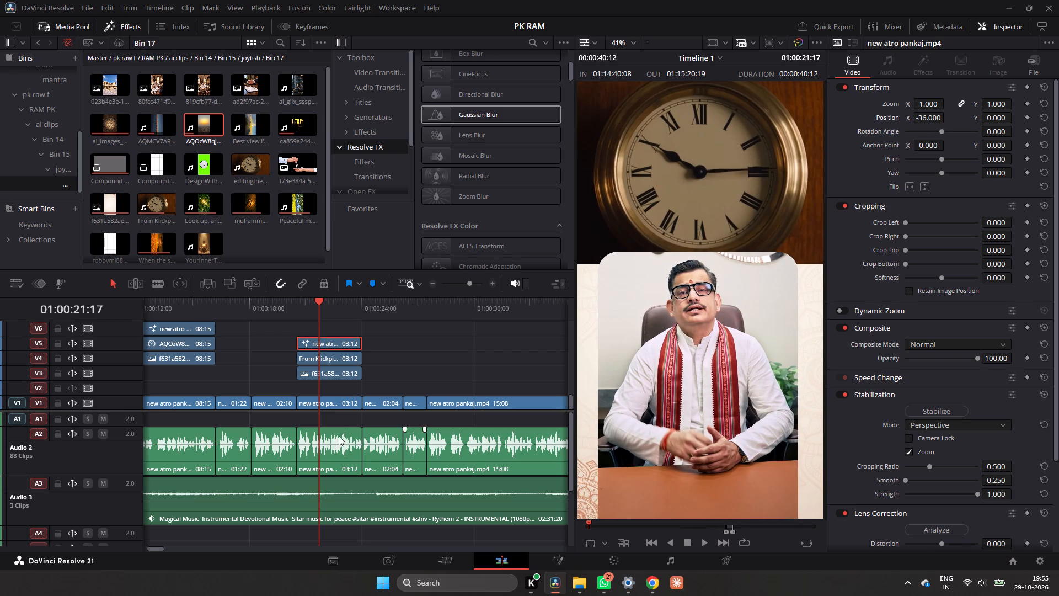
Review the earlier sunset shot and inspect its V5 bird clip in Fusion, returning to the Edit page.
{"action": "left_click_drag", "start_coordinate": [175, 300], "coordinate": [195, 304]}
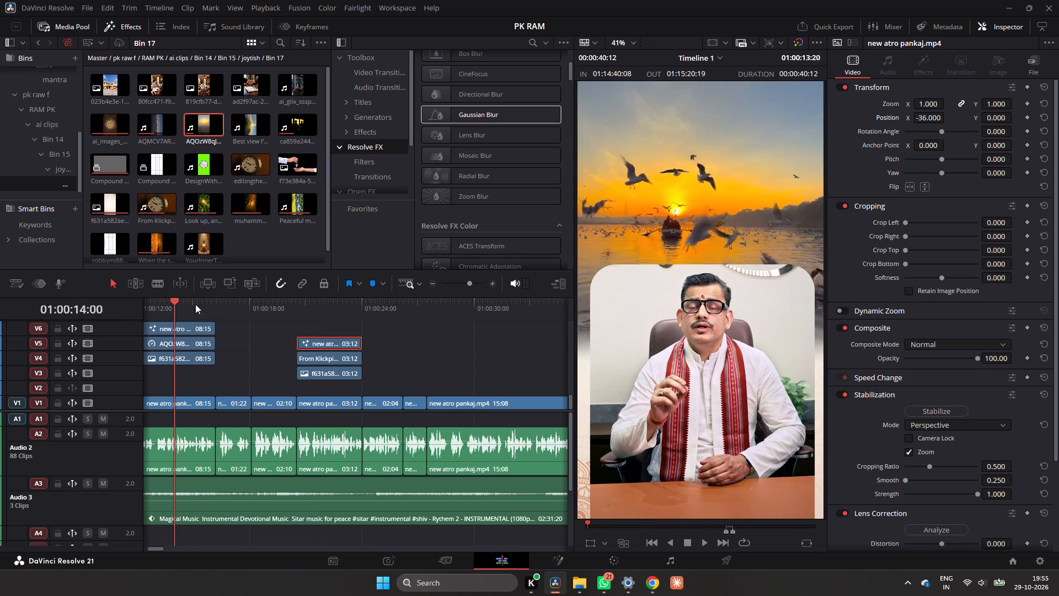
{"action": "left_click_drag", "start_coordinate": [195, 304], "coordinate": [277, 313]}
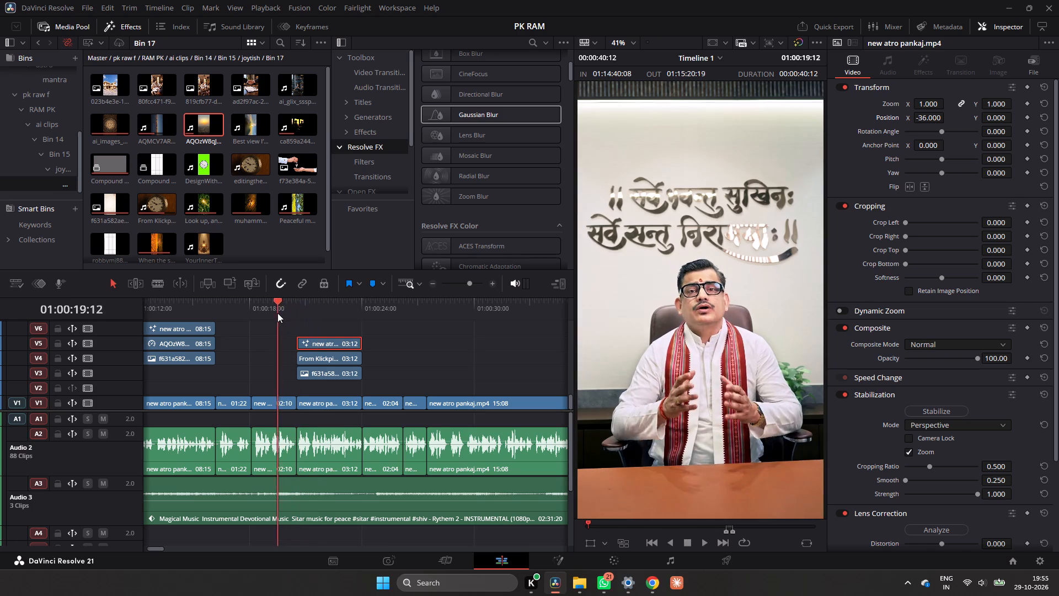
{"action": "left_click_drag", "start_coordinate": [277, 313], "coordinate": [186, 329]}
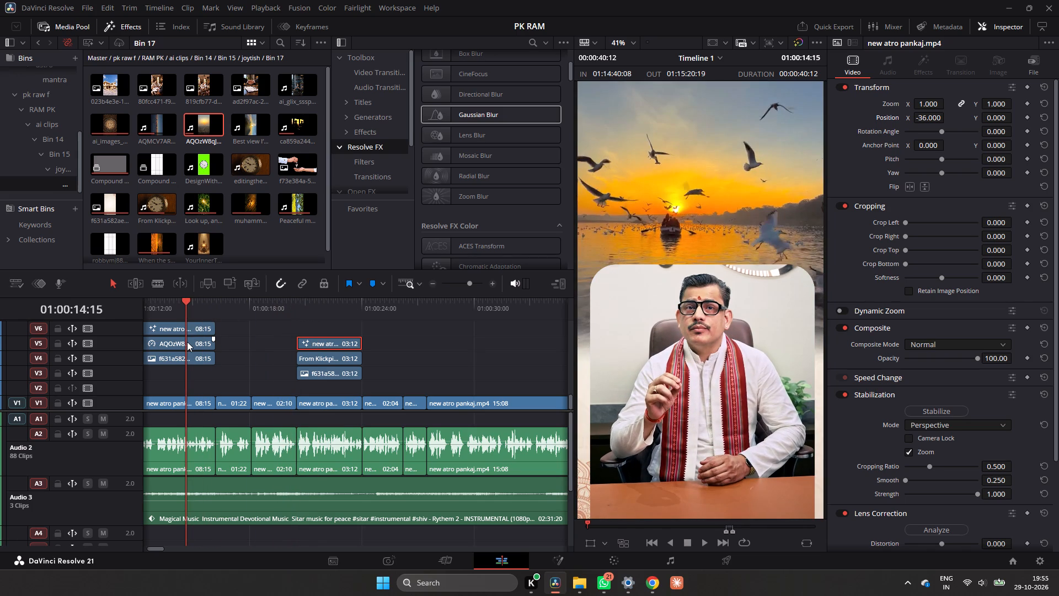
{"action": "left_click", "coordinate": [187, 342]}
{"action": "right_click", "coordinate": [187, 342]}
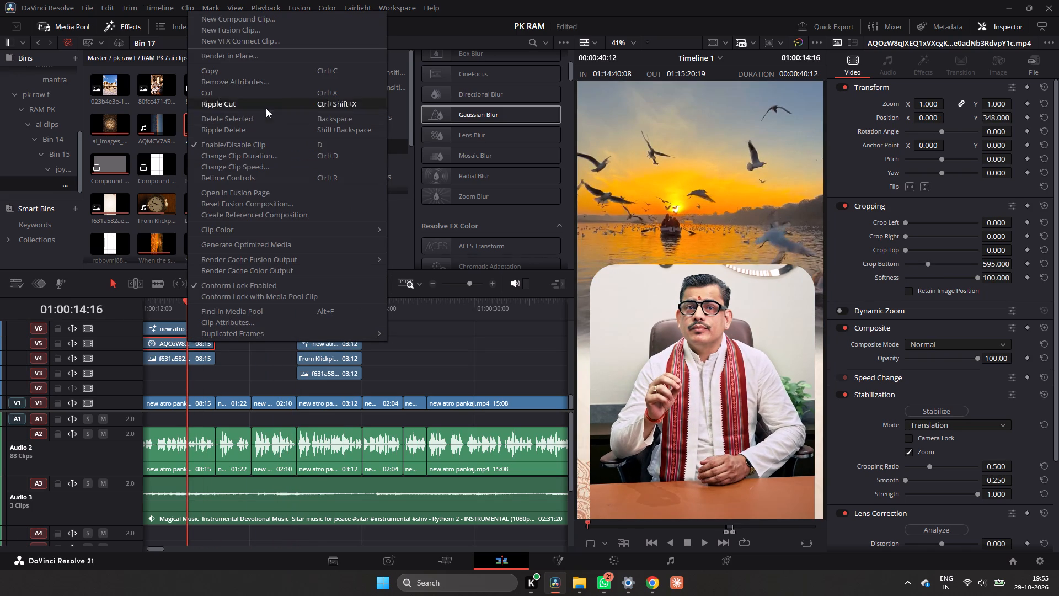
{"action": "left_click", "coordinate": [238, 192]}
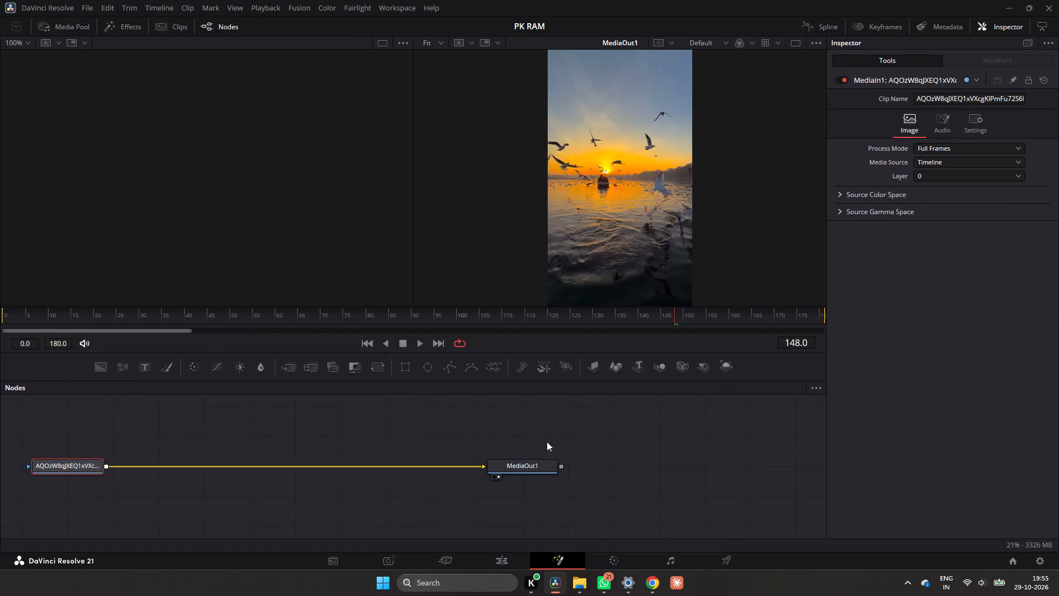
{"action": "left_click", "coordinate": [511, 560]}
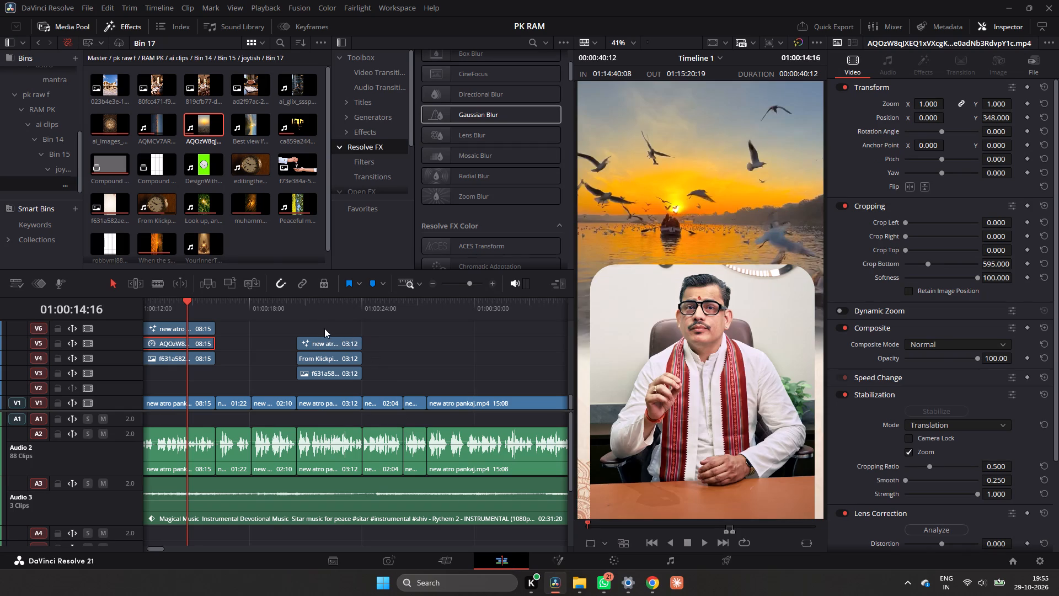
Widen the clock shot's V5 presenter mask in Fusion to about 0.91, centre it at X 0.5, and return to the Edit page.
{"action": "left_click", "coordinate": [314, 306]}
{"action": "left_click", "coordinate": [340, 358]}
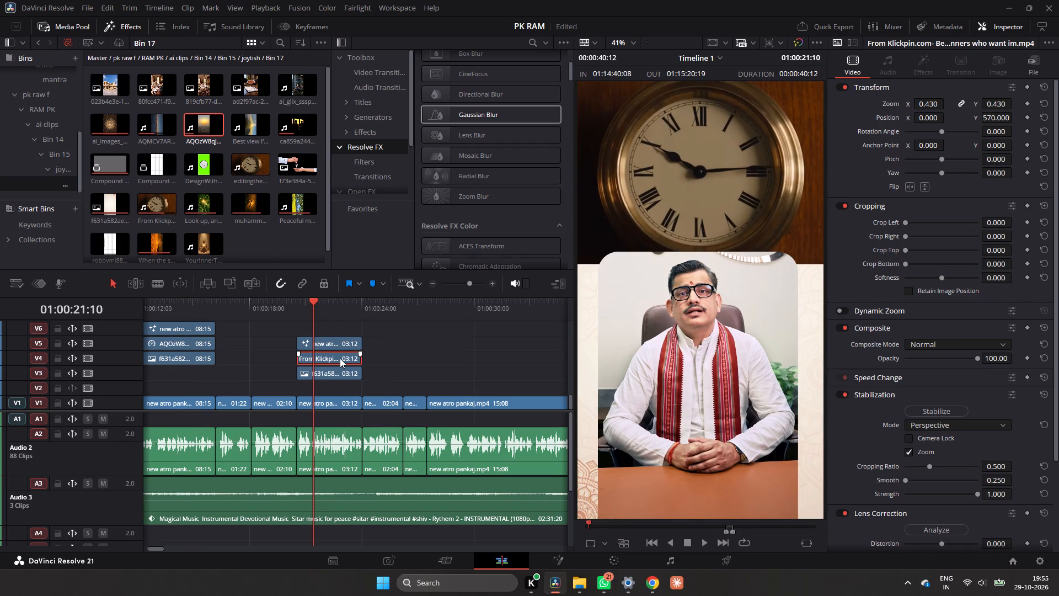
{"action": "left_click", "coordinate": [343, 347]}
{"action": "right_click", "coordinate": [343, 347]}
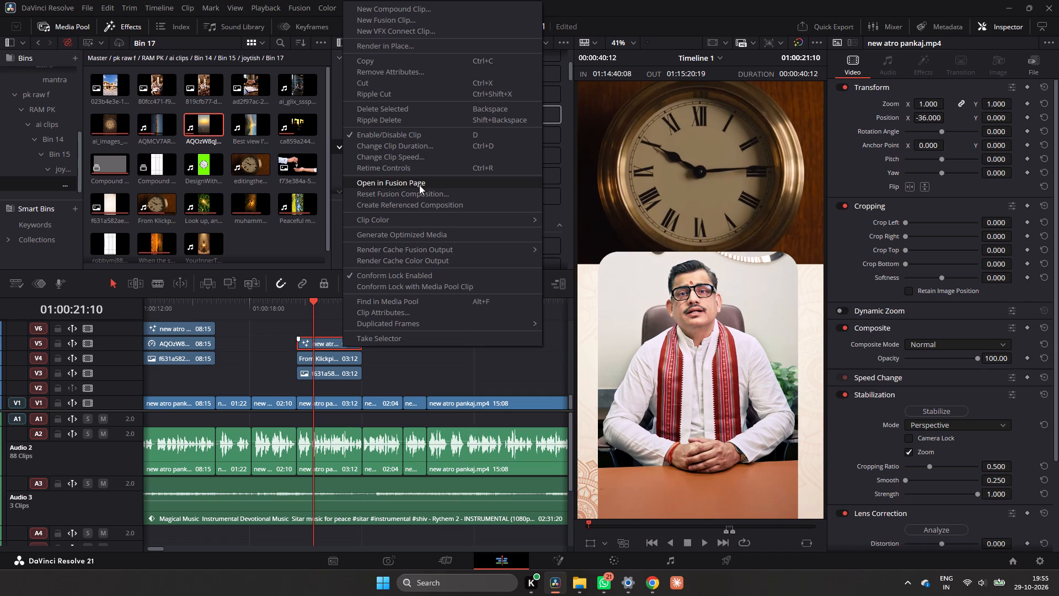
{"action": "left_click", "coordinate": [419, 185]}
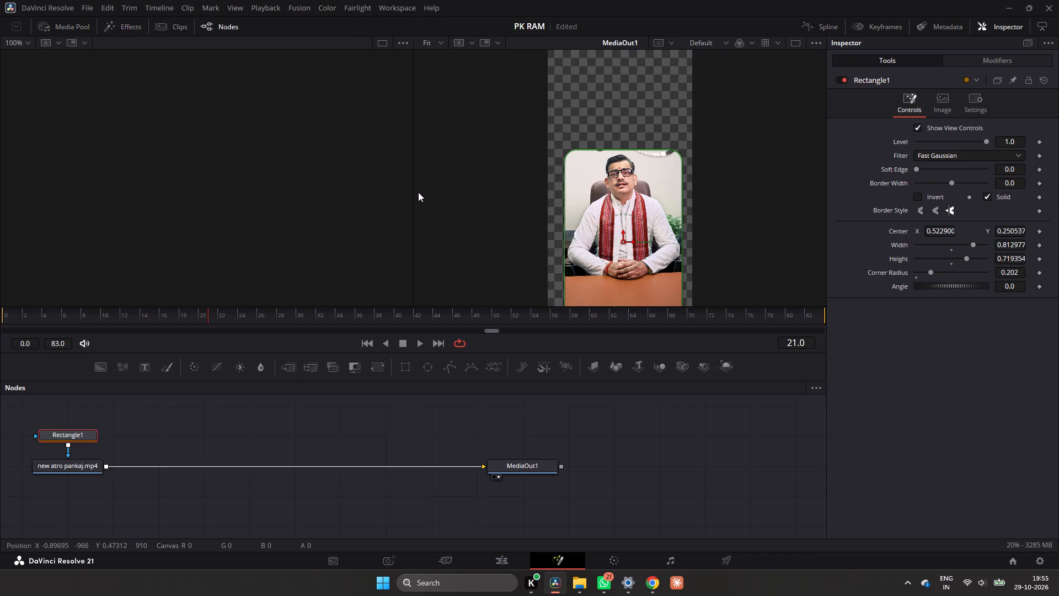
{"action": "left_click_drag", "start_coordinate": [681, 242], "coordinate": [685, 243]}
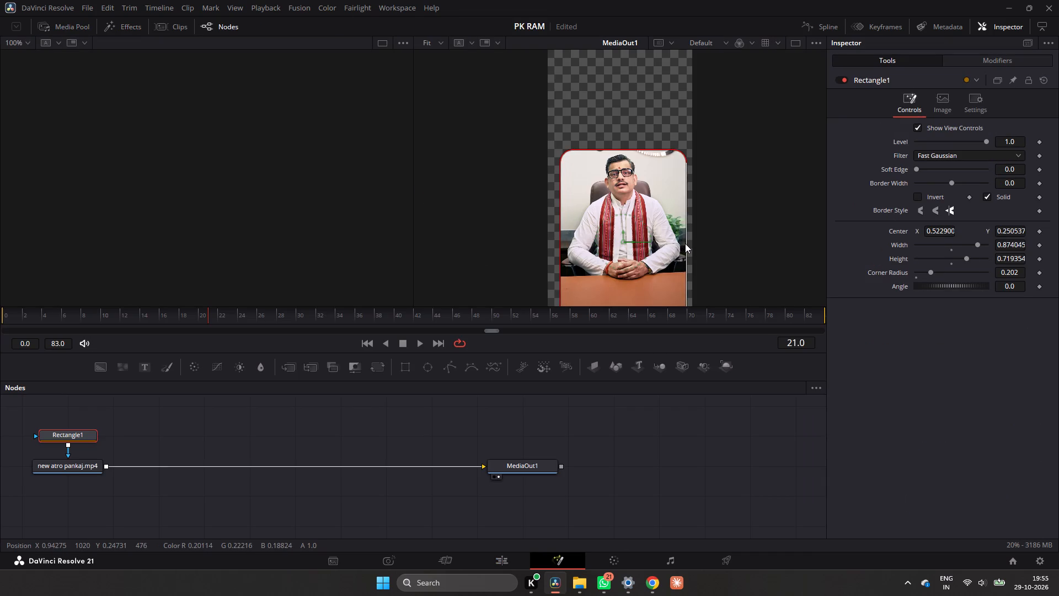
{"action": "left_click_drag", "start_coordinate": [685, 243], "coordinate": [688, 247]}
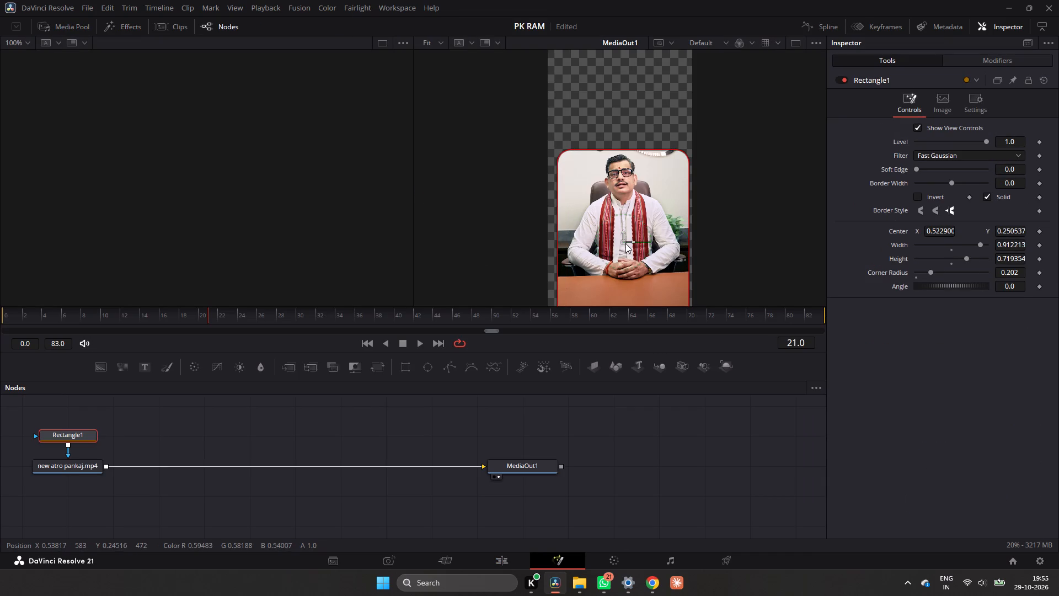
{"action": "left_click", "coordinate": [625, 243]}
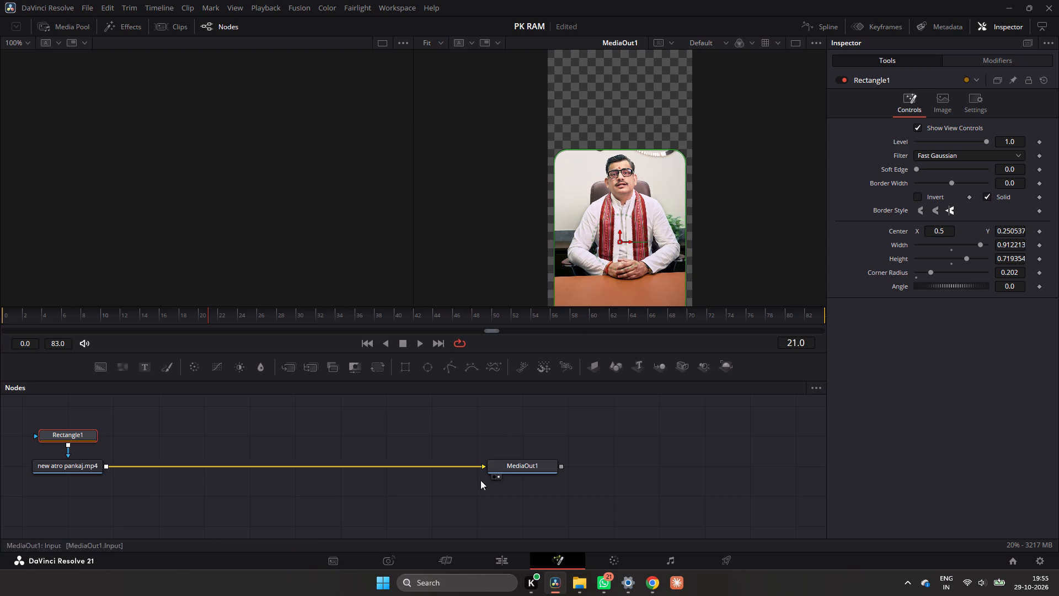
{"action": "left_click", "coordinate": [489, 551]}
{"action": "left_click", "coordinate": [491, 557]}
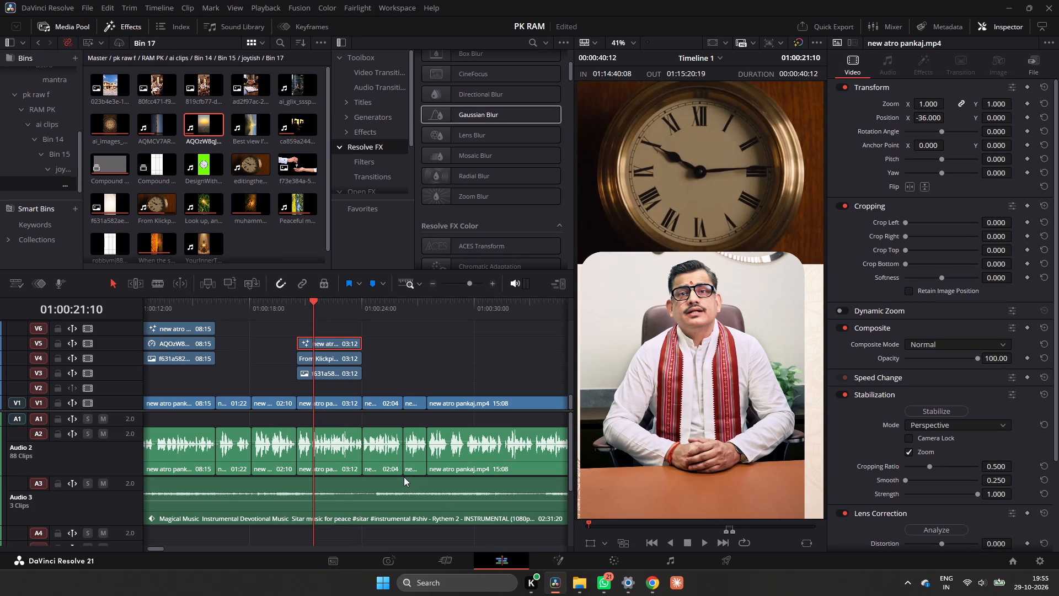
Play the clock shot and reset the V5 presenter clip's Position to X 0.
{"action": "left_click", "coordinate": [290, 316]}
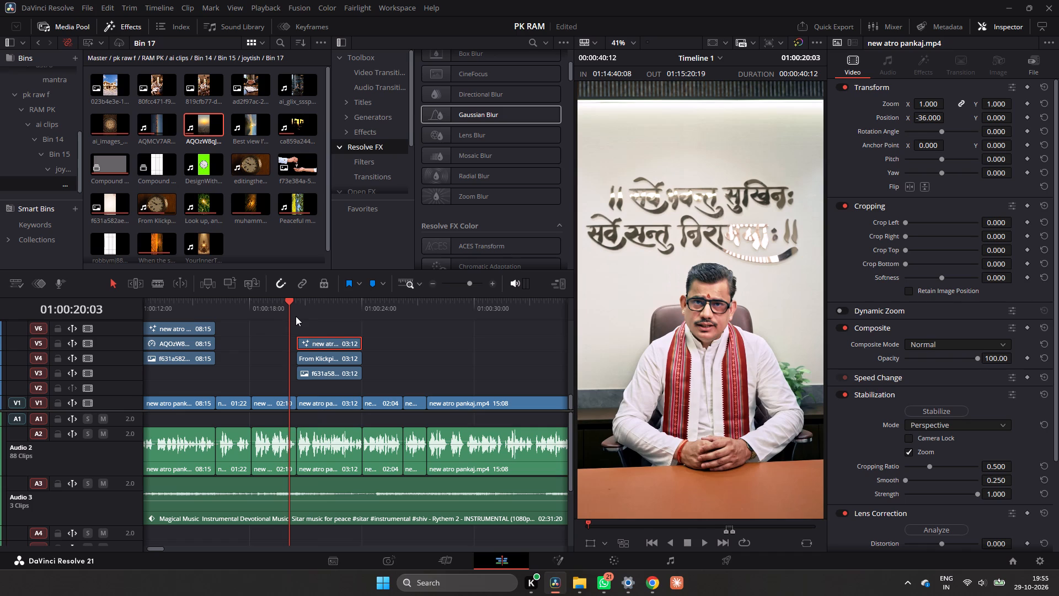
{"action": "left_click", "coordinate": [298, 316]}
{"action": "key", "text": "space"}
{"action": "key", "text": "space"}
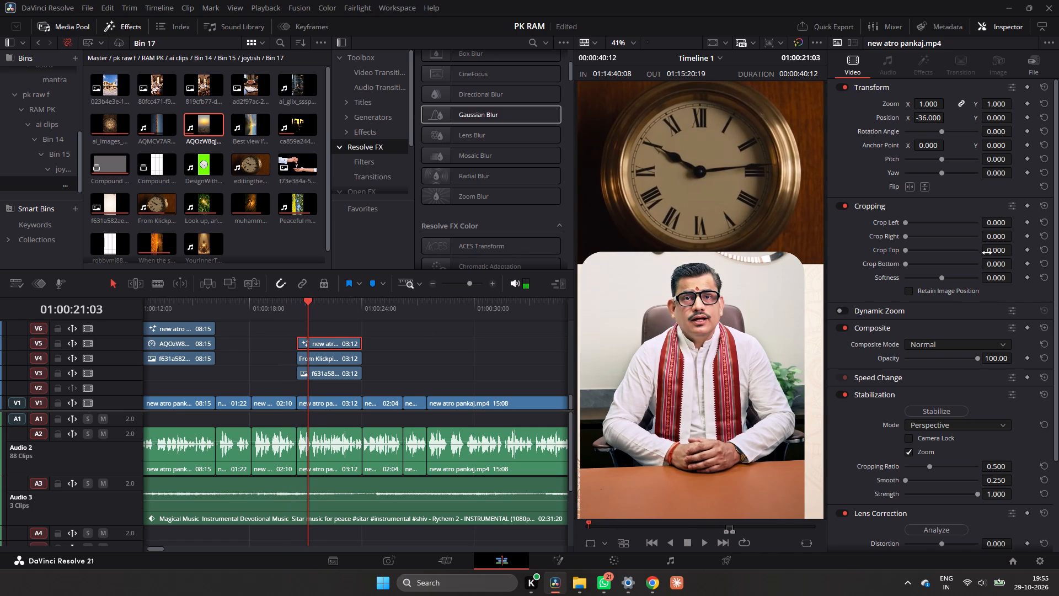
{"action": "left_click", "coordinate": [1047, 115]}
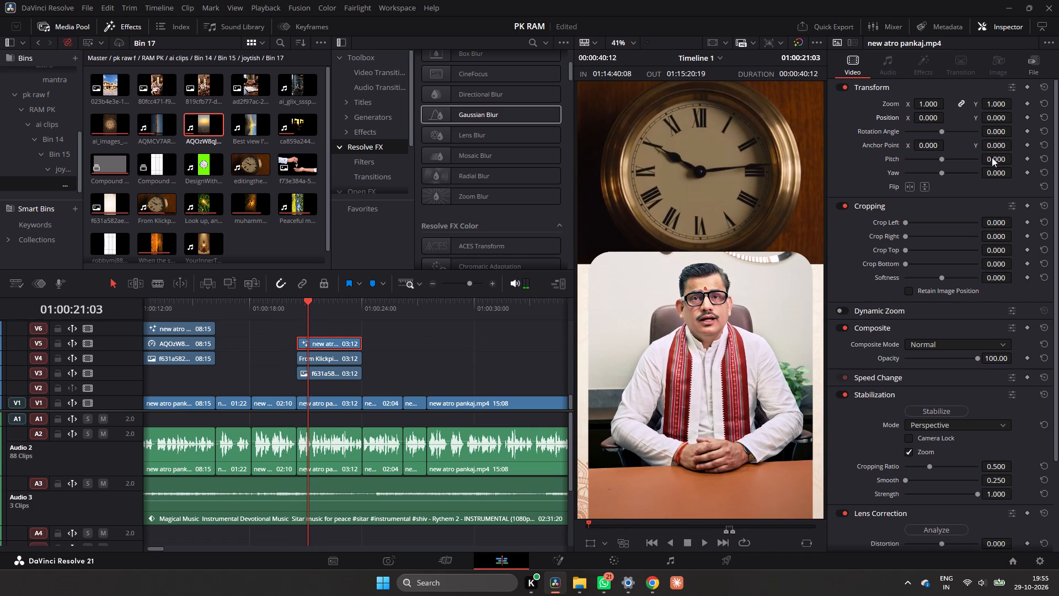
{"action": "left_click", "coordinate": [301, 305]}
{"action": "key", "text": "space"}
{"action": "key", "text": "space"}
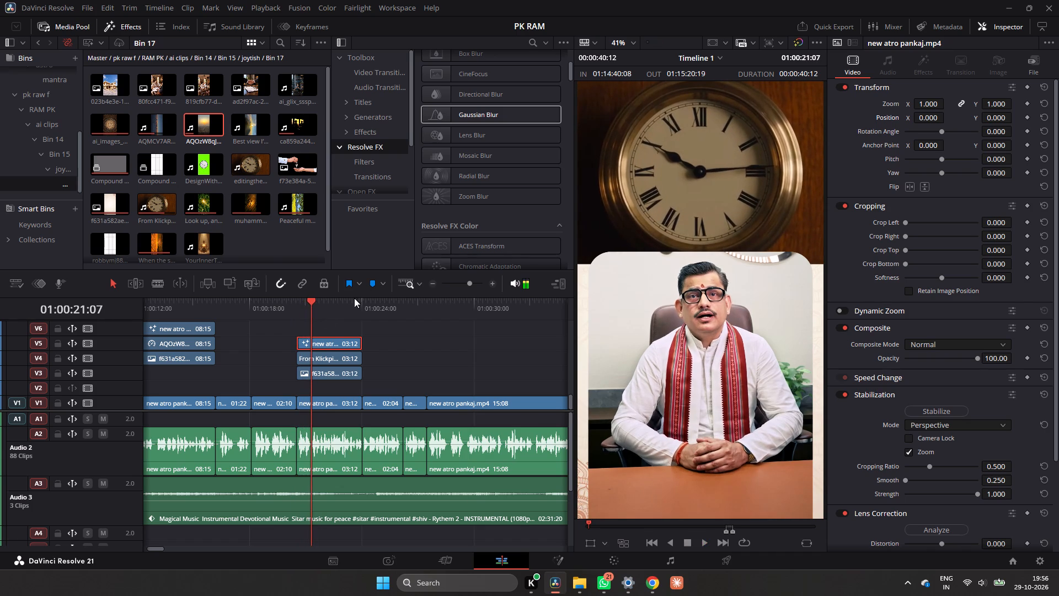
Toggle the V4 clock clip's visibility to identify it and set its crop Softness to 66.2.
{"action": "left_click", "coordinate": [323, 358]}
{"action": "type", "text": "dddd"}
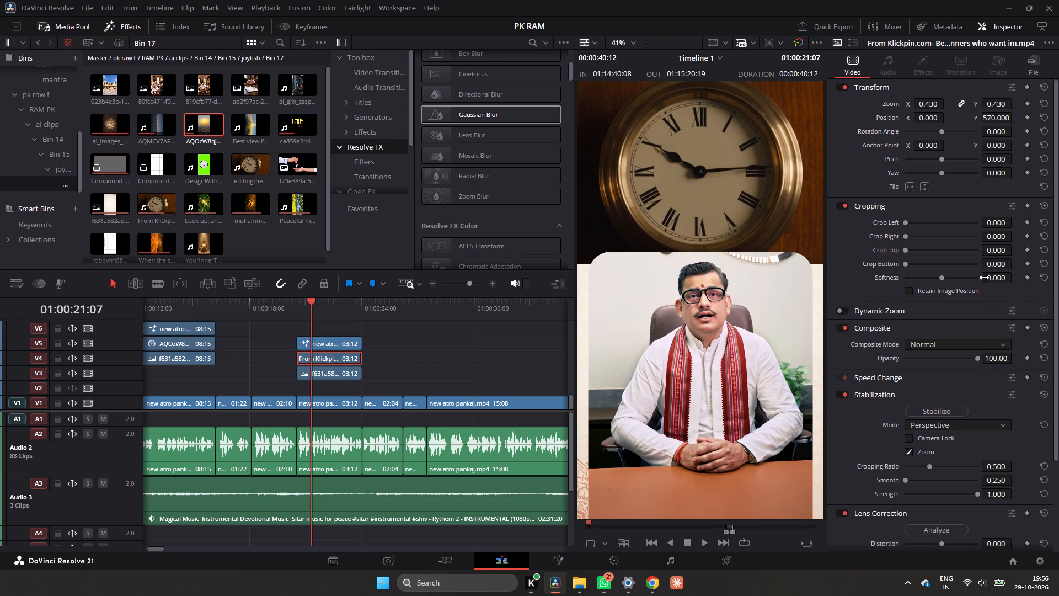
{"action": "left_click_drag", "start_coordinate": [984, 278], "coordinate": [645, 307]}
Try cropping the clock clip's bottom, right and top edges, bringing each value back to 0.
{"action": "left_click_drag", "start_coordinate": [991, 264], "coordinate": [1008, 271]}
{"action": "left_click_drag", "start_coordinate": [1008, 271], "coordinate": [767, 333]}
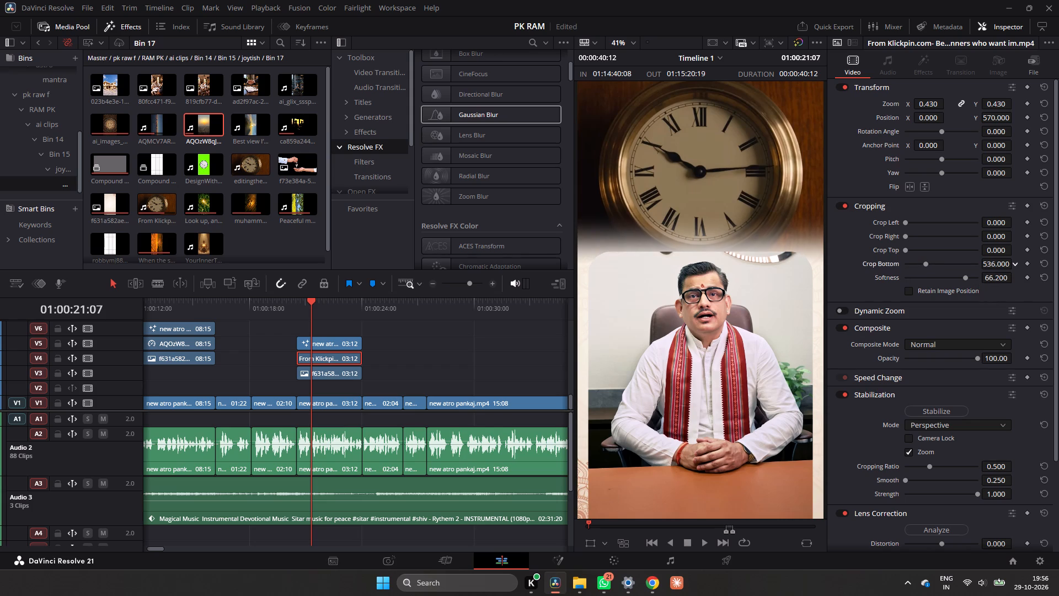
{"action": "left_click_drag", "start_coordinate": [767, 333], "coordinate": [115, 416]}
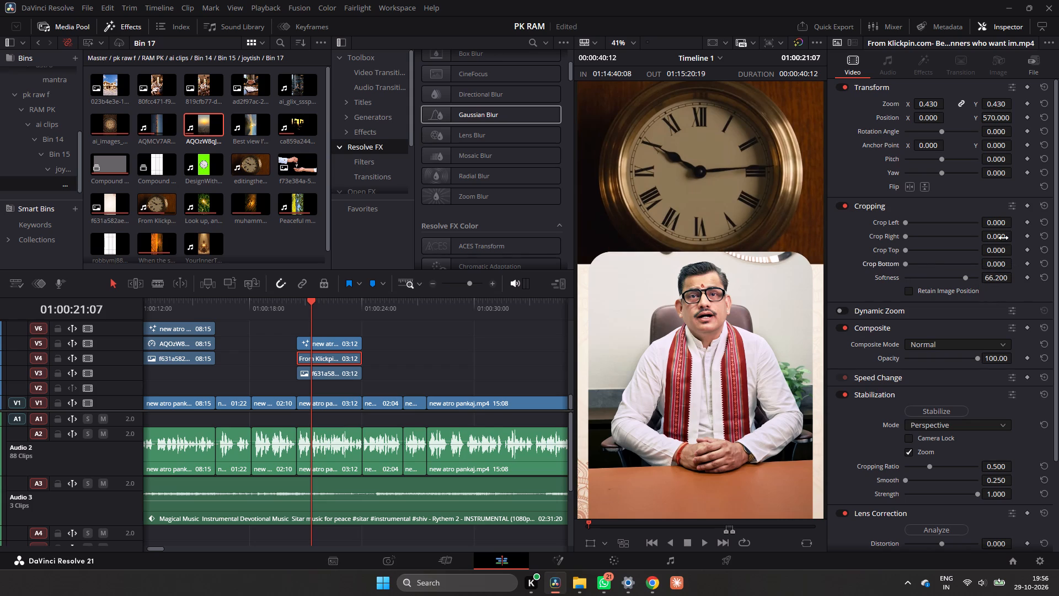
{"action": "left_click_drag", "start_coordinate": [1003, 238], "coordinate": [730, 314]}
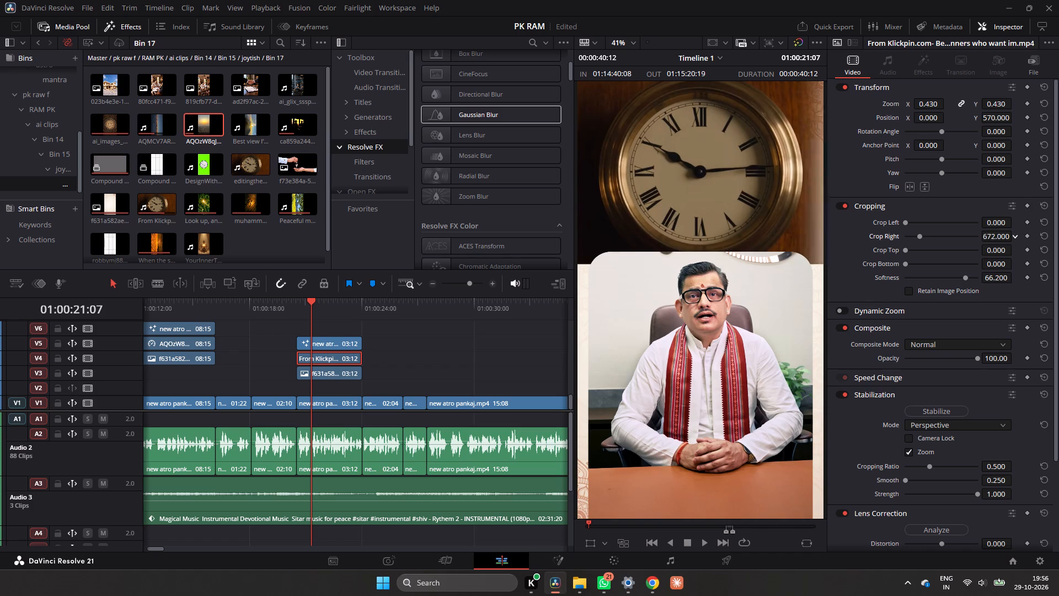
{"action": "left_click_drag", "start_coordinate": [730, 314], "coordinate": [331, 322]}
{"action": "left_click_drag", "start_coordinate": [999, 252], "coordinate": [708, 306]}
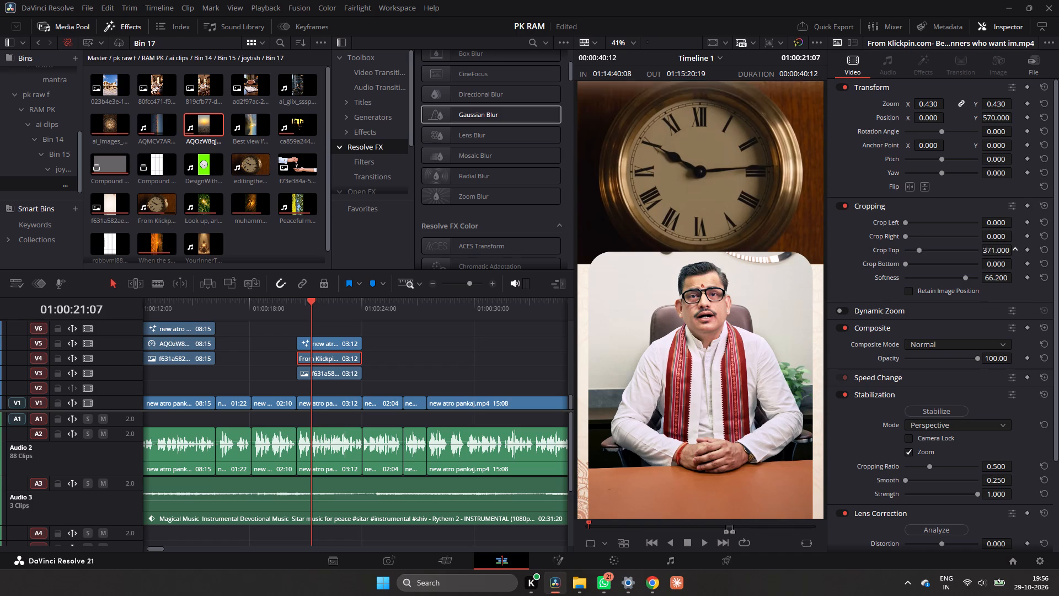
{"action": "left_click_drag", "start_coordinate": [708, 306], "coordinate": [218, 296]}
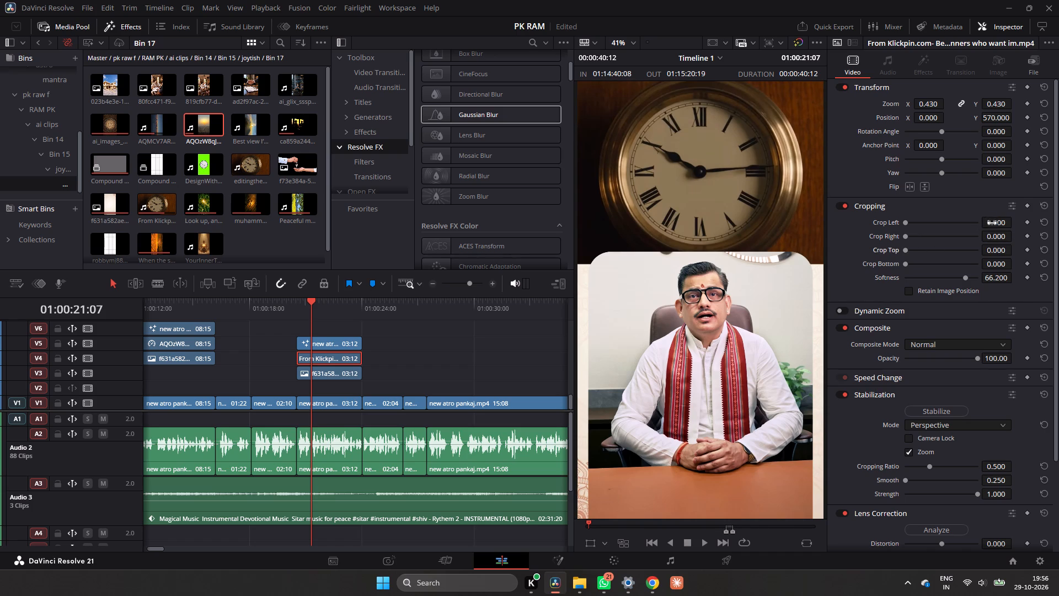
Fade the clock clip's lower edge with Crop Bottom 570, and set Crop Left to 16.
{"action": "left_click_drag", "start_coordinate": [994, 225], "coordinate": [473, 296]}
{"action": "left_click_drag", "start_coordinate": [992, 252], "coordinate": [312, 309]}
{"action": "left_click_drag", "start_coordinate": [1005, 267], "coordinate": [684, 311]}
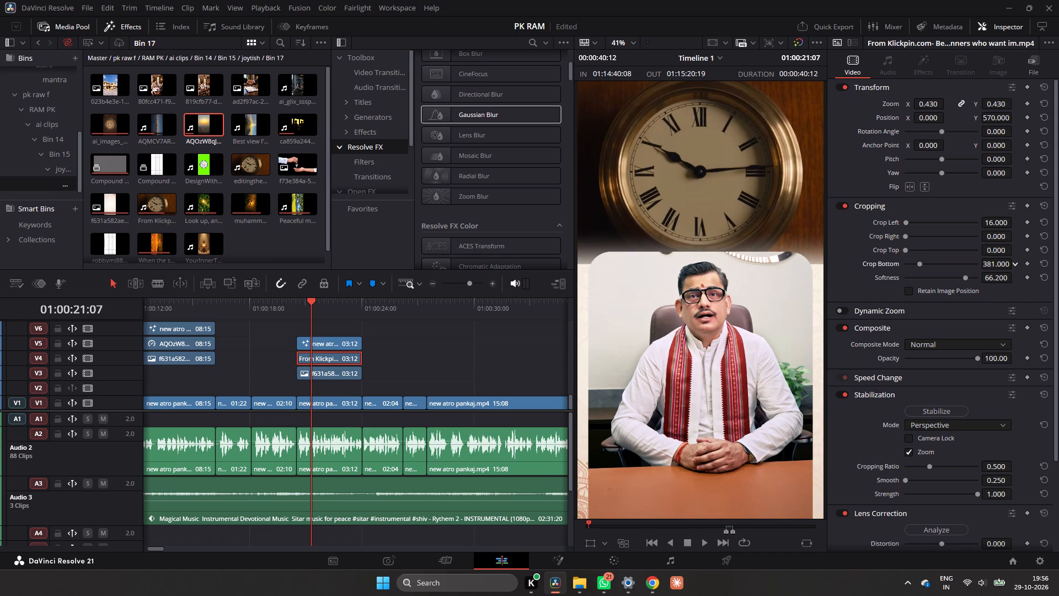
{"action": "left_click_drag", "start_coordinate": [684, 311], "coordinate": [807, 331]}
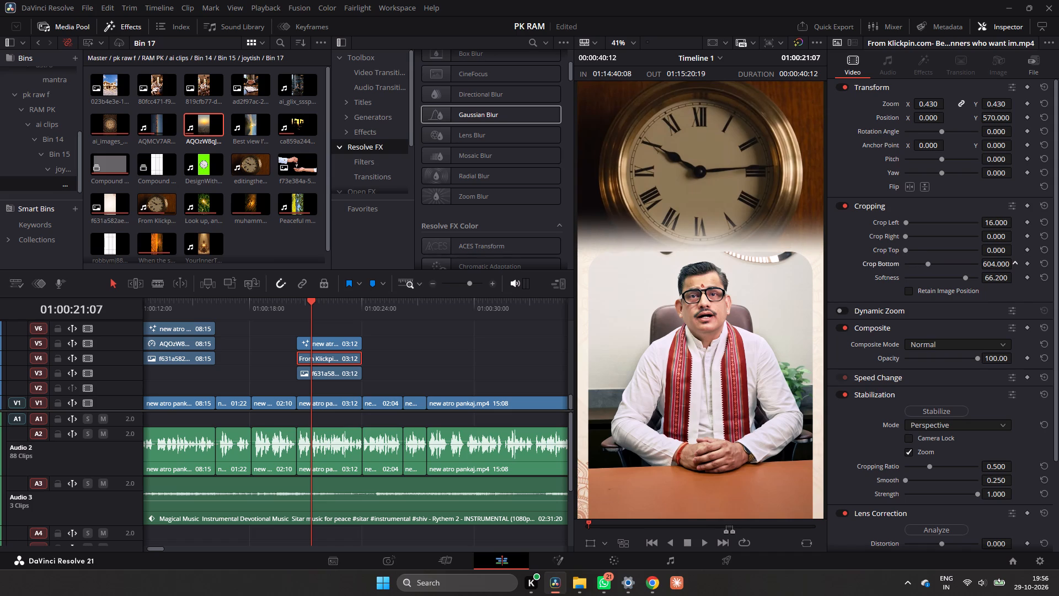
{"action": "left_click_drag", "start_coordinate": [807, 331], "coordinate": [789, 342]}
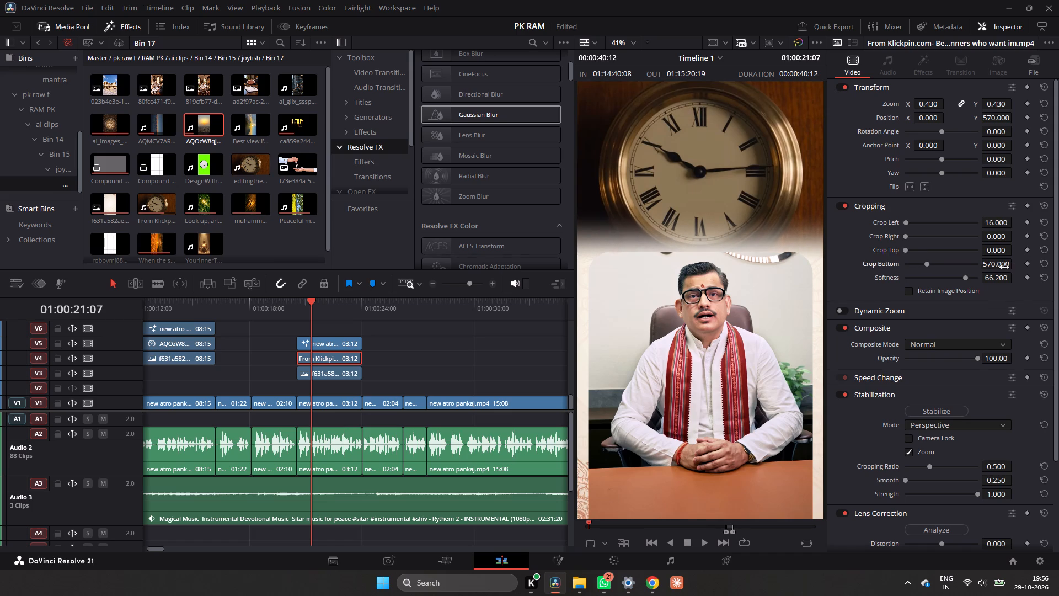
Play the clock shot through into the following presenter shot and replay it to check the faded edge and rounded frame.
{"action": "left_click", "coordinate": [297, 299]}
{"action": "key", "text": "space"}
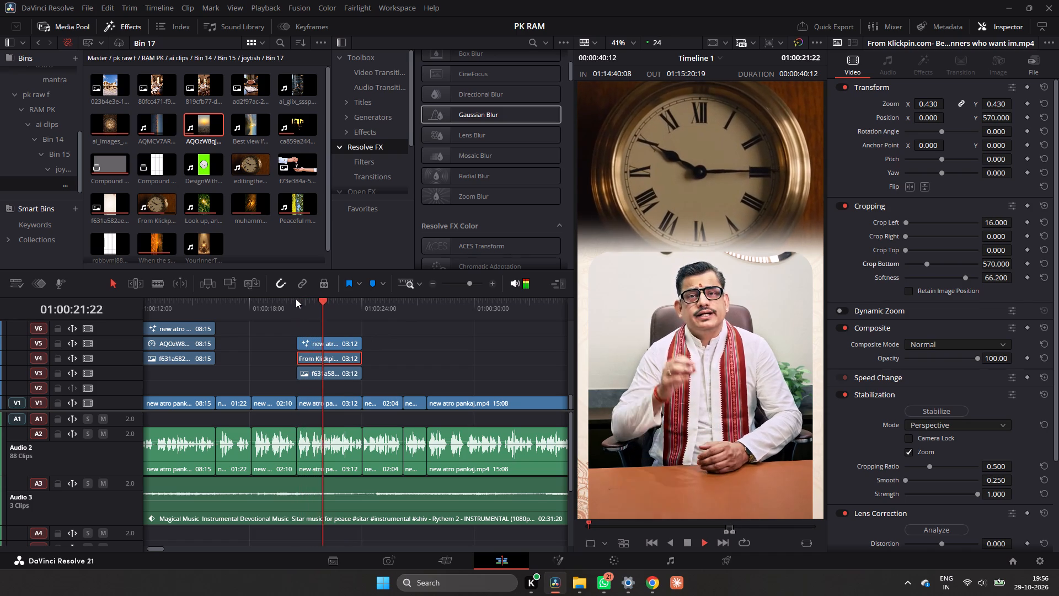
{"action": "key", "text": "space"}
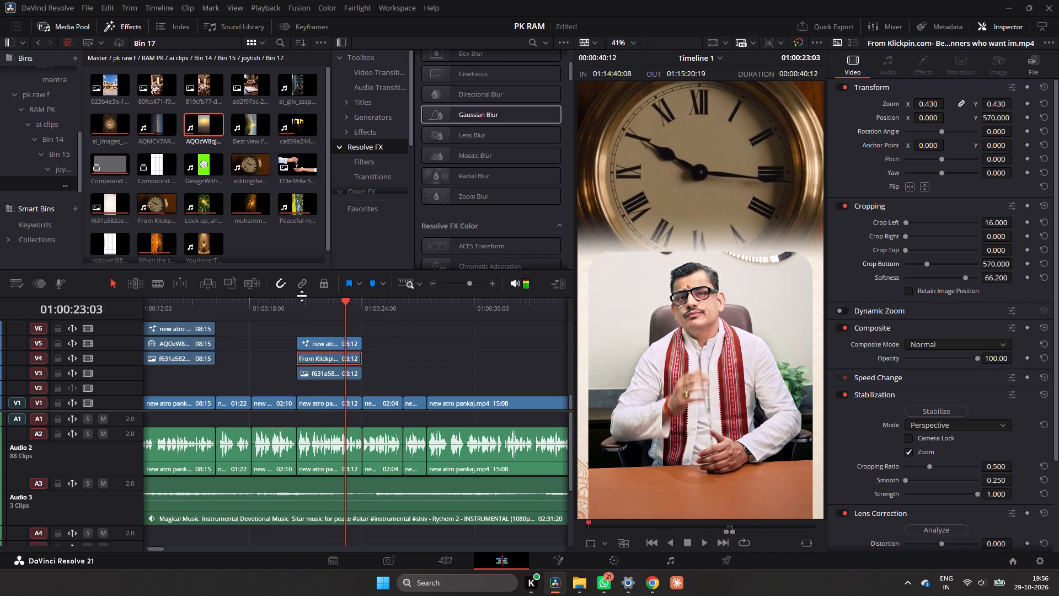
{"action": "key", "text": "space"}
{"action": "key", "text": "space"}
{"action": "key", "text": "space"}
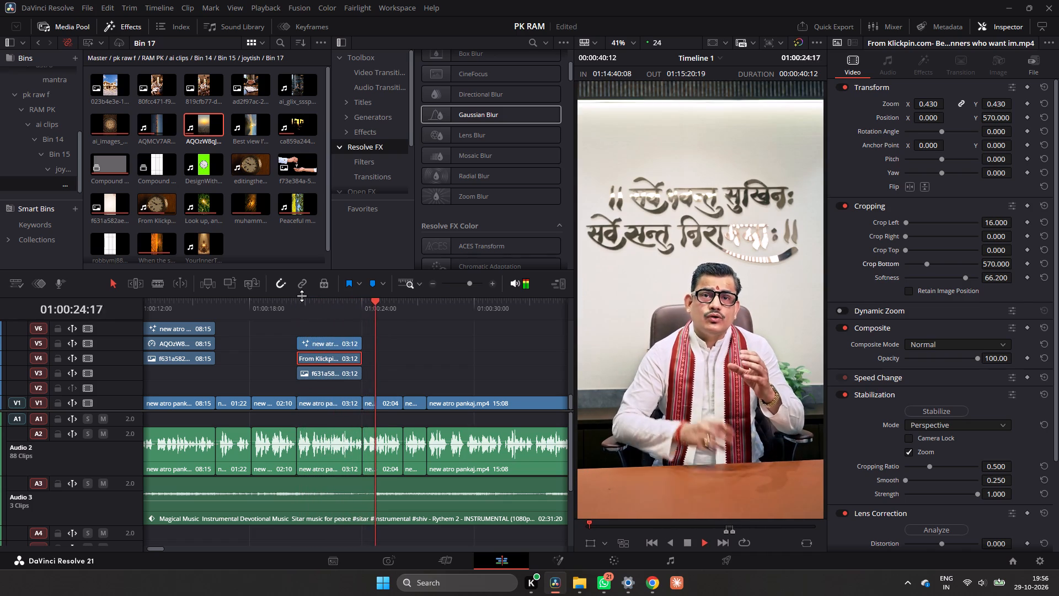
{"action": "key", "text": "space"}
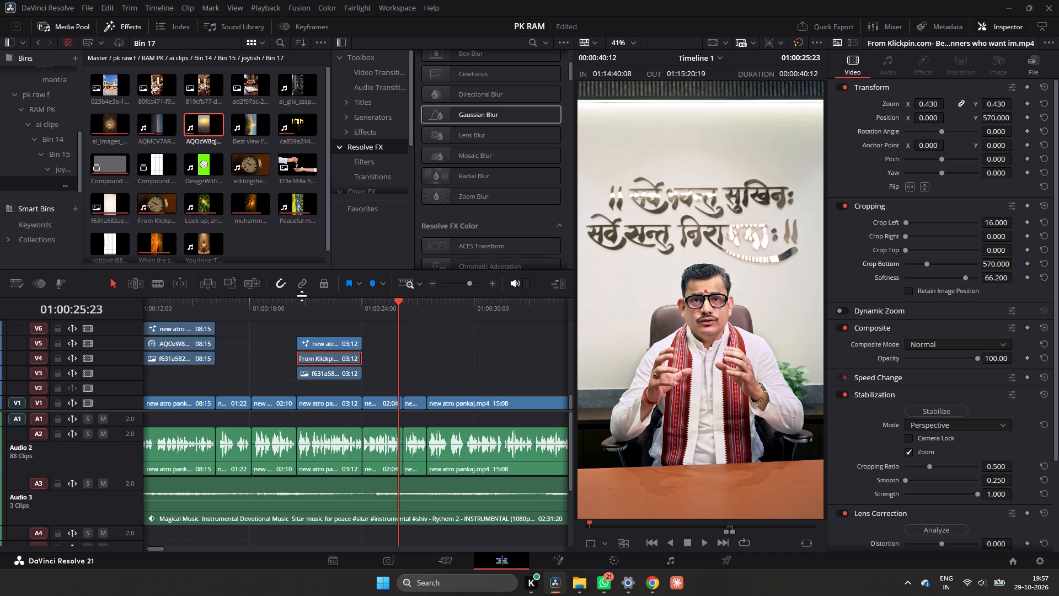
{"action": "left_click", "coordinate": [302, 297]}
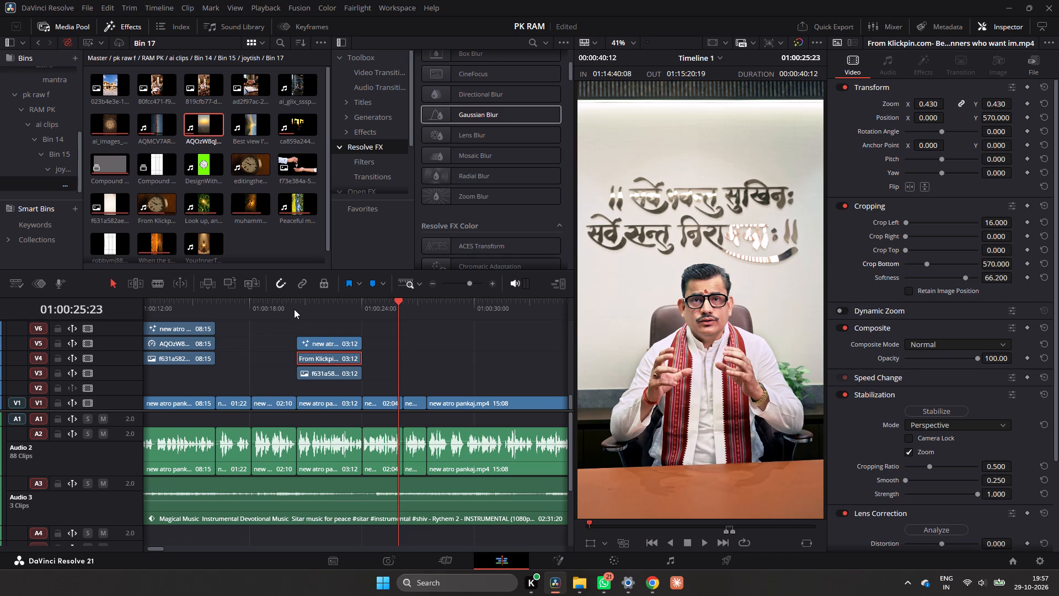
{"action": "left_click", "coordinate": [294, 309]}
{"action": "key", "text": "space"}
{"action": "key", "text": "space"}
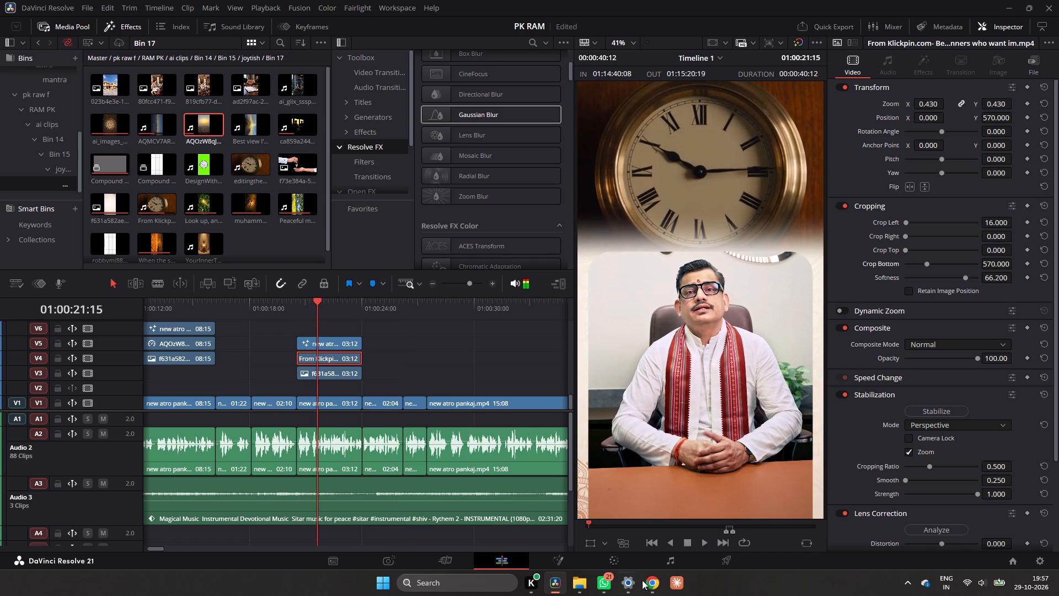
Switch to Chrome, rerun the Pinterest search for "90 minutes times" and open the "90 Minutes > 8 Hours" pin.
{"action": "left_click", "coordinate": [652, 578]}
{"action": "scroll", "coordinate": [445, 196], "scroll_direction": "up", "scroll_amount": 7}
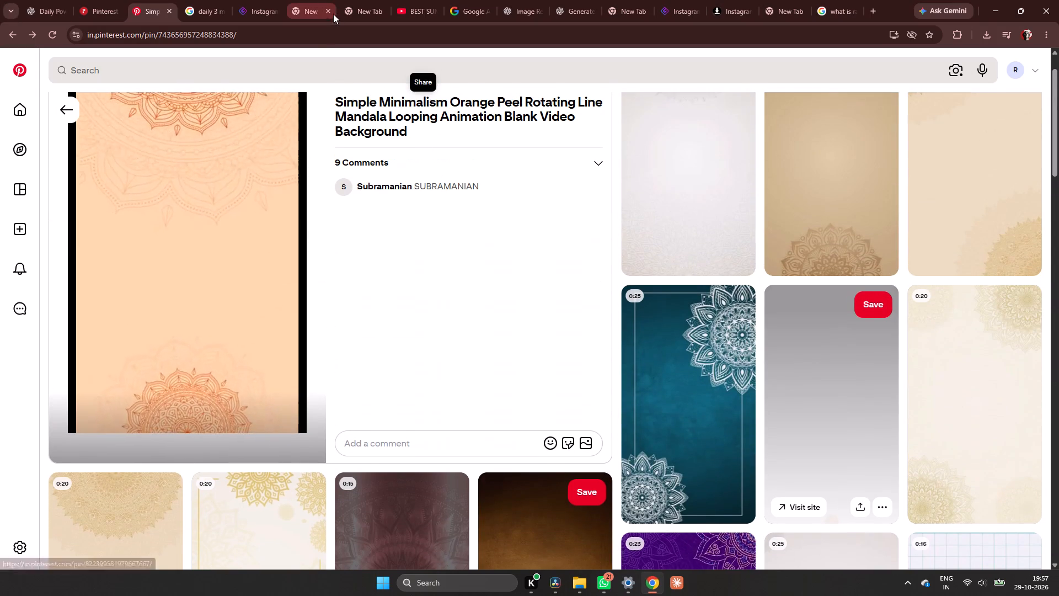
{"action": "left_click", "coordinate": [240, 76]}
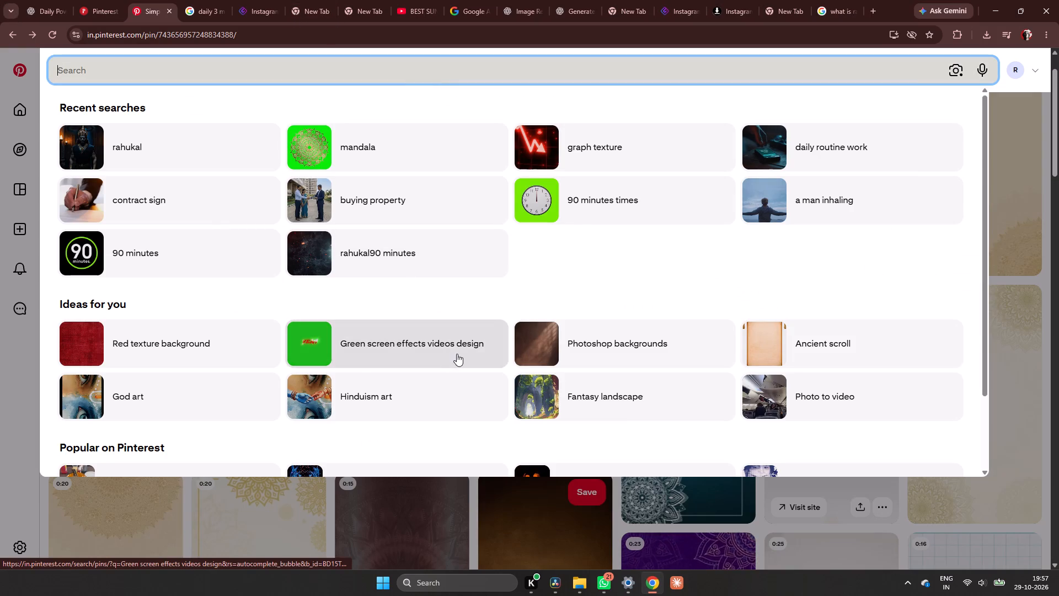
{"action": "left_click", "coordinate": [575, 213]}
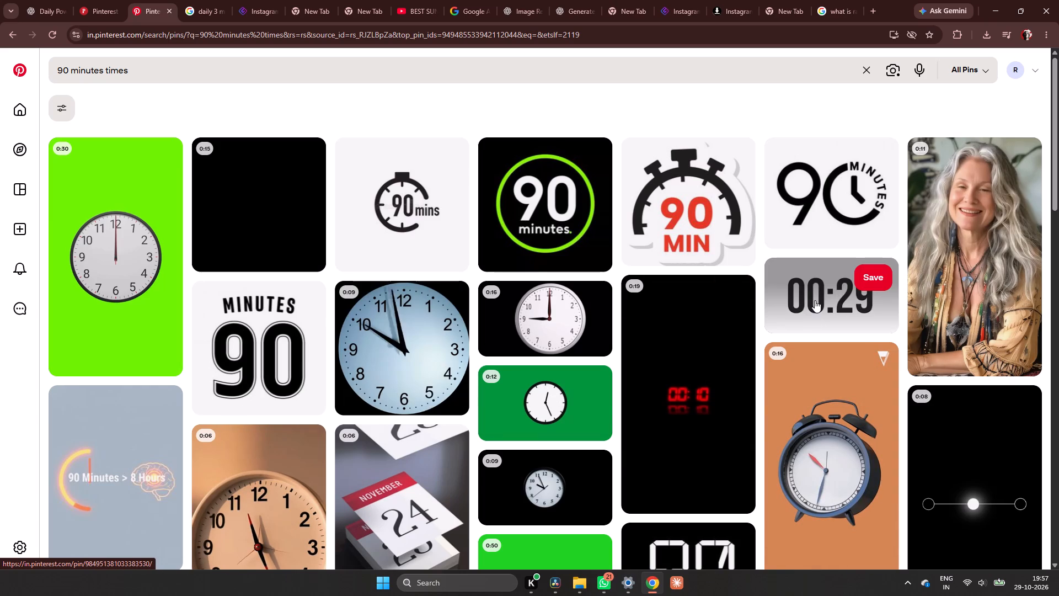
{"action": "scroll", "coordinate": [417, 448], "scroll_direction": "down", "scroll_amount": 4}
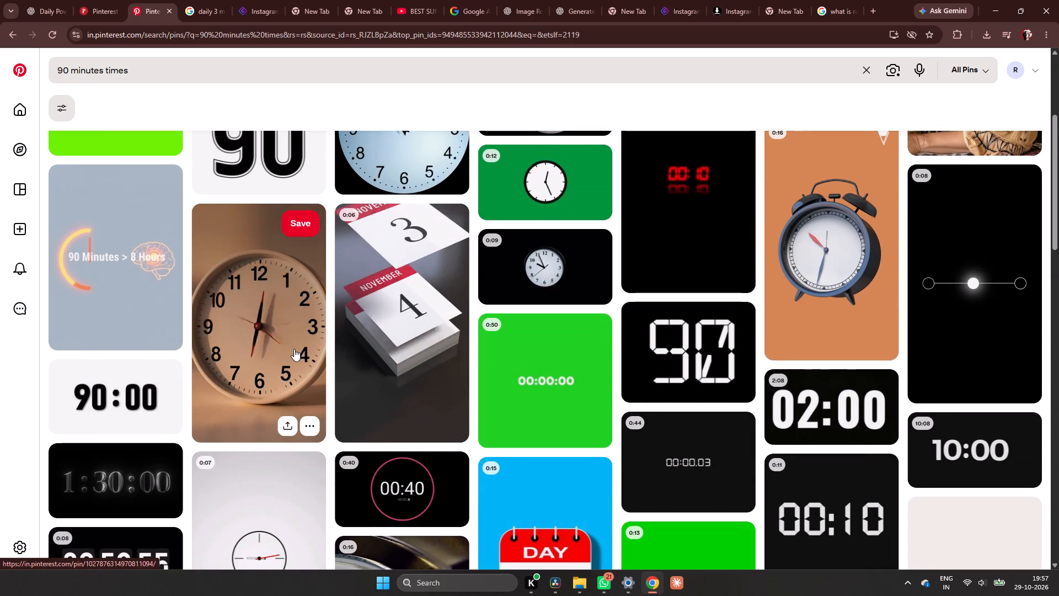
{"action": "left_click", "coordinate": [107, 276]}
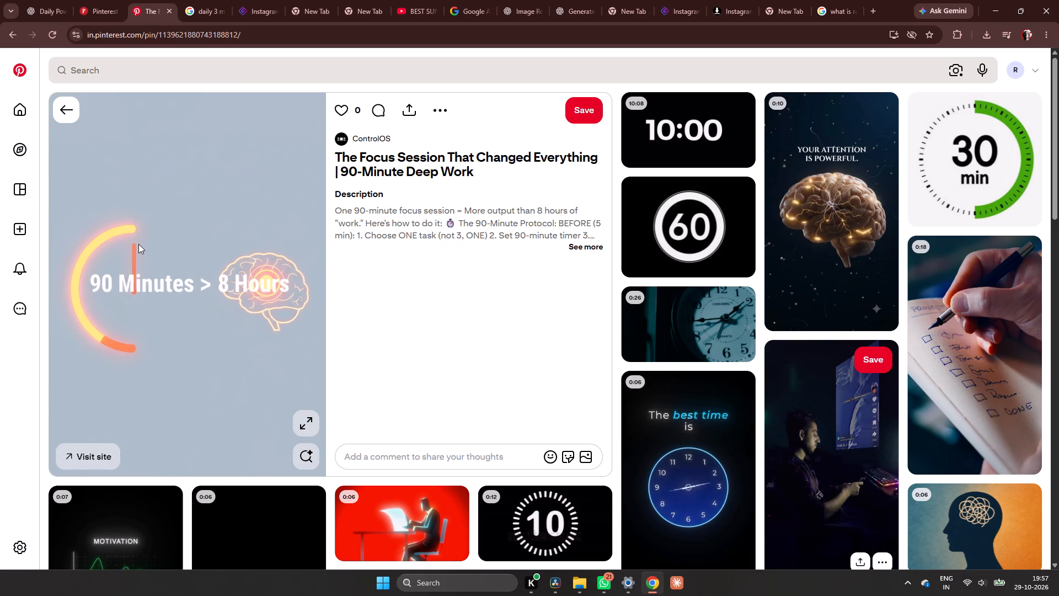
Look through the related pins and save the "90 Minutes > 8 Hours" pin's image as a JPEG in the rahukaal PK folder.
{"action": "scroll", "coordinate": [176, 272], "scroll_direction": "down", "scroll_amount": 6}
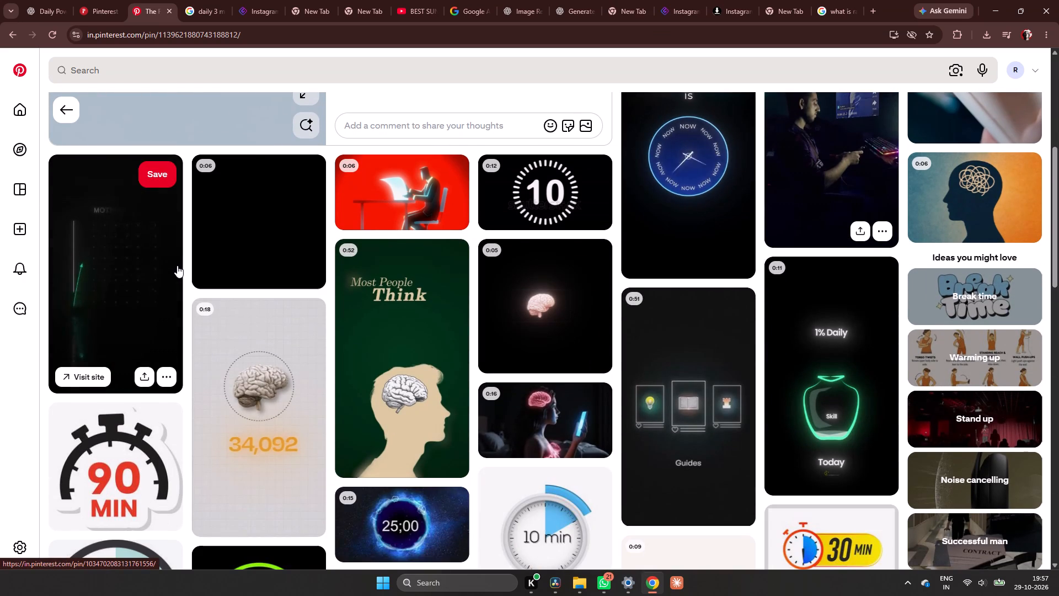
{"action": "scroll", "coordinate": [180, 276], "scroll_direction": "up", "scroll_amount": 2}
{"action": "scroll", "coordinate": [180, 276], "scroll_direction": "down", "scroll_amount": 6}
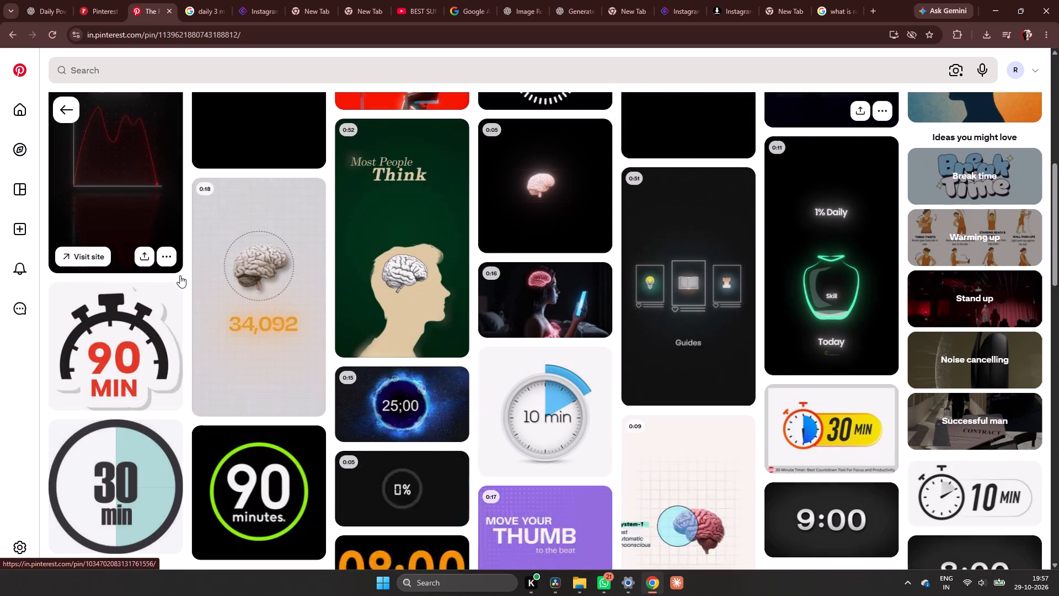
{"action": "scroll", "coordinate": [328, 291], "scroll_direction": "up", "scroll_amount": 2}
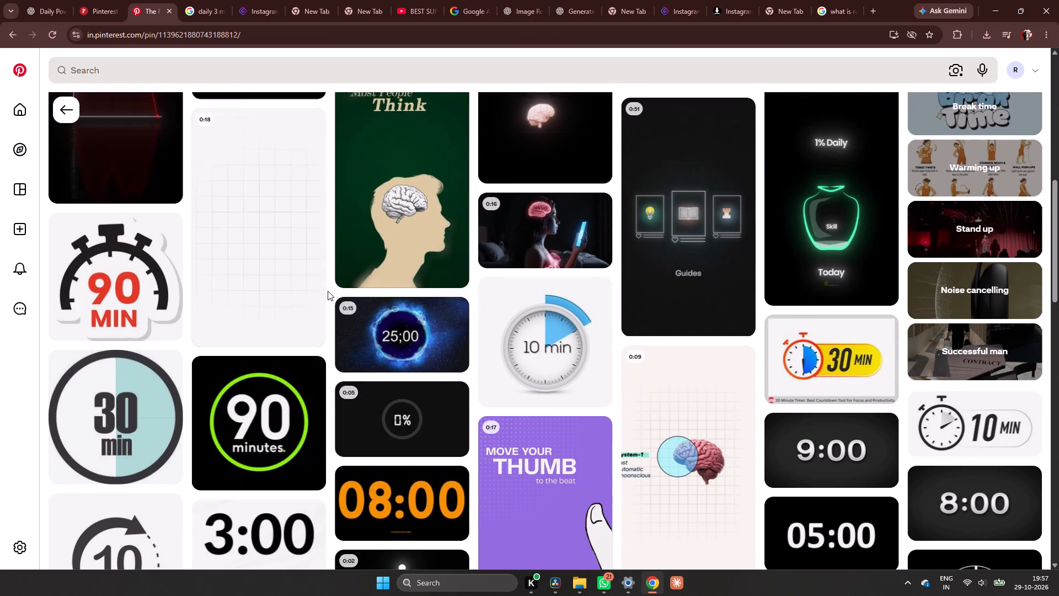
{"action": "scroll", "coordinate": [328, 291], "scroll_direction": "up", "scroll_amount": 9}
{"action": "right_click", "coordinate": [252, 276]}
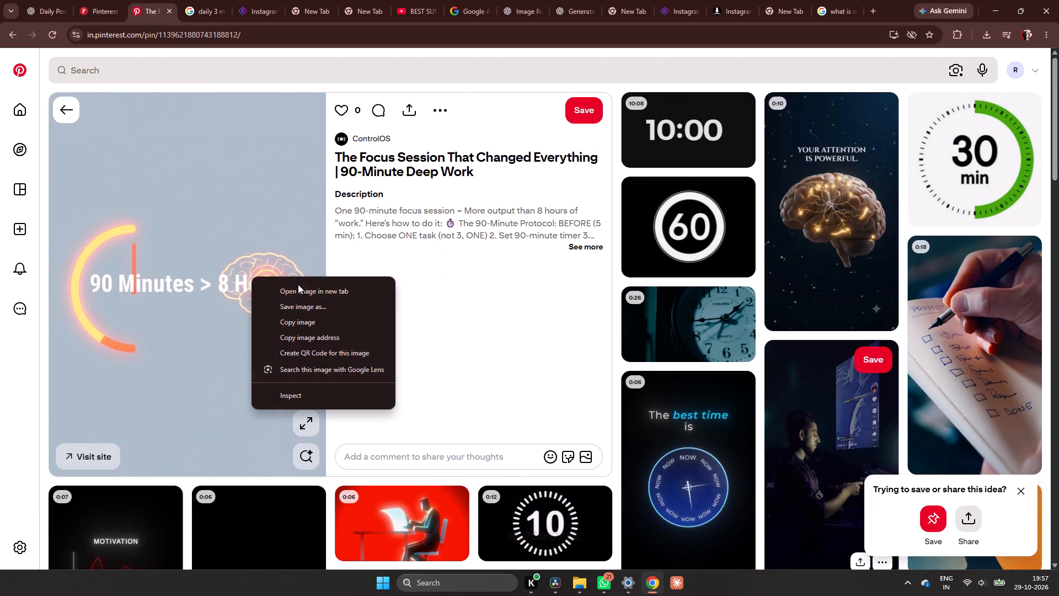
{"action": "left_click", "coordinate": [306, 306]}
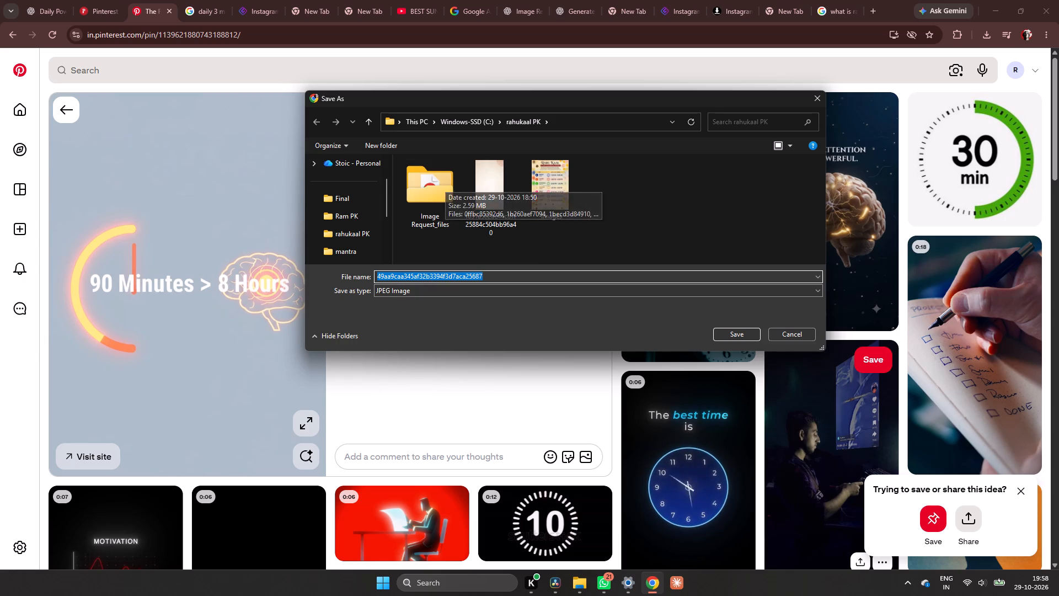
{"action": "left_click", "coordinate": [723, 332]}
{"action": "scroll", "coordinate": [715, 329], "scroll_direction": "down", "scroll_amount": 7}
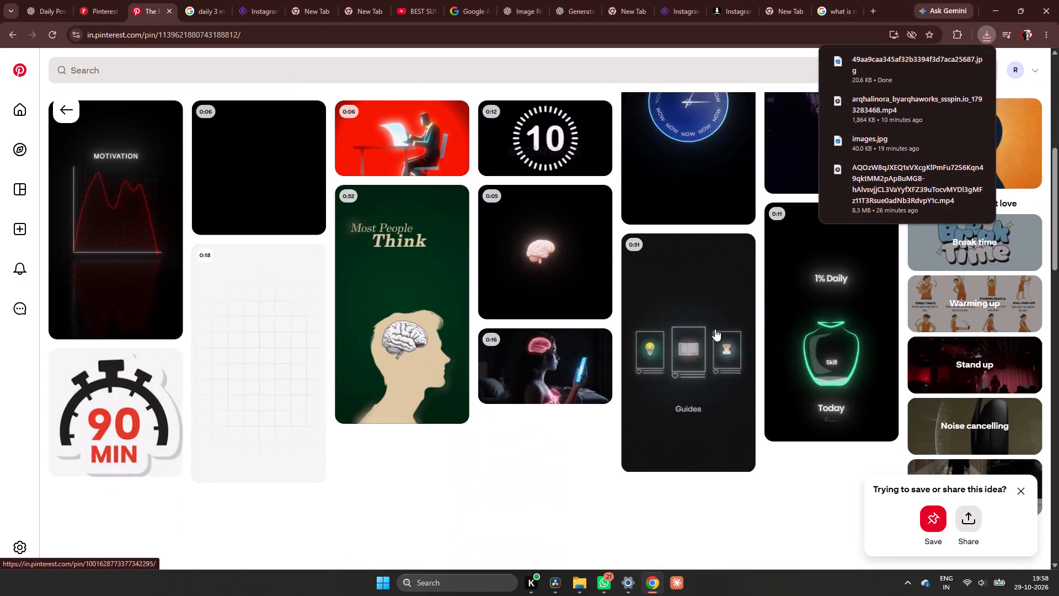
Look further through the related pins below the "90 Minutes > 8 Hours" pin for more timer and 90-minute visuals.
{"action": "scroll", "coordinate": [715, 329], "scroll_direction": "down", "scroll_amount": 6}
{"action": "scroll", "coordinate": [320, 280], "scroll_direction": "down", "scroll_amount": 2}
{"action": "scroll", "coordinate": [319, 280], "scroll_direction": "up", "scroll_amount": 1}
{"action": "scroll", "coordinate": [319, 280], "scroll_direction": "down", "scroll_amount": 5}
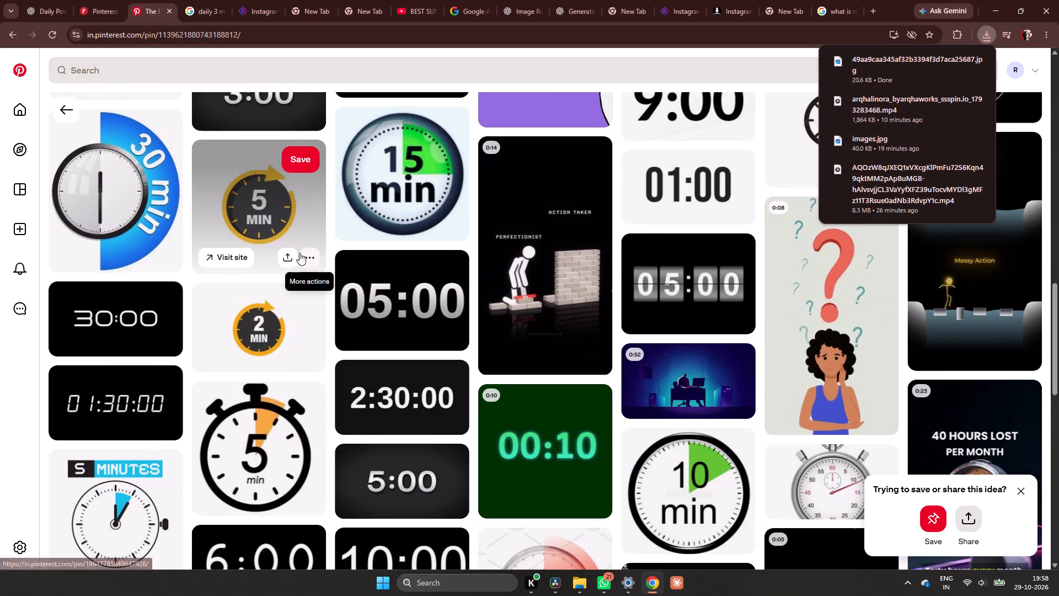
{"action": "scroll", "coordinate": [299, 253], "scroll_direction": "down", "scroll_amount": 11}
{"action": "scroll", "coordinate": [320, 313], "scroll_direction": "down", "scroll_amount": 2}
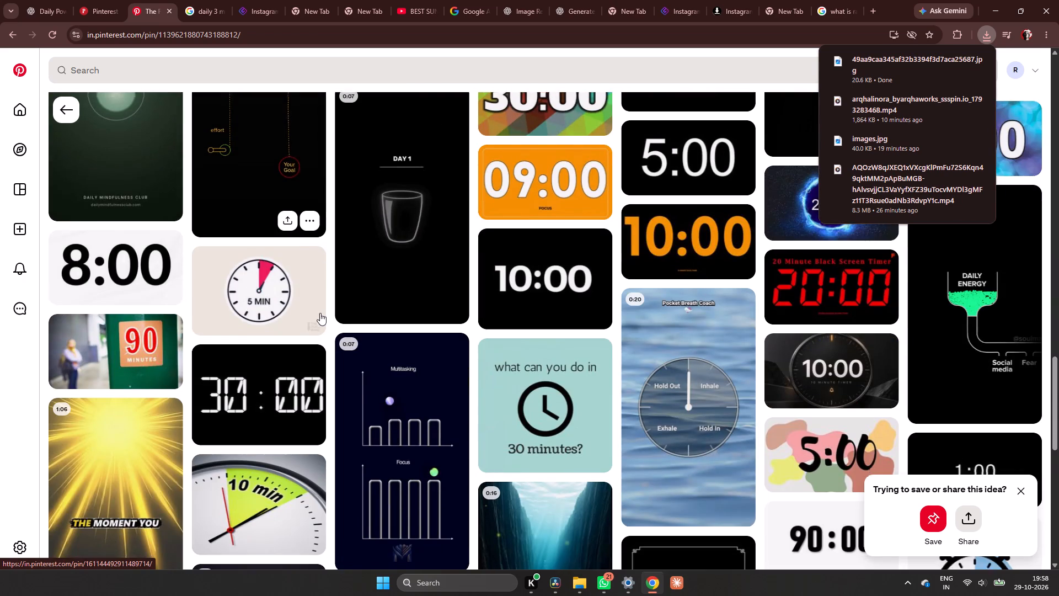
{"action": "scroll", "coordinate": [320, 313], "scroll_direction": "down", "scroll_amount": 11}
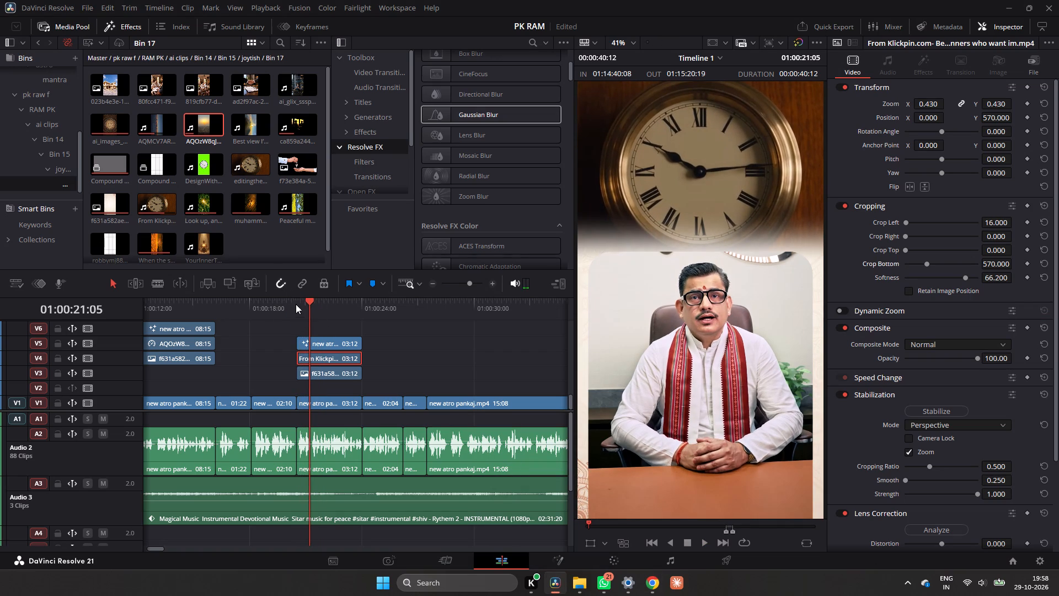
Replay the timeline from just before the first overlay section ends, and again from the start of the clock shot, to review the cuts.
{"action": "left_click", "coordinate": [299, 307]}
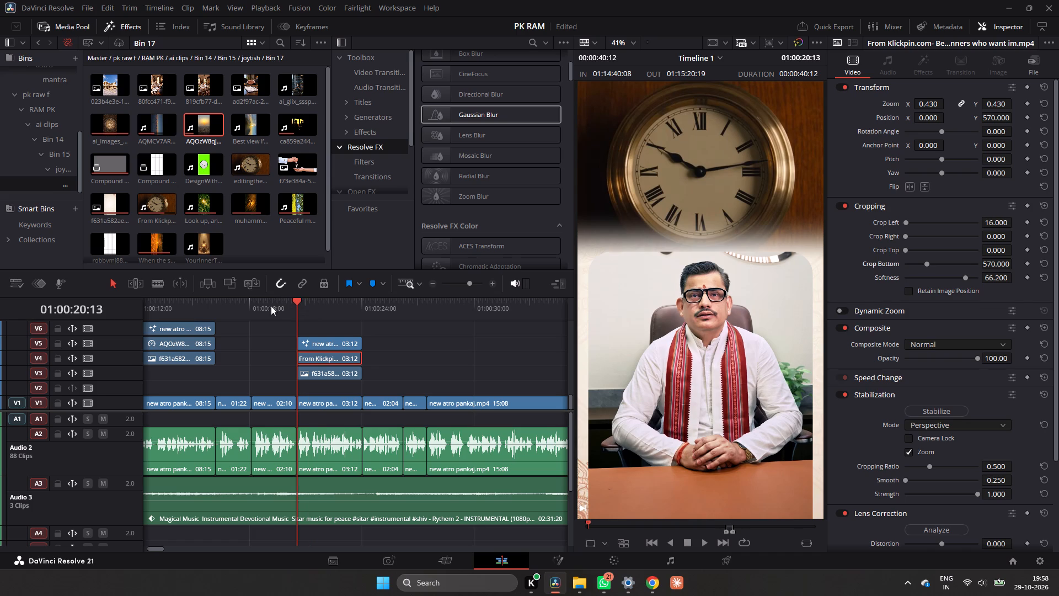
{"action": "left_click", "coordinate": [201, 310]}
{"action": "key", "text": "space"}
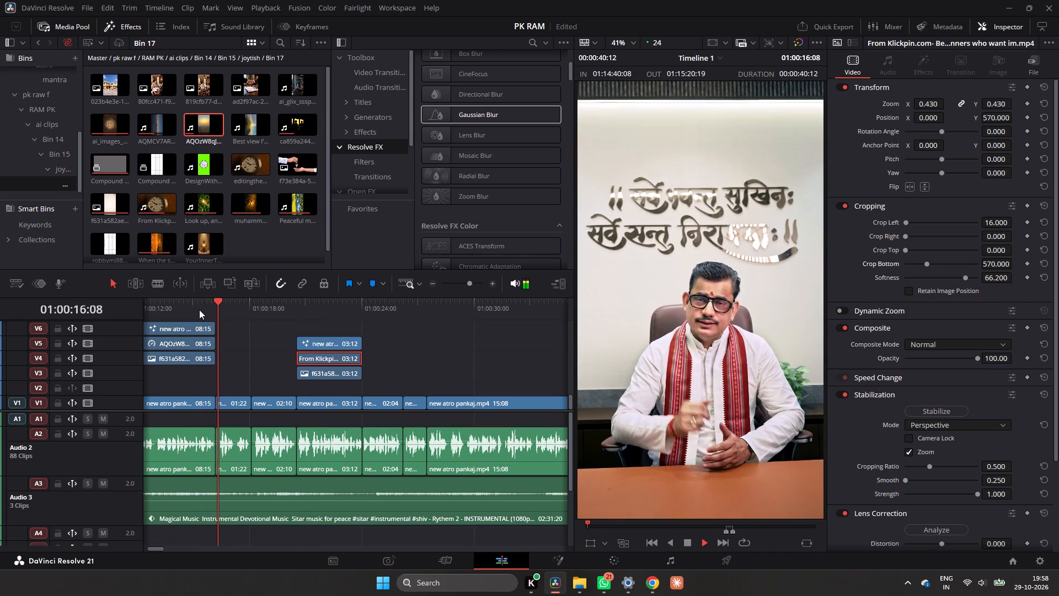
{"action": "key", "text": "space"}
{"action": "left_click", "coordinate": [196, 309]}
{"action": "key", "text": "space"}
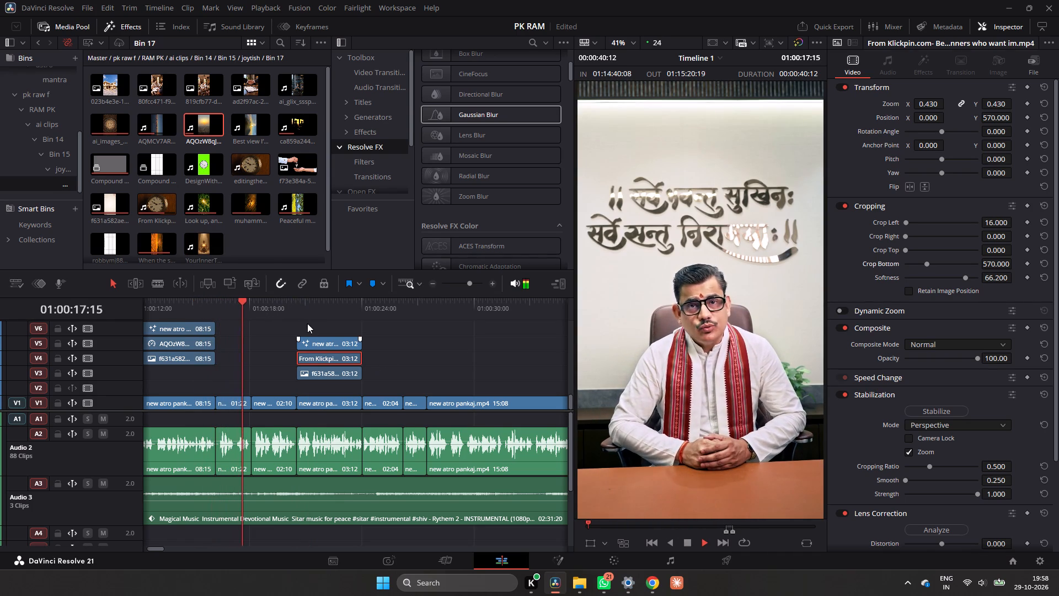
{"action": "left_click", "coordinate": [299, 312]}
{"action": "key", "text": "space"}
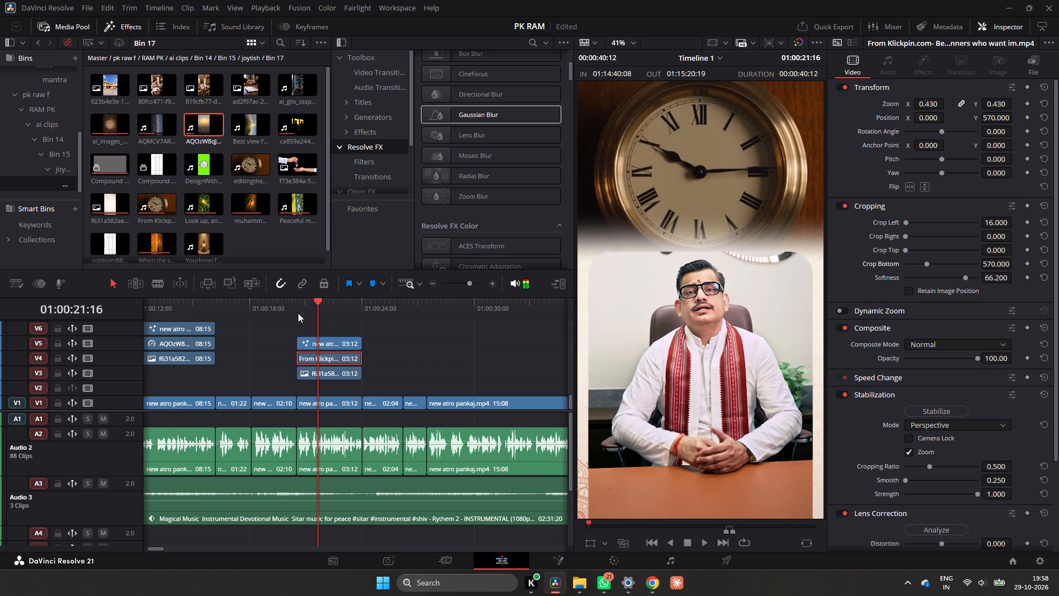
Switch to the Chrome browser window.
{"action": "left_click", "coordinate": [640, 580]}
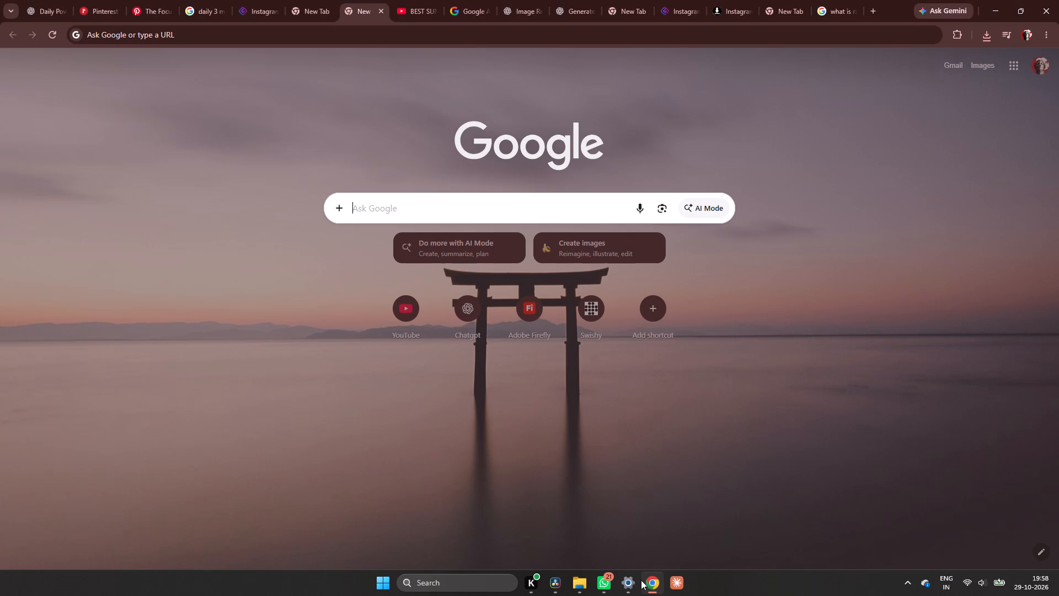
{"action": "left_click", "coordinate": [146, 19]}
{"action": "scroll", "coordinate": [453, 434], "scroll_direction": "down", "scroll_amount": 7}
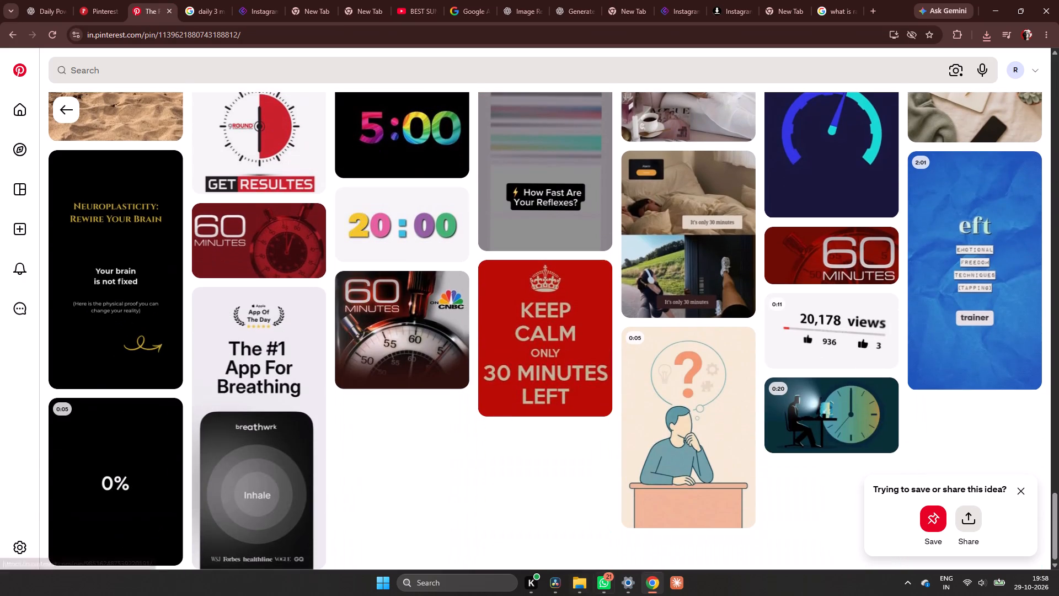
Switch to DaVinci Resolve and replay the clock shot into the following presenter shots to review the sequence.
{"action": "left_click", "coordinate": [550, 587]}
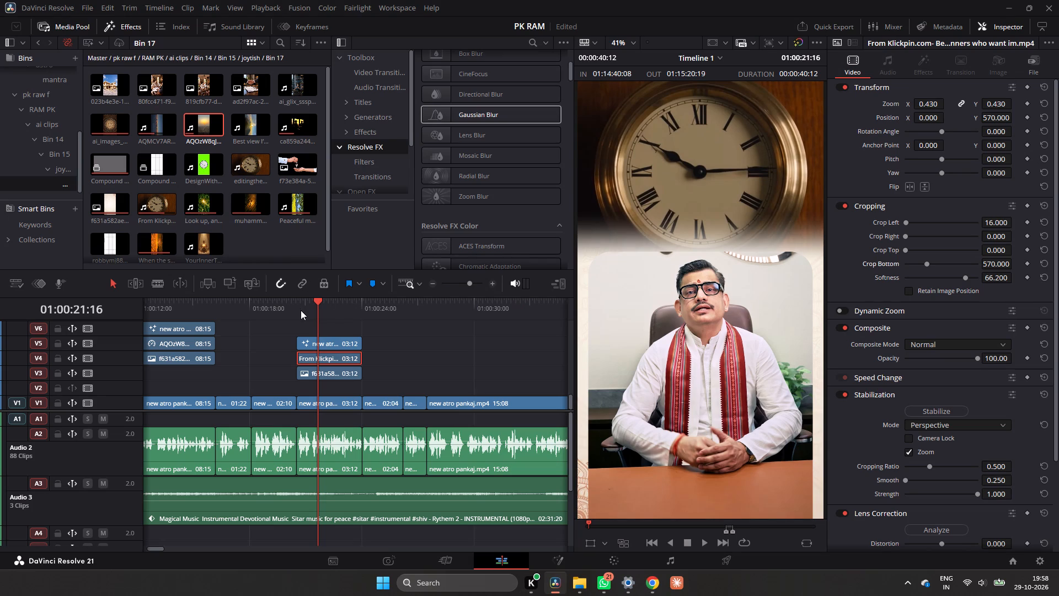
{"action": "left_click", "coordinate": [301, 310]}
{"action": "key", "text": "space"}
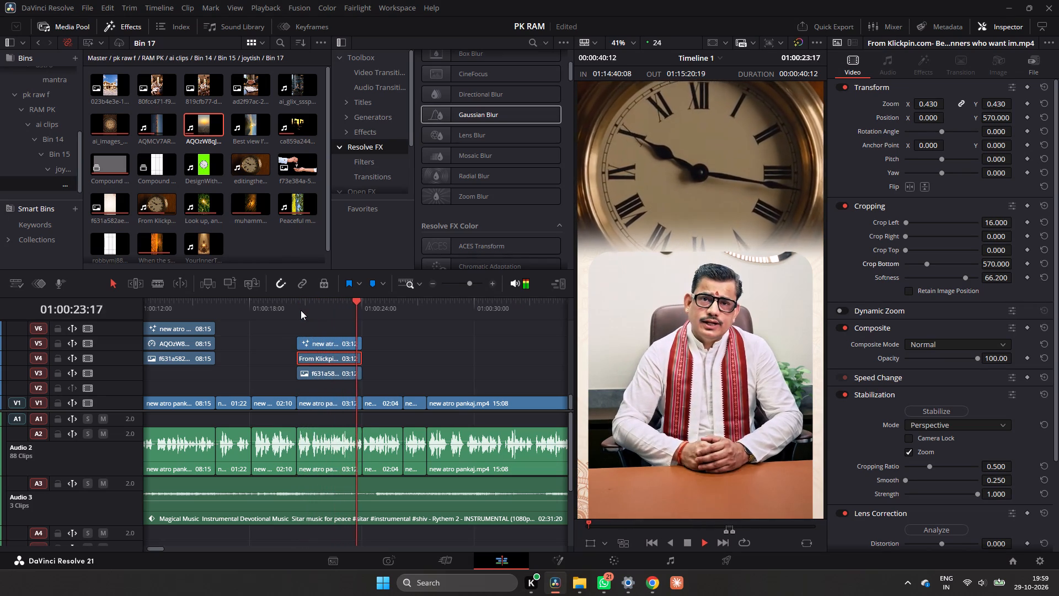
{"action": "key", "text": "space"}
{"action": "left_click", "coordinate": [299, 312]}
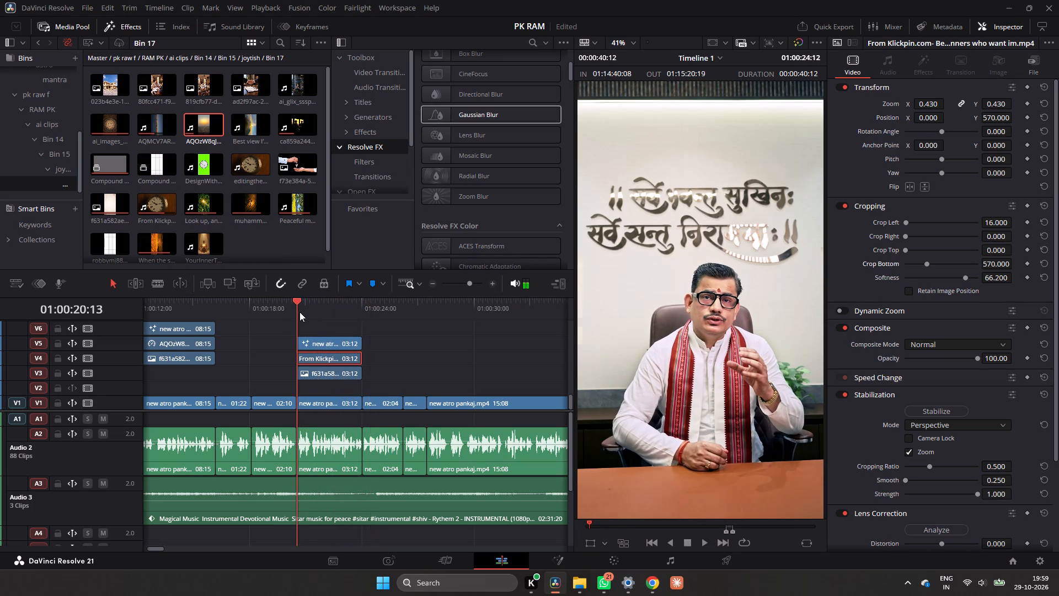
{"action": "key", "text": "space"}
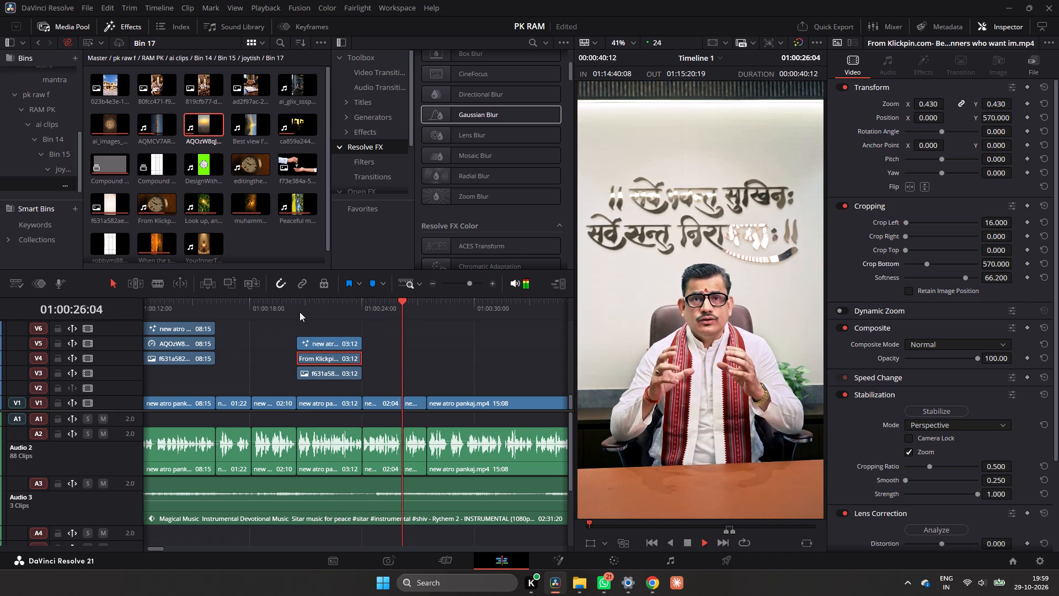
{"action": "key", "text": "space"}
{"action": "left_click", "coordinate": [299, 312]}
{"action": "key", "text": "space"}
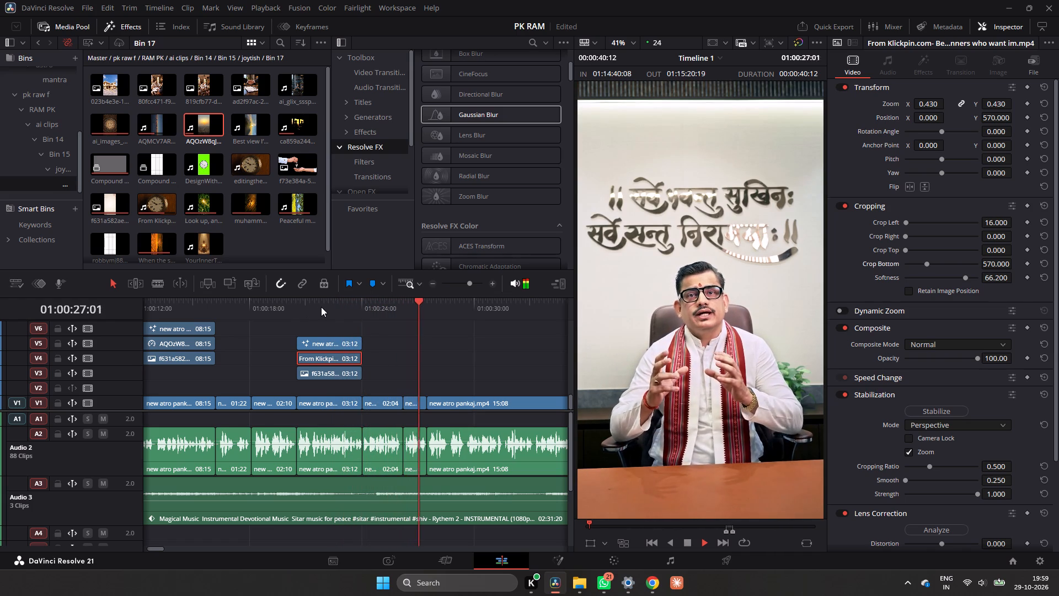
{"action": "left_click", "coordinate": [308, 308]}
{"action": "key", "text": "space"}
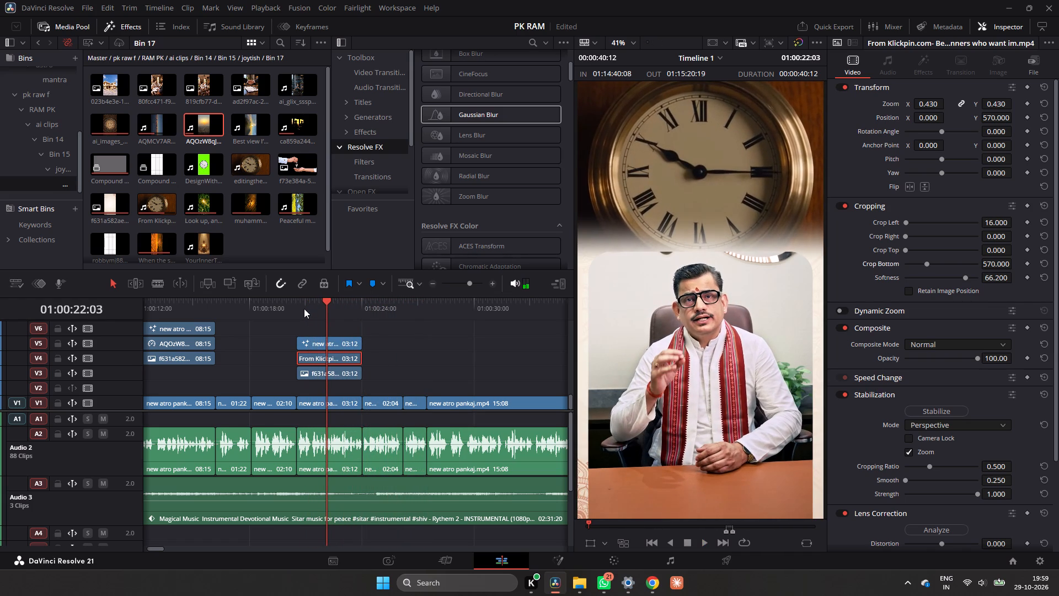
Play the edit from the sunset tree shot through the clock shot into the 15:08 presenter clip to review its flow.
{"action": "left_click", "coordinate": [168, 310]}
{"action": "key", "text": "space"}
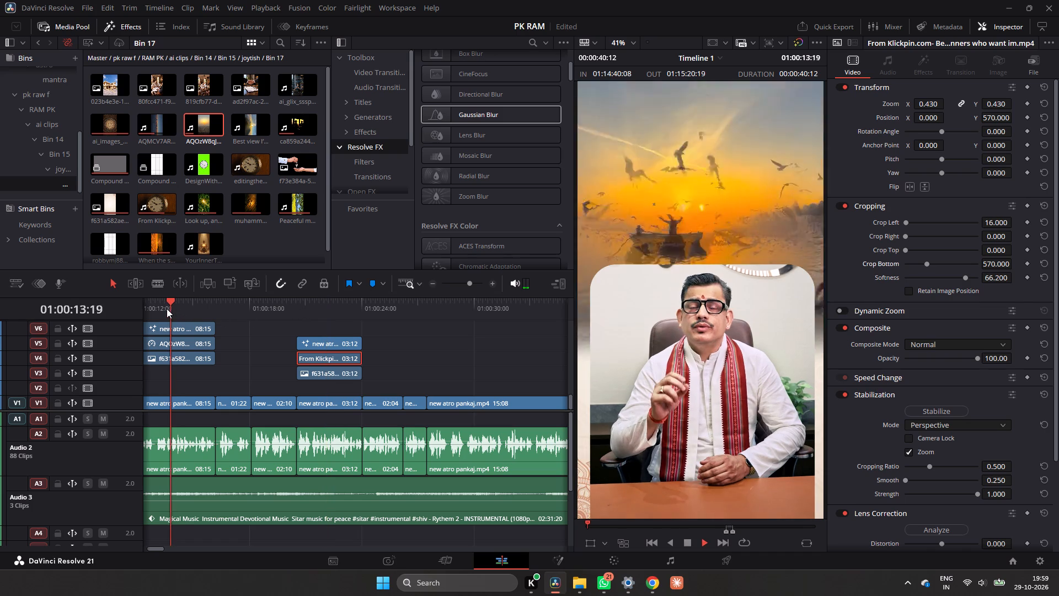
{"action": "left_click", "coordinate": [435, 287]}
{"action": "left_click", "coordinate": [309, 310]}
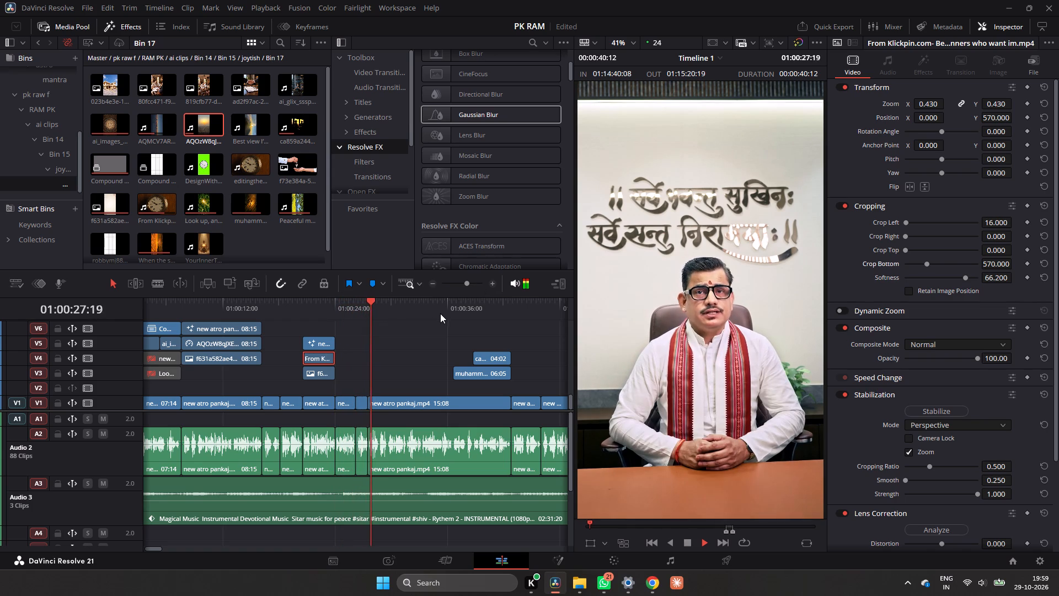
{"action": "left_click", "coordinate": [185, 308]}
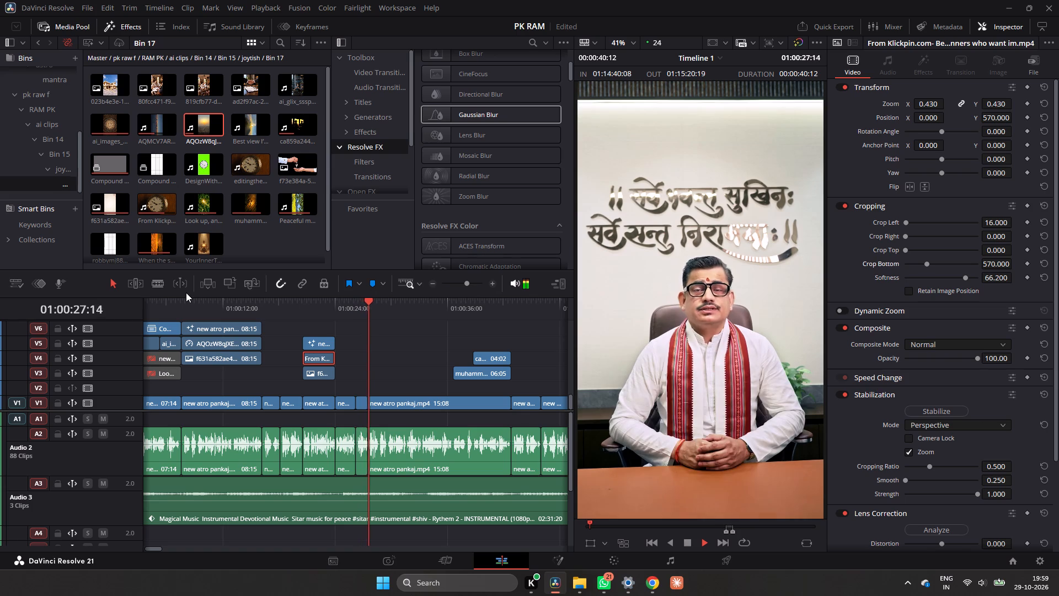
{"action": "key", "text": "space"}
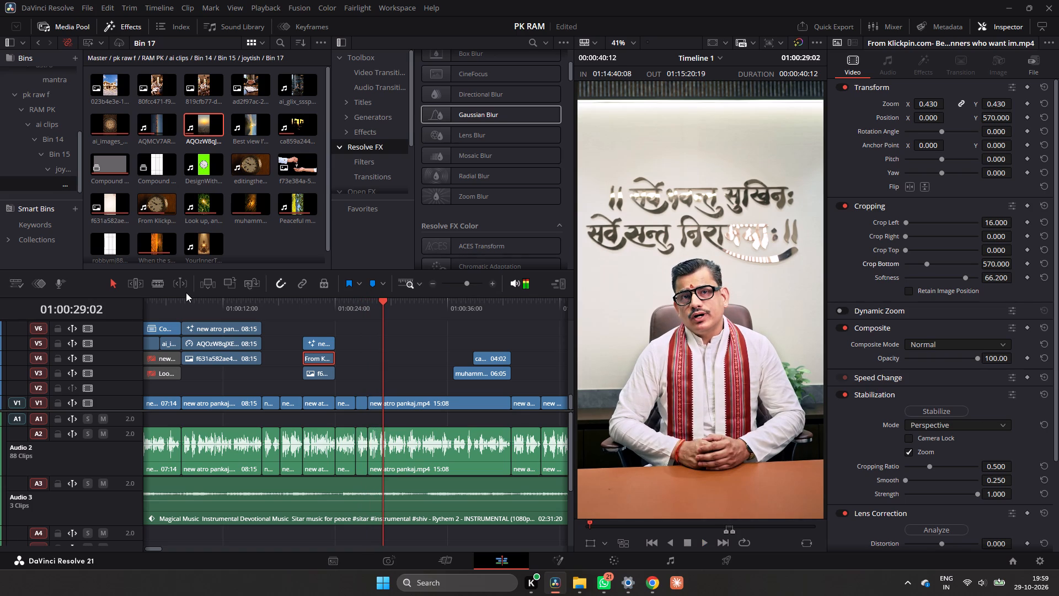
Replay the clock shot repeatedly from its first frame at 01:00:20:13, checking its opening and the cut to the presenter.
{"action": "left_click", "coordinate": [302, 305]}
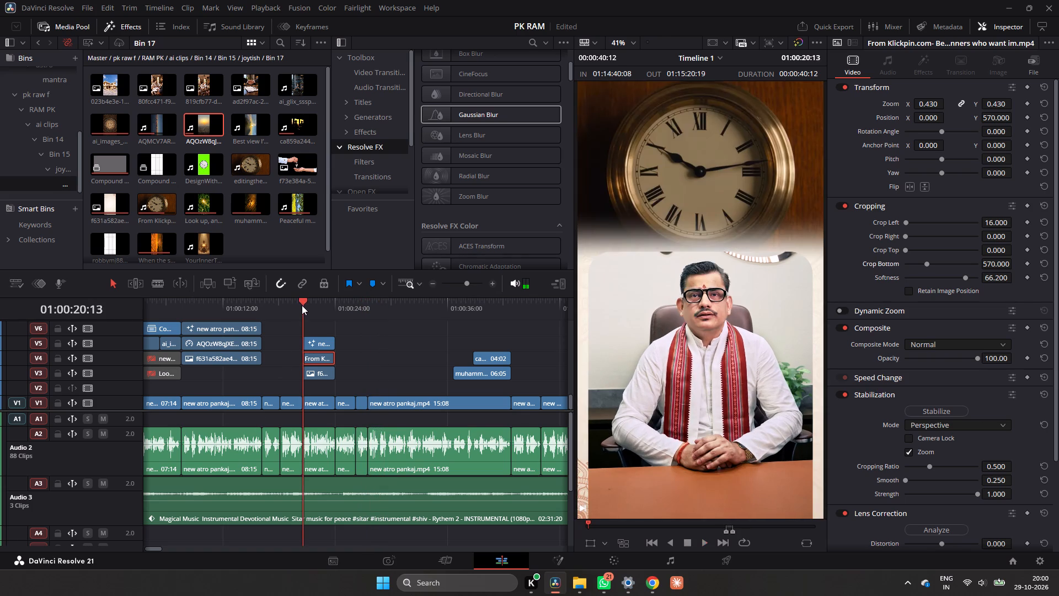
{"action": "key", "text": "space"}
{"action": "key", "text": "space"}
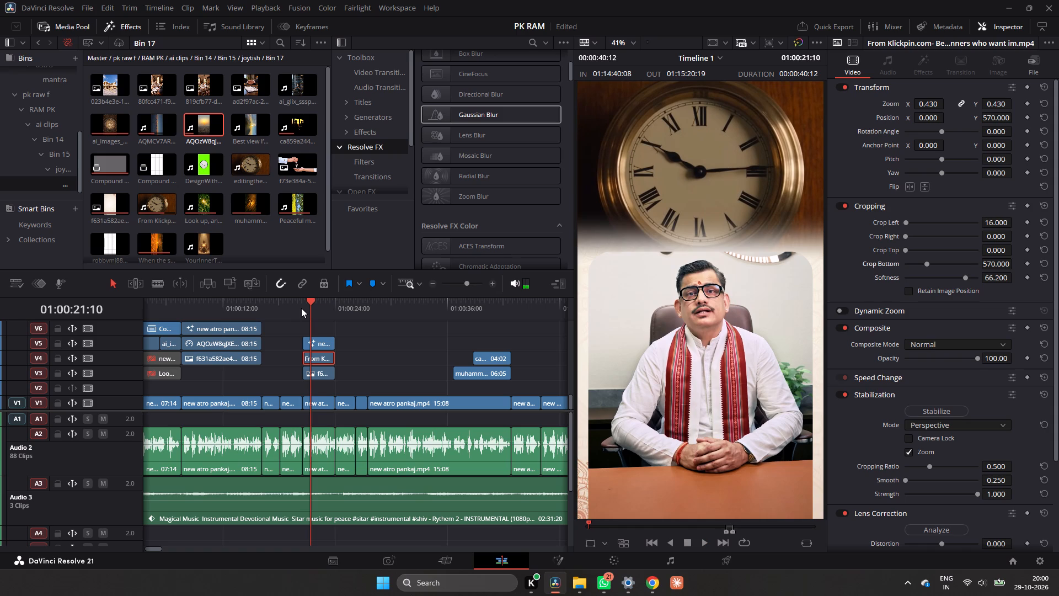
{"action": "left_click", "coordinate": [301, 308]}
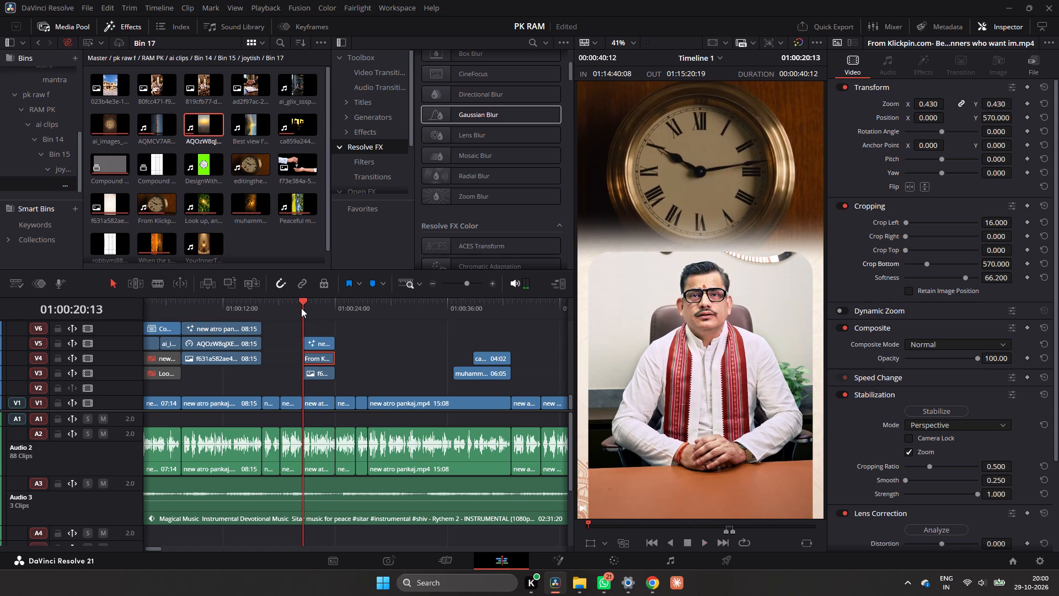
{"action": "key", "text": "space"}
{"action": "key", "text": "space"}
{"action": "key", "text": "space"}
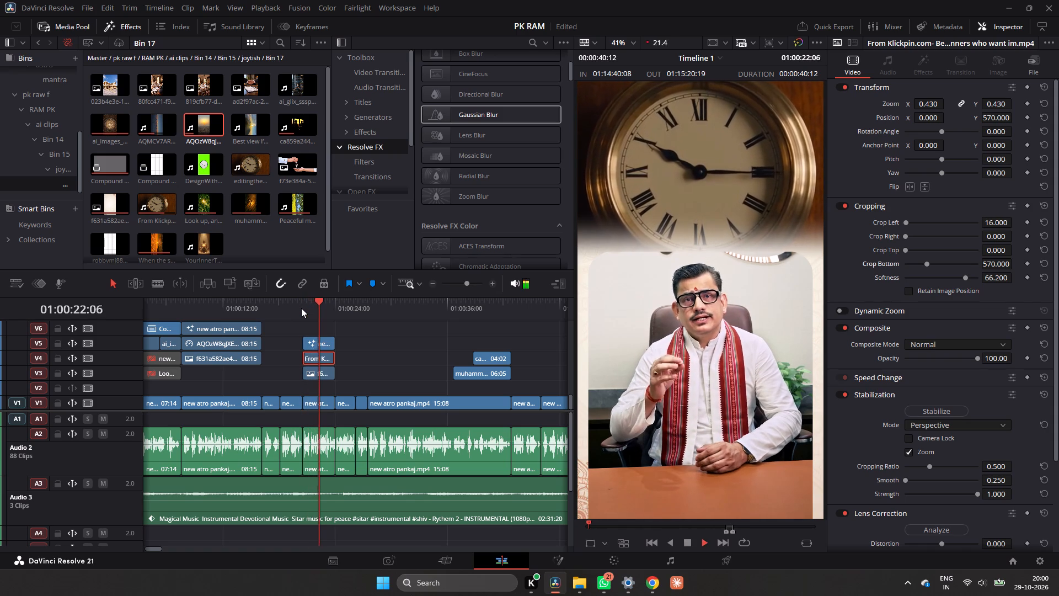
{"action": "key", "text": "space"}
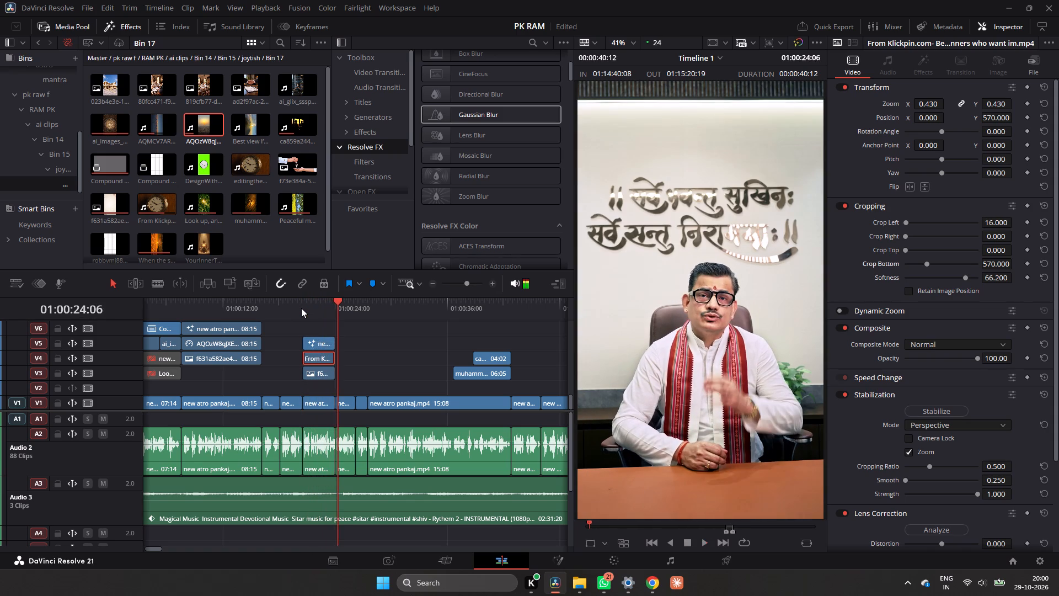
{"action": "key", "text": "space"}
{"action": "key", "text": "space"}
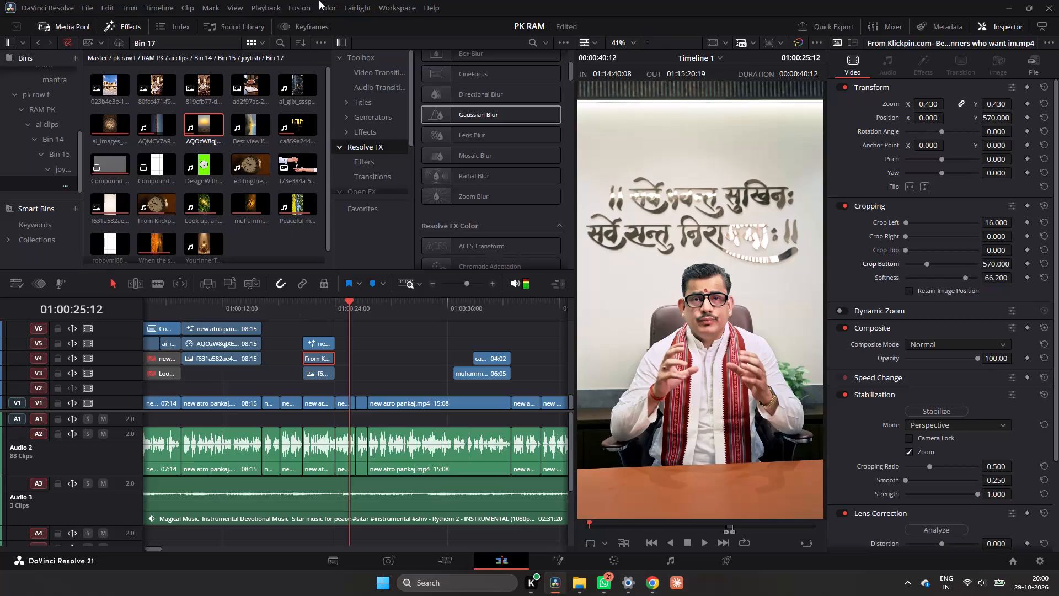
{"action": "left_click", "coordinate": [302, 311]}
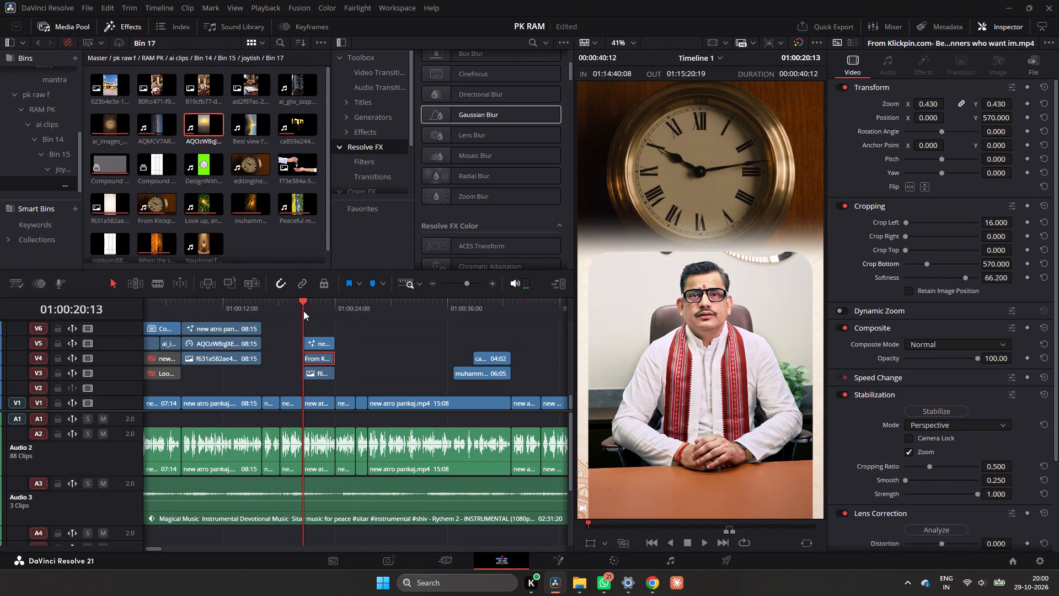
{"action": "key", "text": "space"}
{"action": "left_click", "coordinate": [303, 311]}
{"action": "key", "text": "space"}
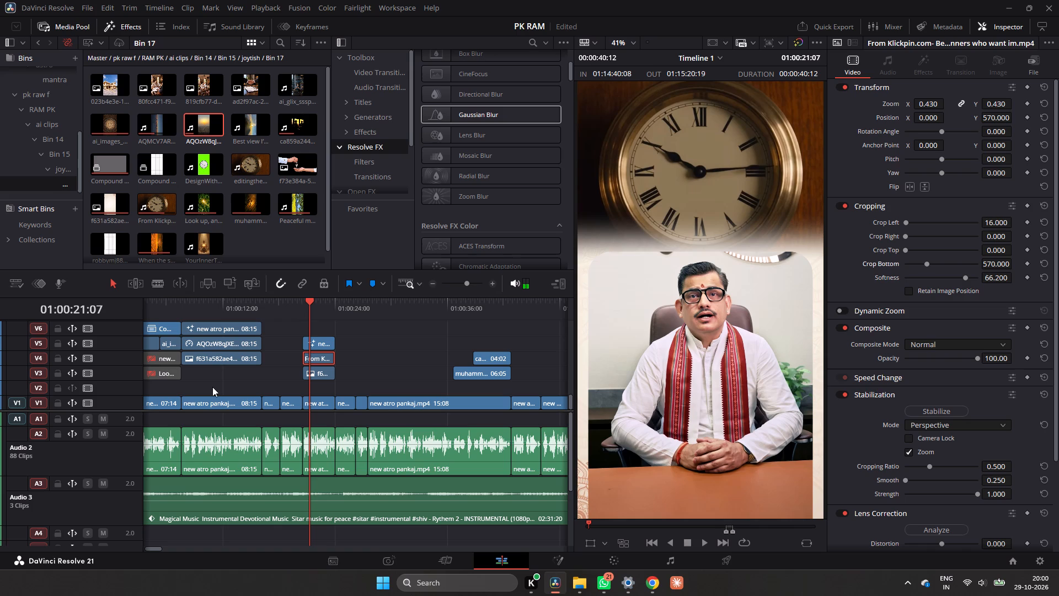
{"action": "left_click", "coordinate": [299, 306]}
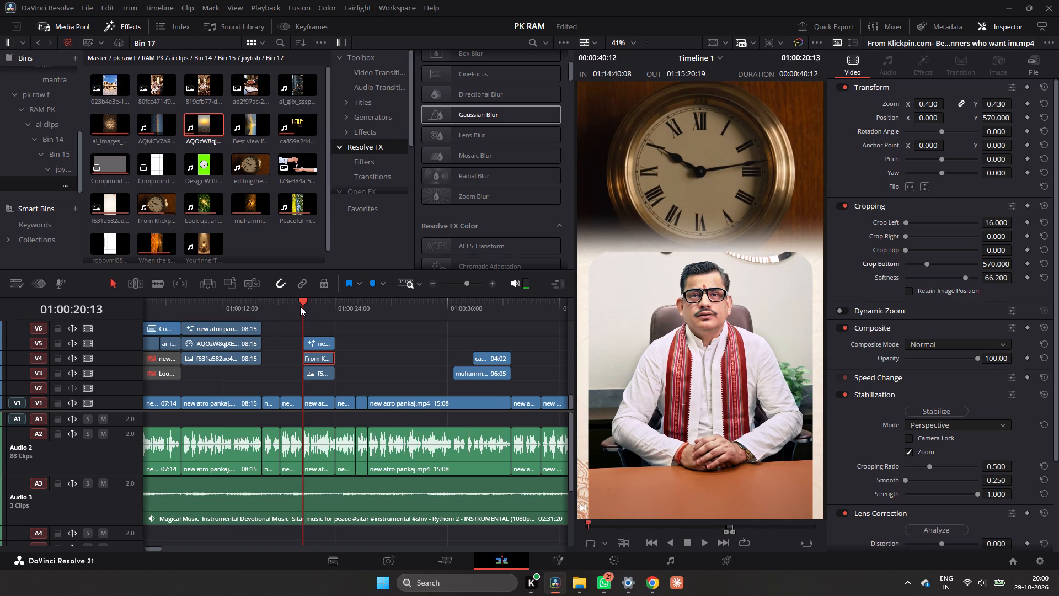
{"action": "key", "text": "space"}
{"action": "key", "text": "space"}
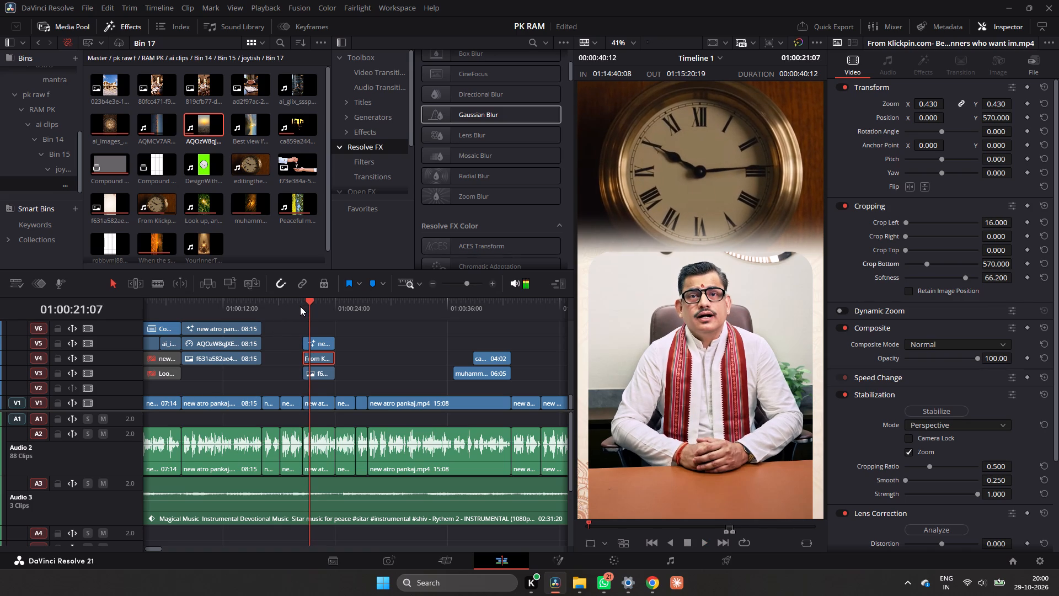